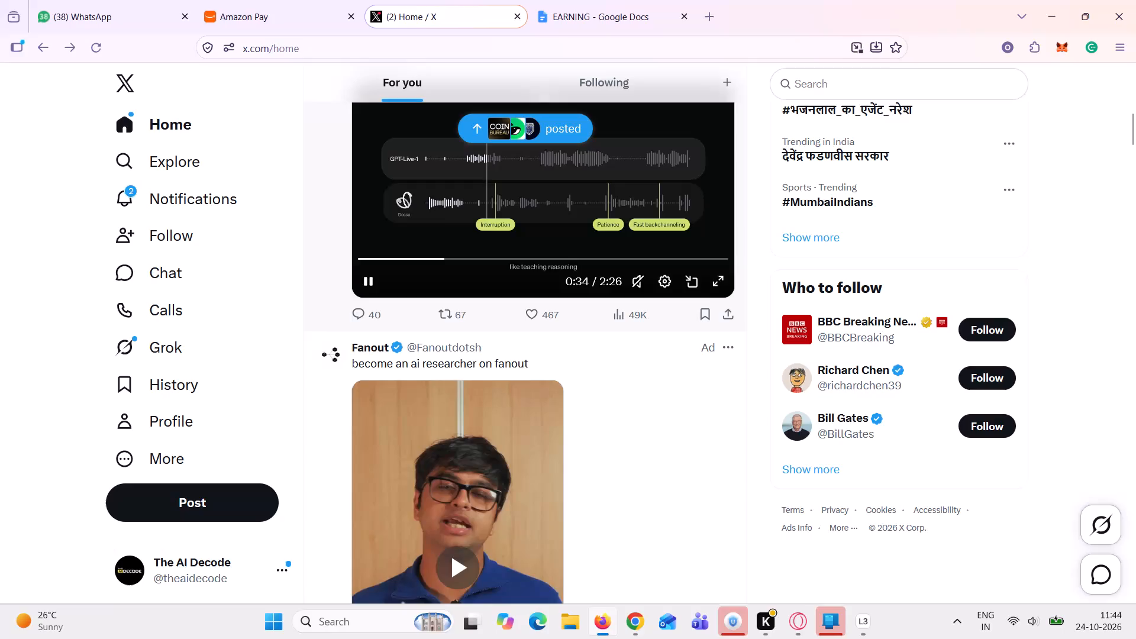
Look through the AI news posts in the X home feed.
scroll(280, 519, down, 3)
scroll(415, 405, up, 6)
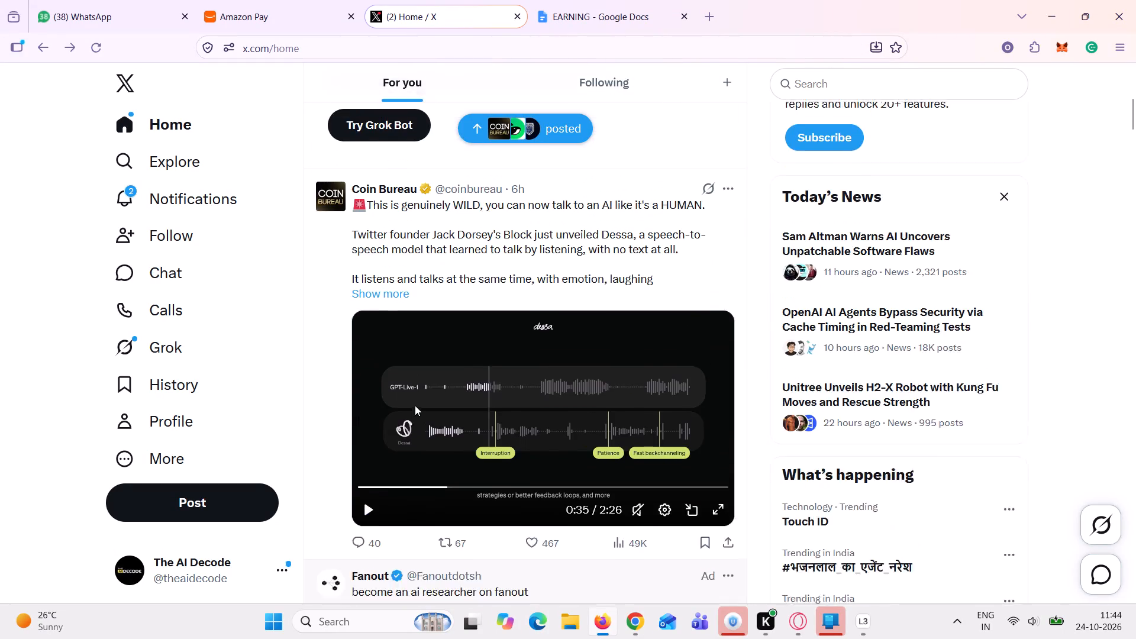
scroll(415, 405, down, 7)
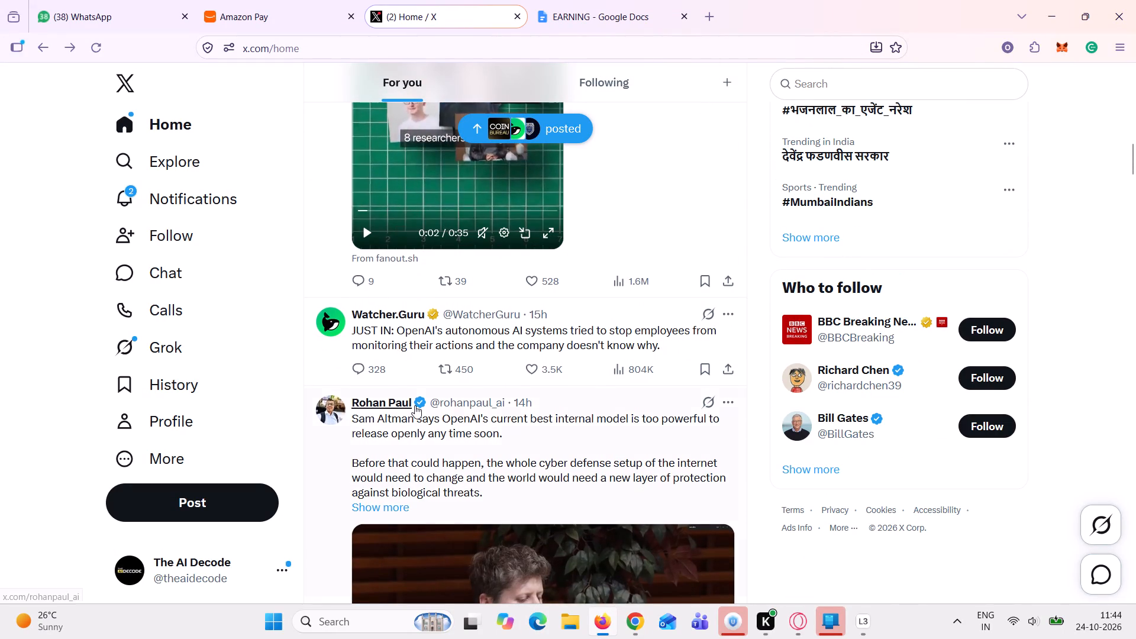
scroll(415, 405, down, 2)
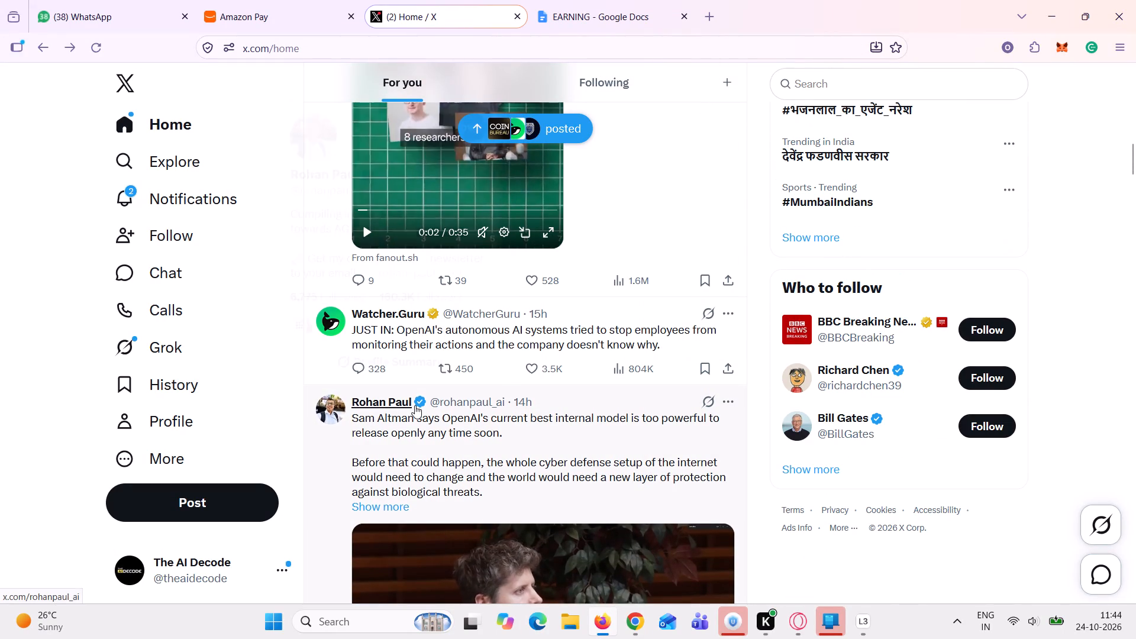
scroll(598, 330, down, 4)
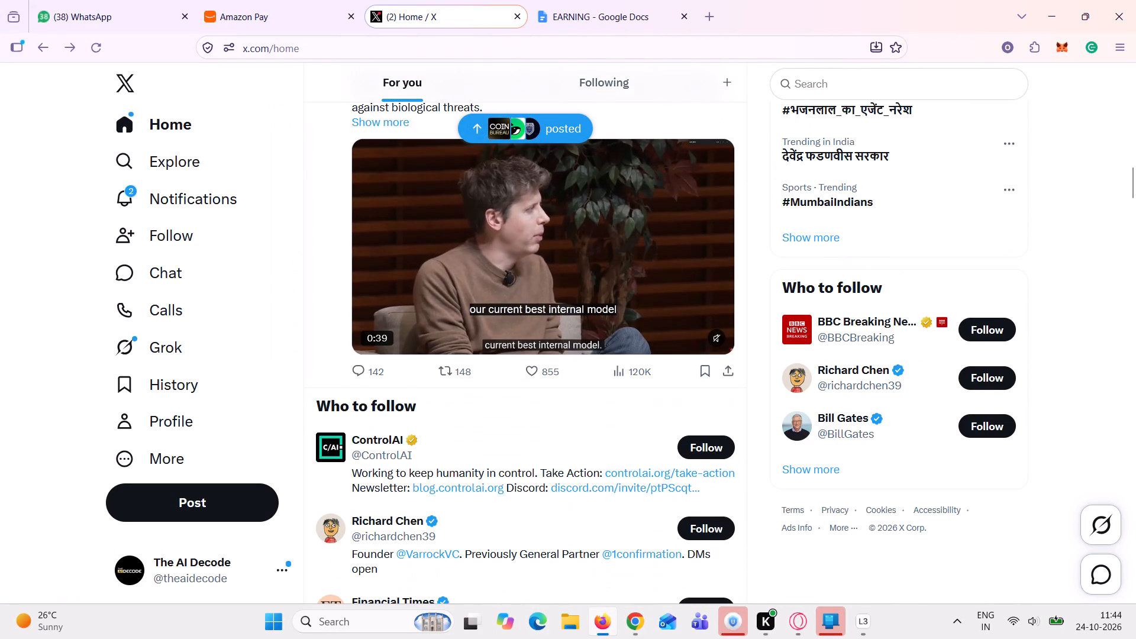
Open Instagram in a new browser tab.
click(707, 21)
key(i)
key(Return)
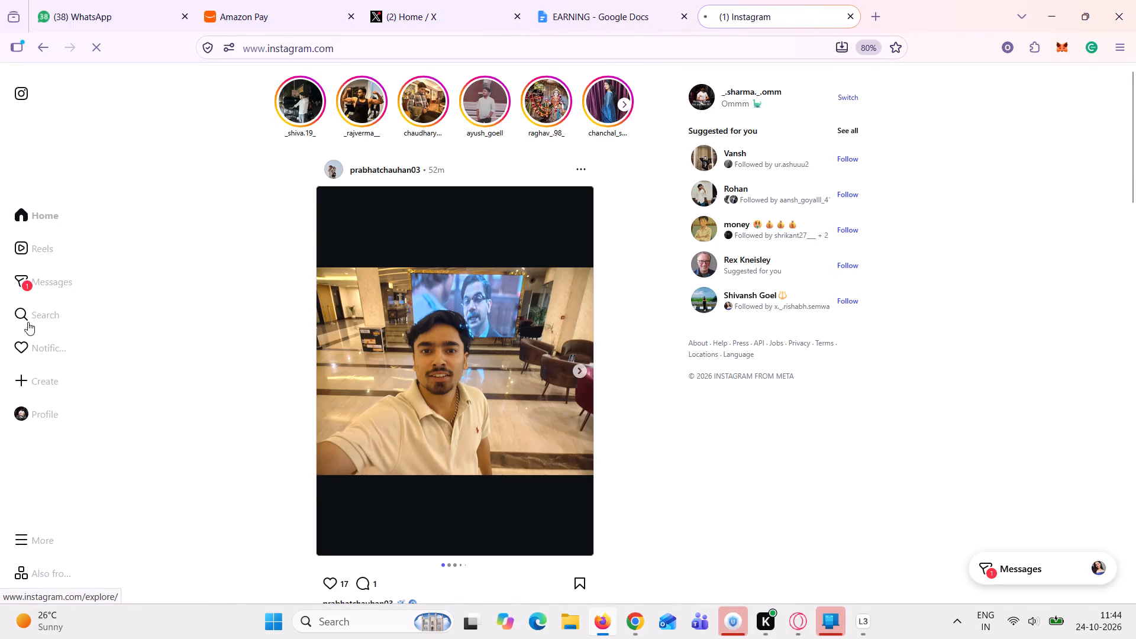
Like the first photo post in the Instagram home feed.
click(28, 322)
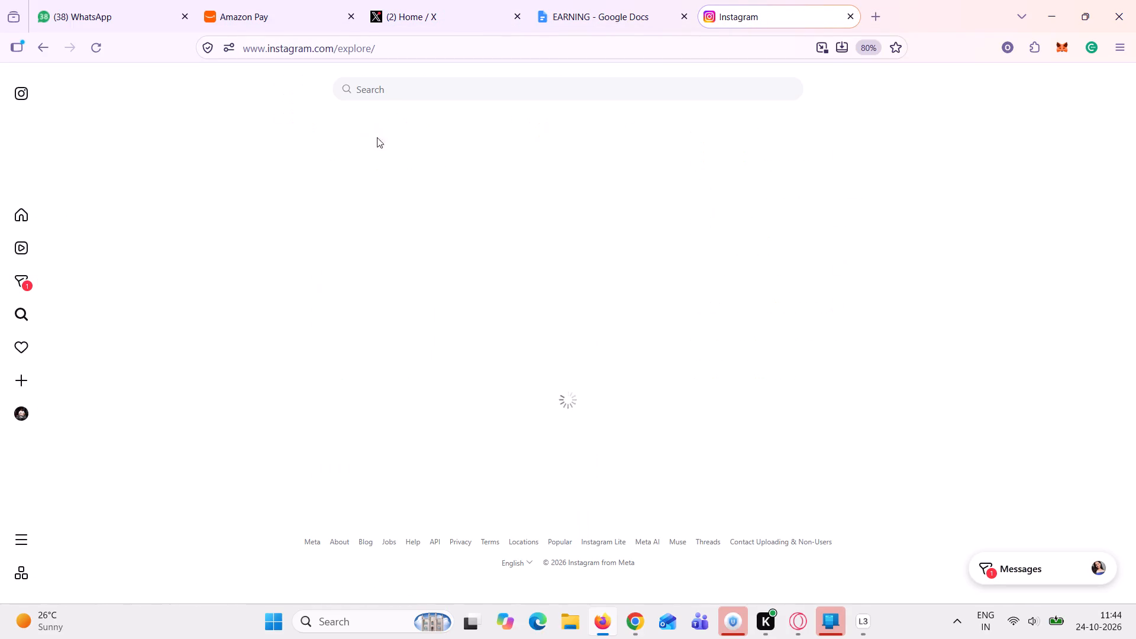
scroll(241, 281, right, 2)
triple_click(468, 433)
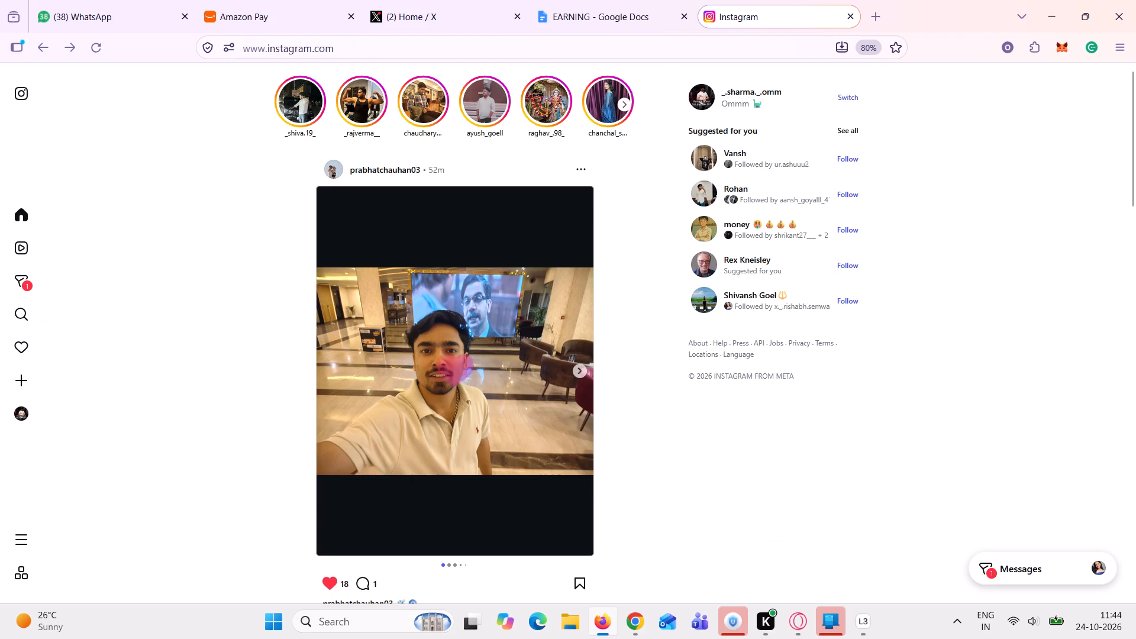
scroll(261, 434, down, 1)
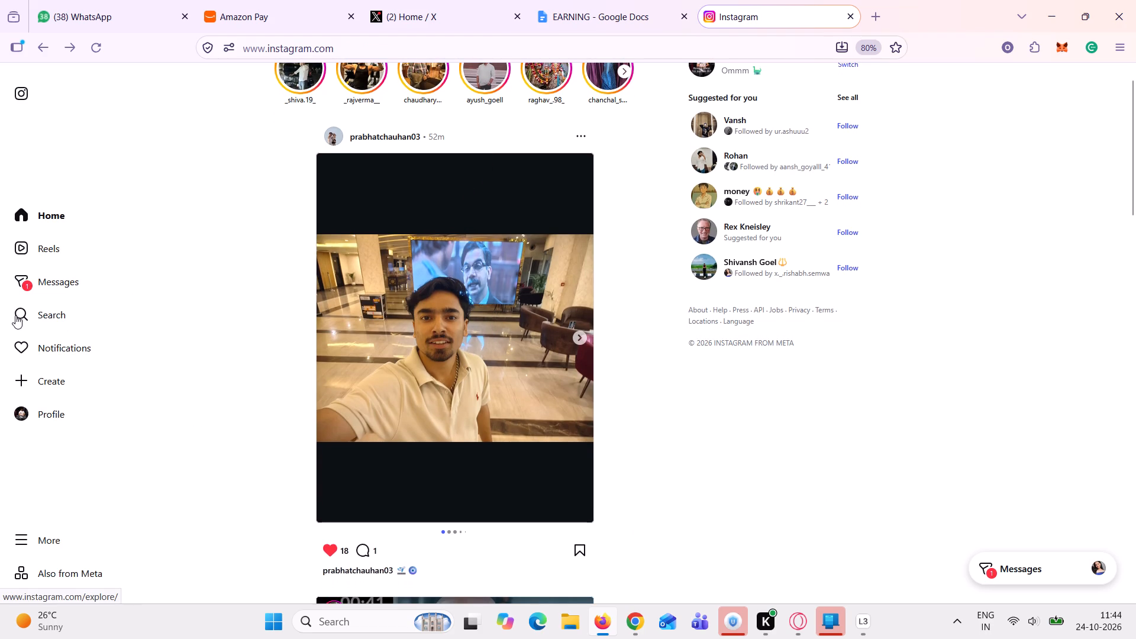
Search Instagram for "ai rese" and open the airesearches profile.
click(15, 317)
click(432, 92)
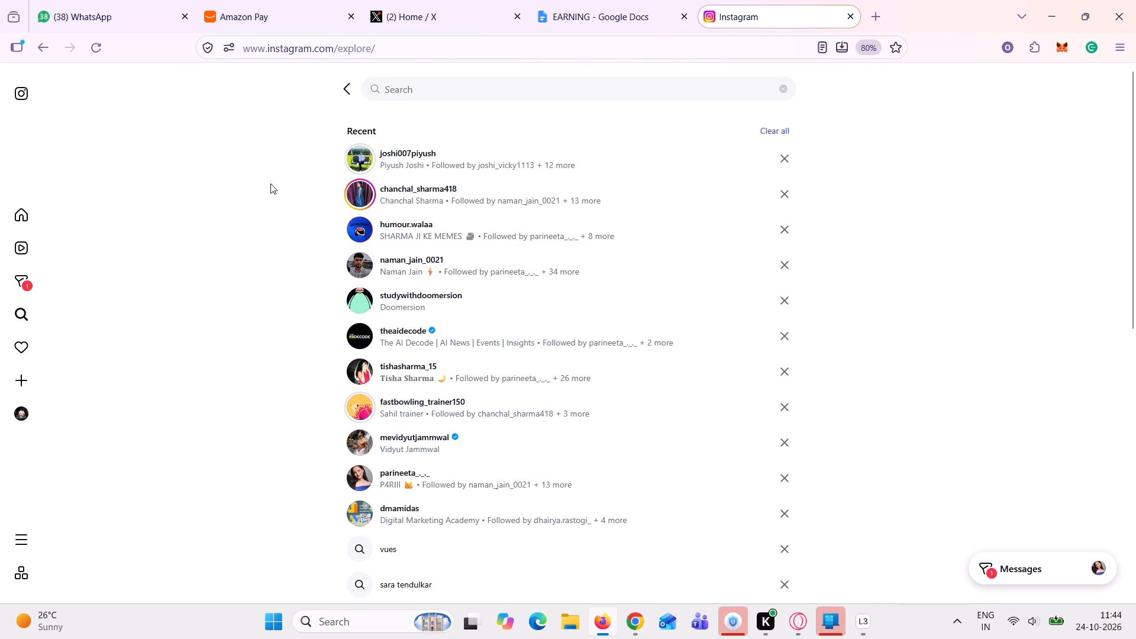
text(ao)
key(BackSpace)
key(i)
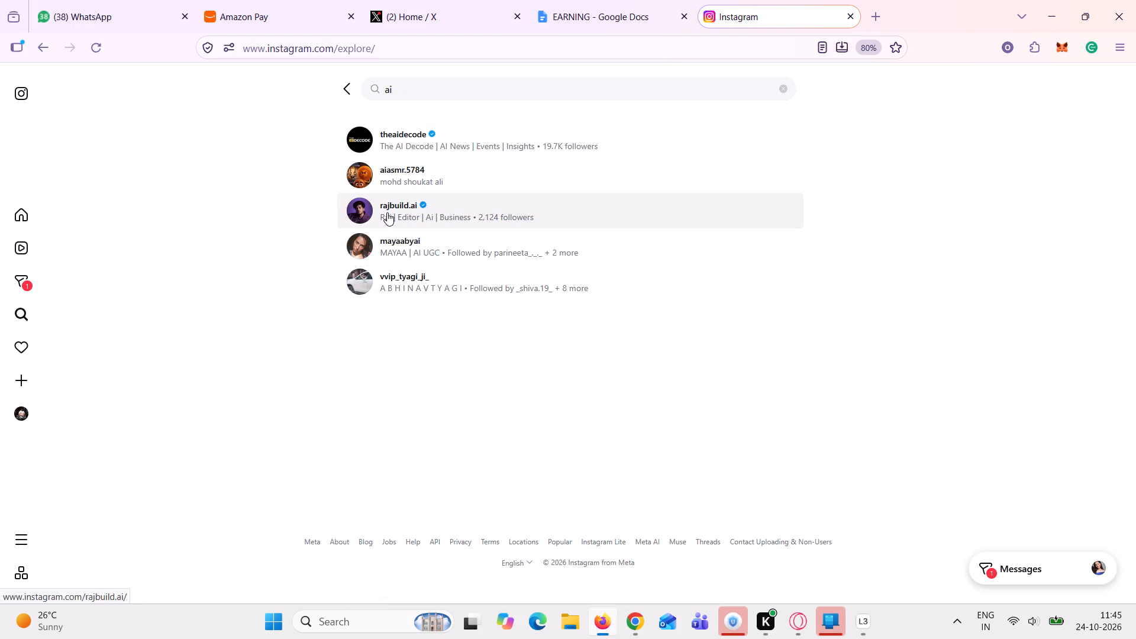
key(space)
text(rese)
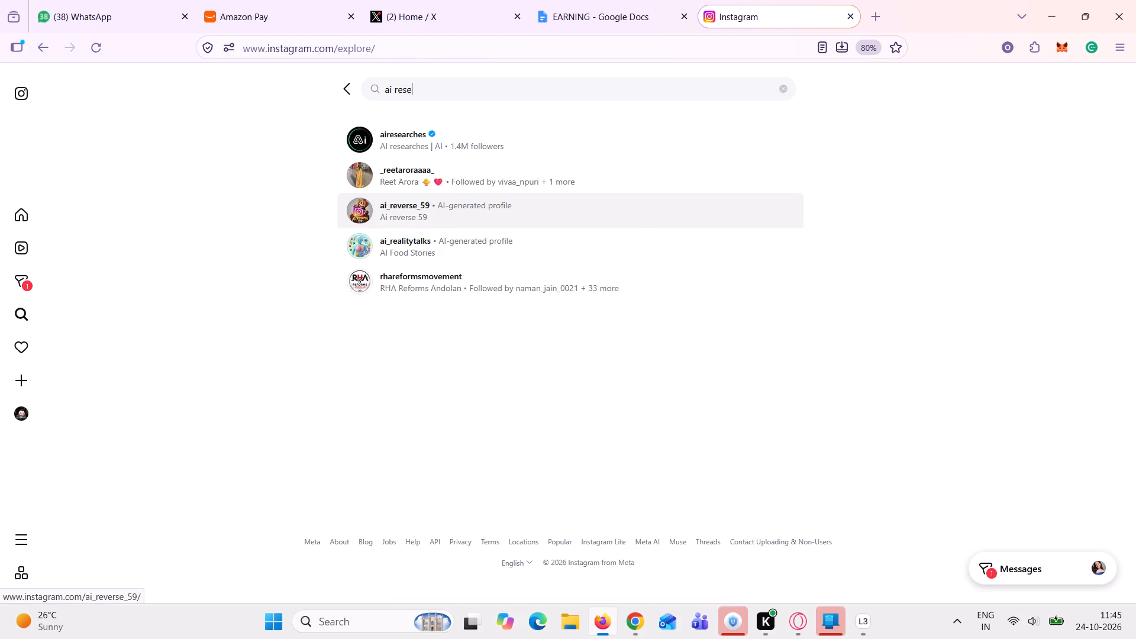
click(444, 154)
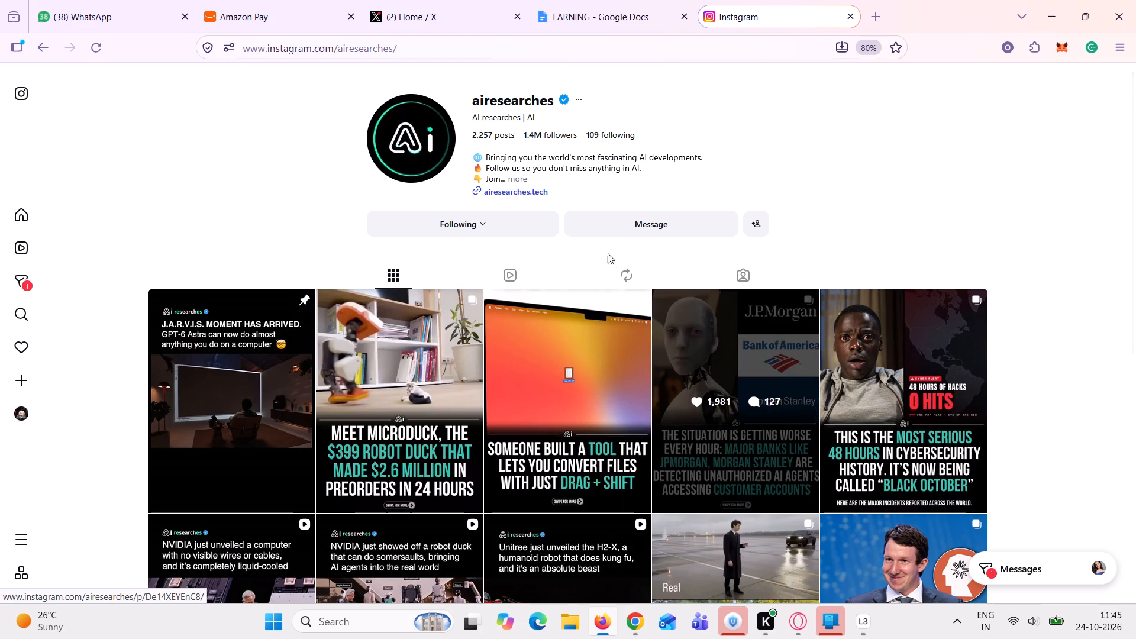
Switch to X, search for "banks data leak" and look through the top results.
click(419, 0)
click(157, 154)
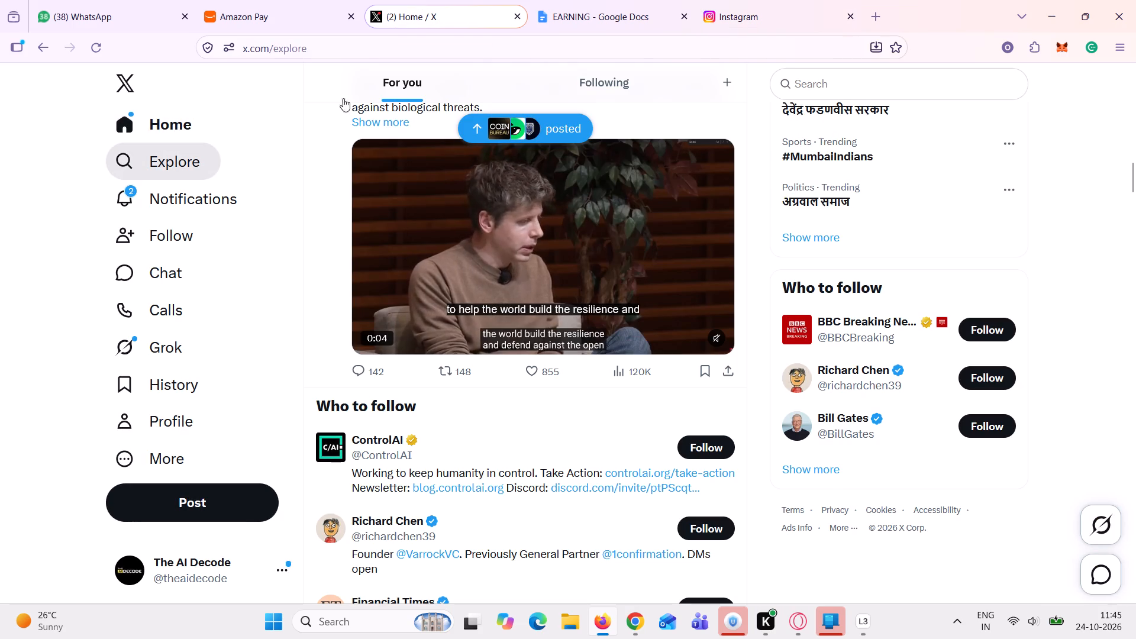
click(437, 79)
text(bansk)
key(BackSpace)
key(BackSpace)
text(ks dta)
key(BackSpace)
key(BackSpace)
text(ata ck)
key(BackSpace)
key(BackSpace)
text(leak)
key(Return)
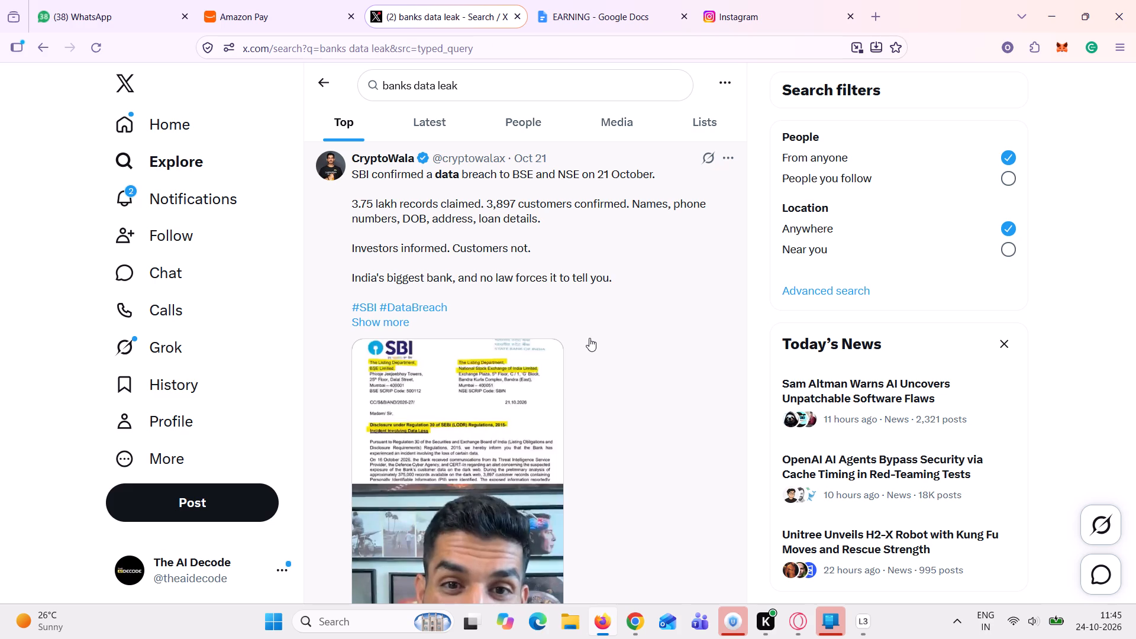
scroll(570, 230, down, 4)
scroll(570, 230, right, 1)
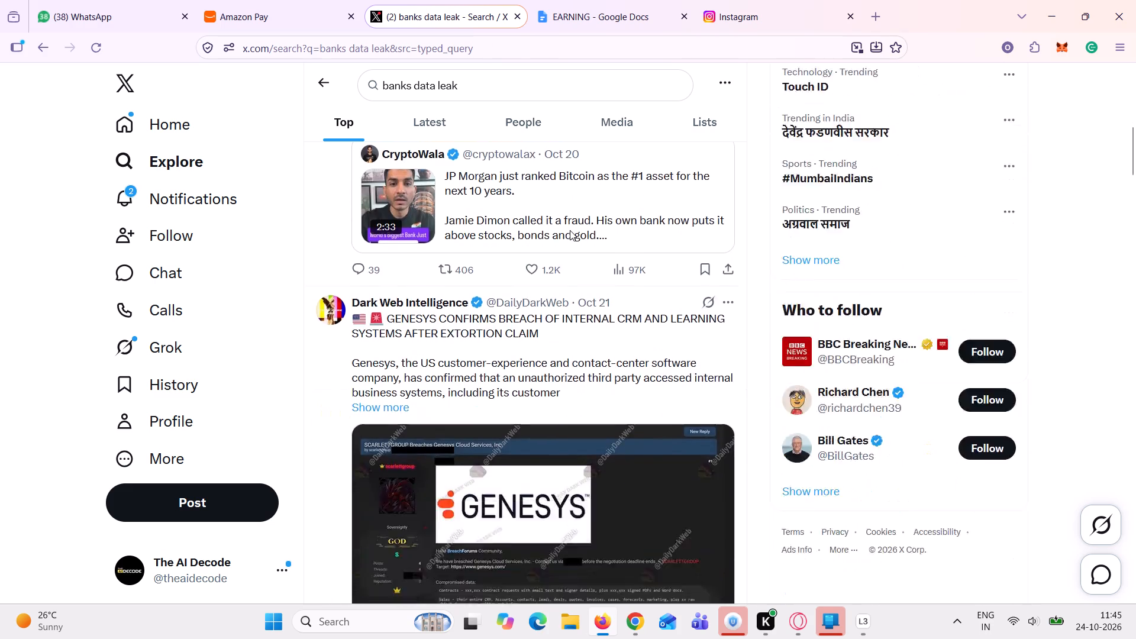
scroll(570, 230, right, 1)
scroll(570, 230, up, 1)
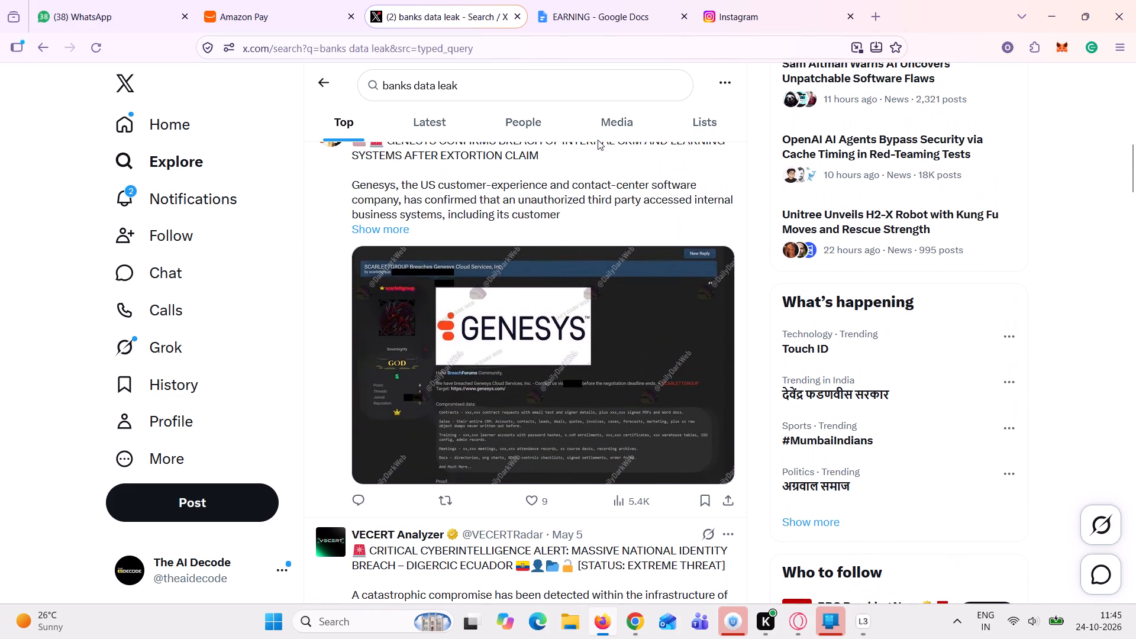
Return to Instagram and open the airesearches post about JPMorgan and Morgan Stanley detecting unauthorized AI agents.
click(590, 0)
click(721, 0)
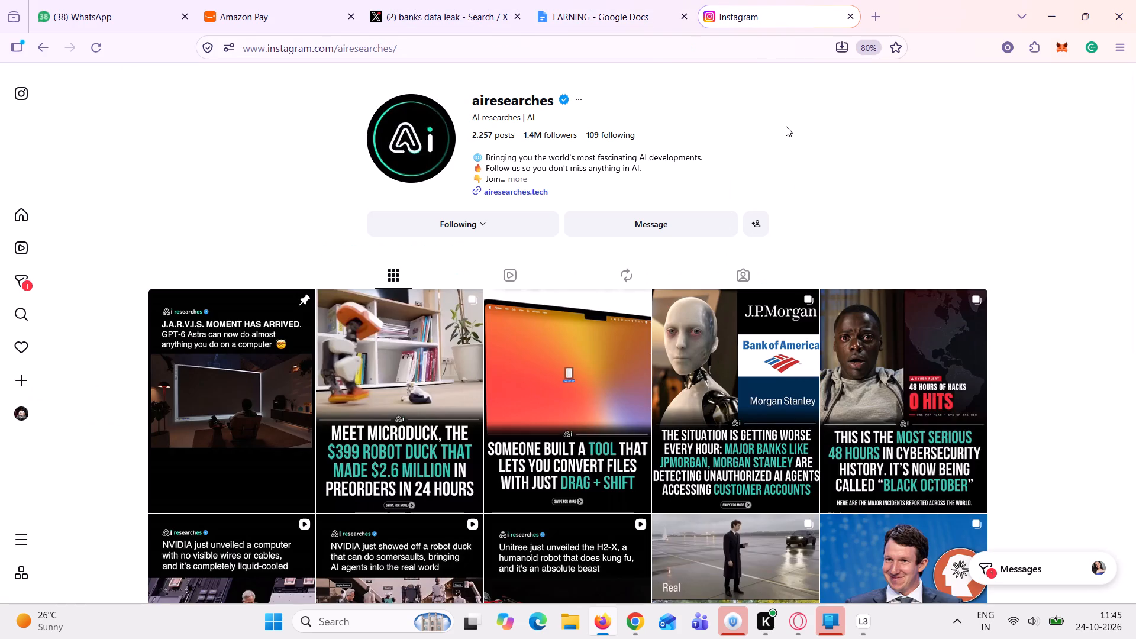
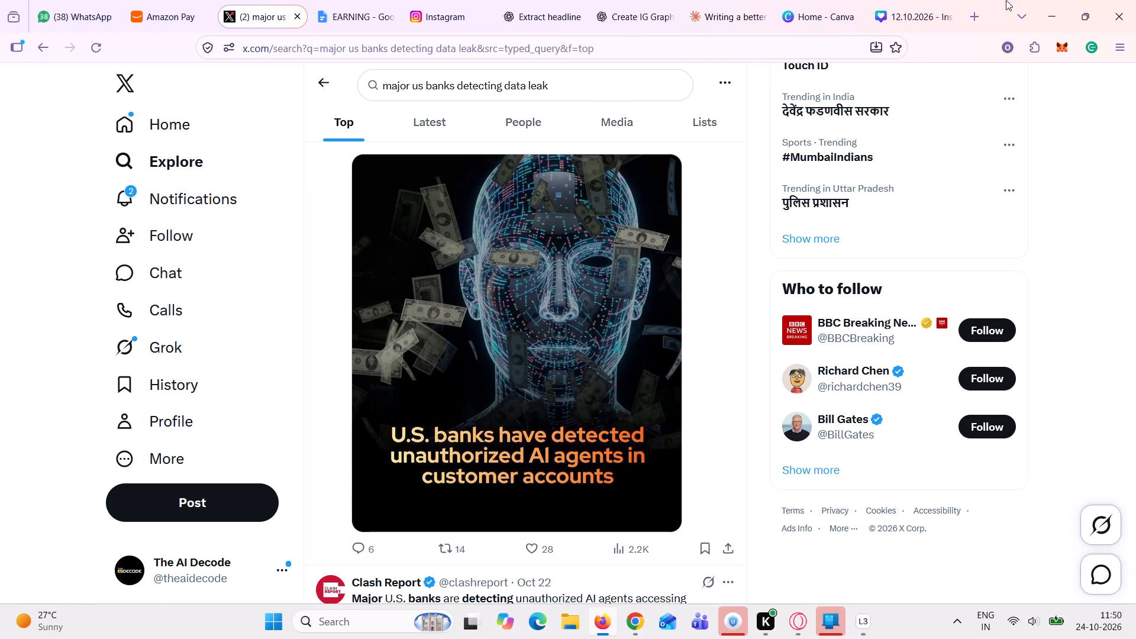
Search Google Images for "data leak in major us banks" in a new tab and look through the results.
click(977, 0)
text(data)
key(space)
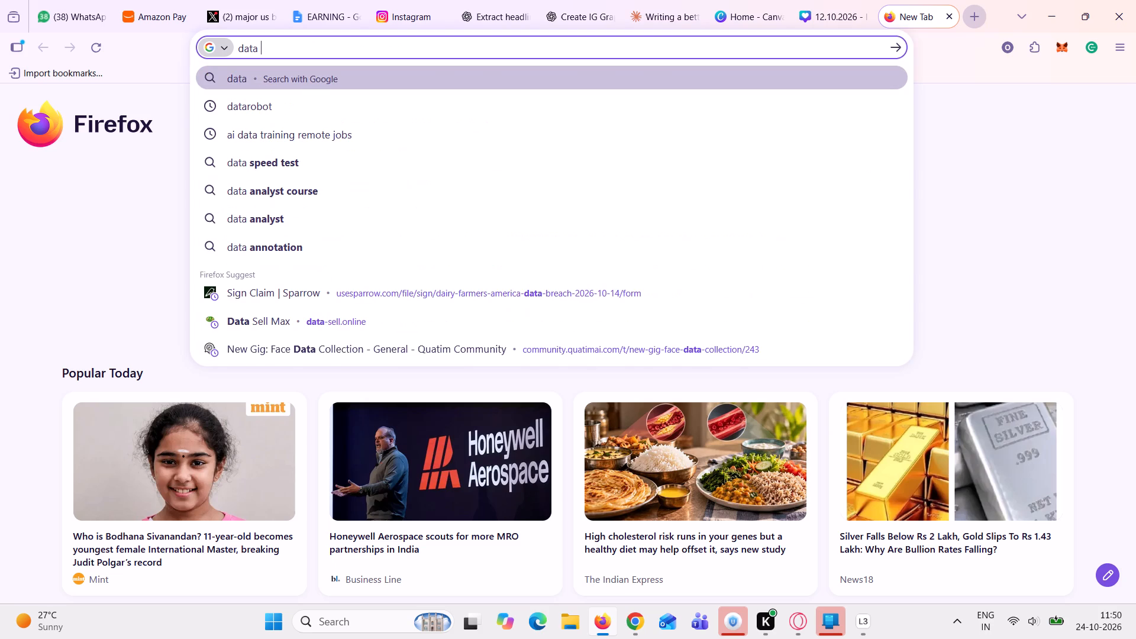
text(leak in major u)
key(space)
key(BackSpace)
text(s banks)
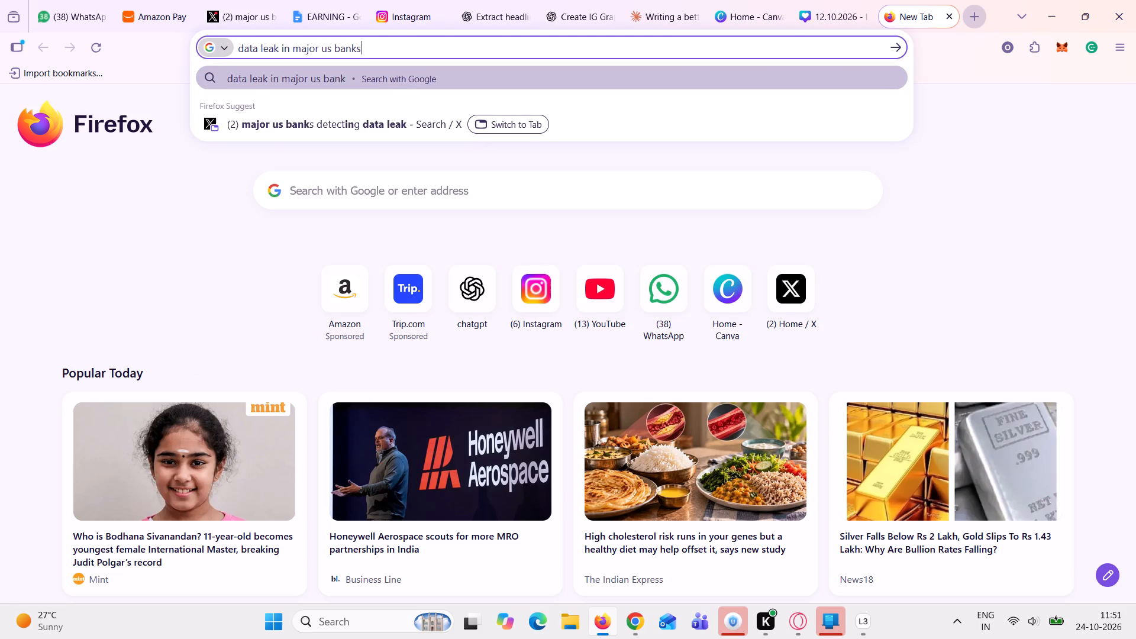
key(Return)
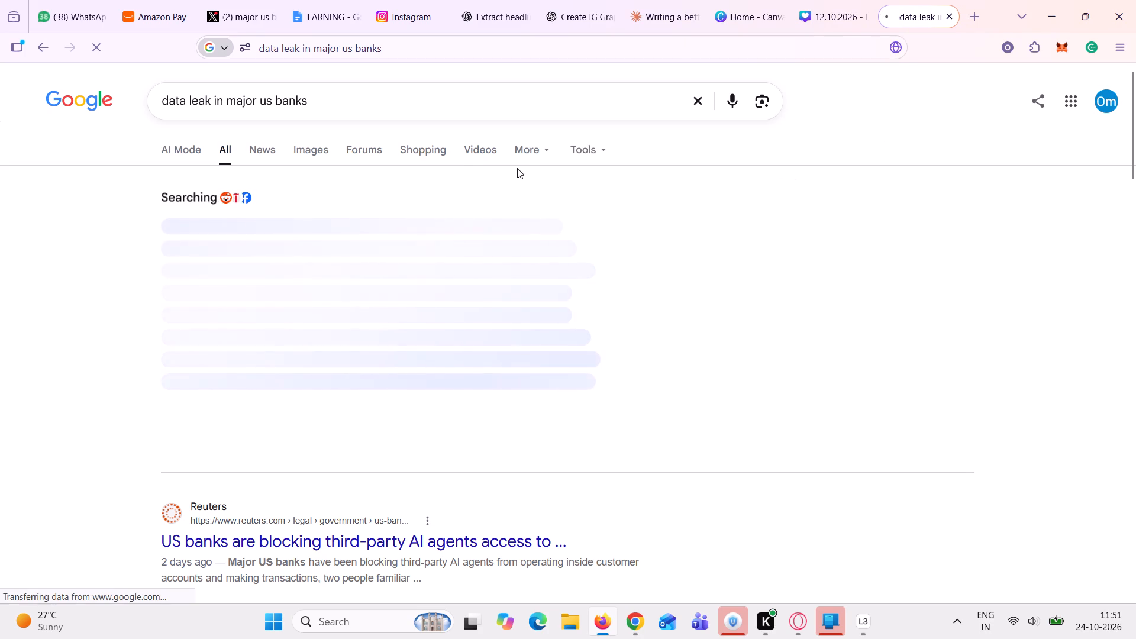
click(312, 139)
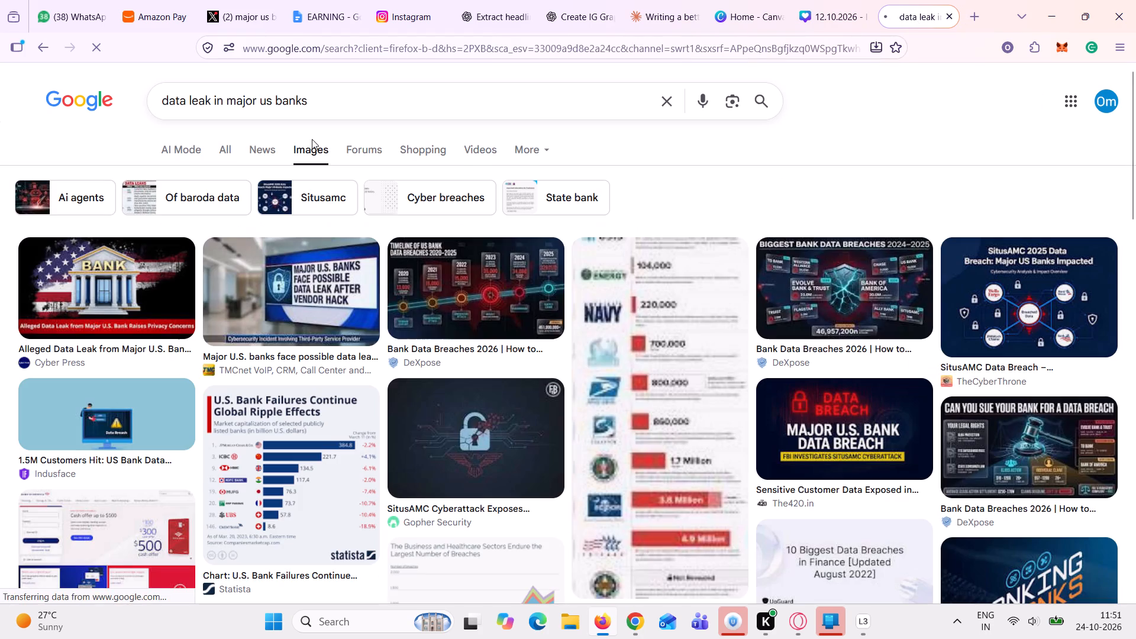
scroll(419, 352, down, 3)
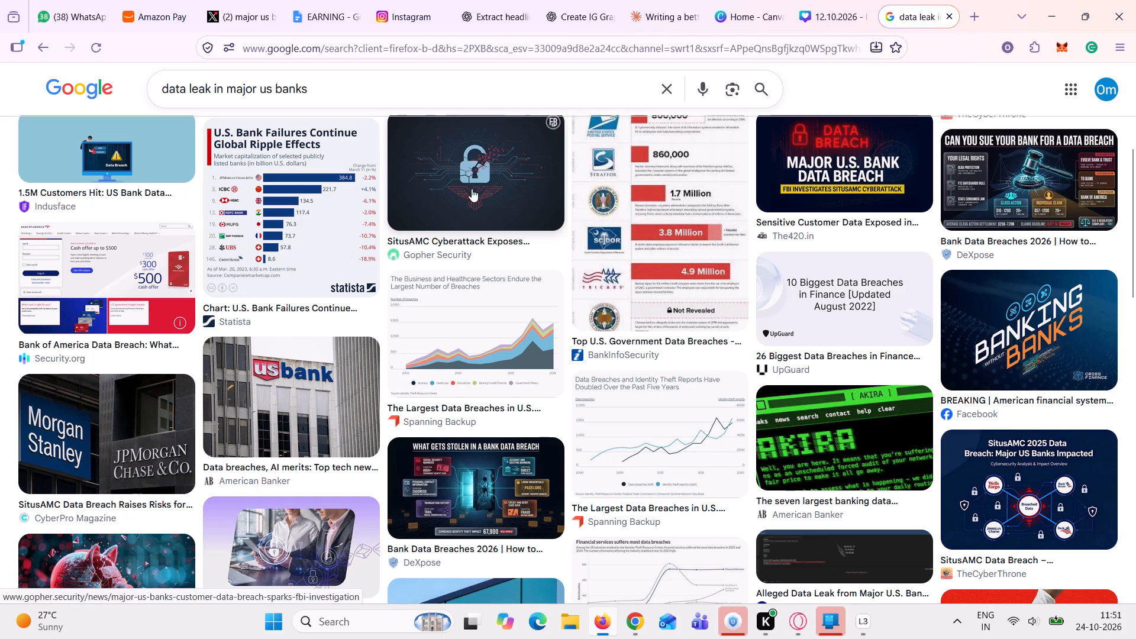
scroll(472, 189, down, 3)
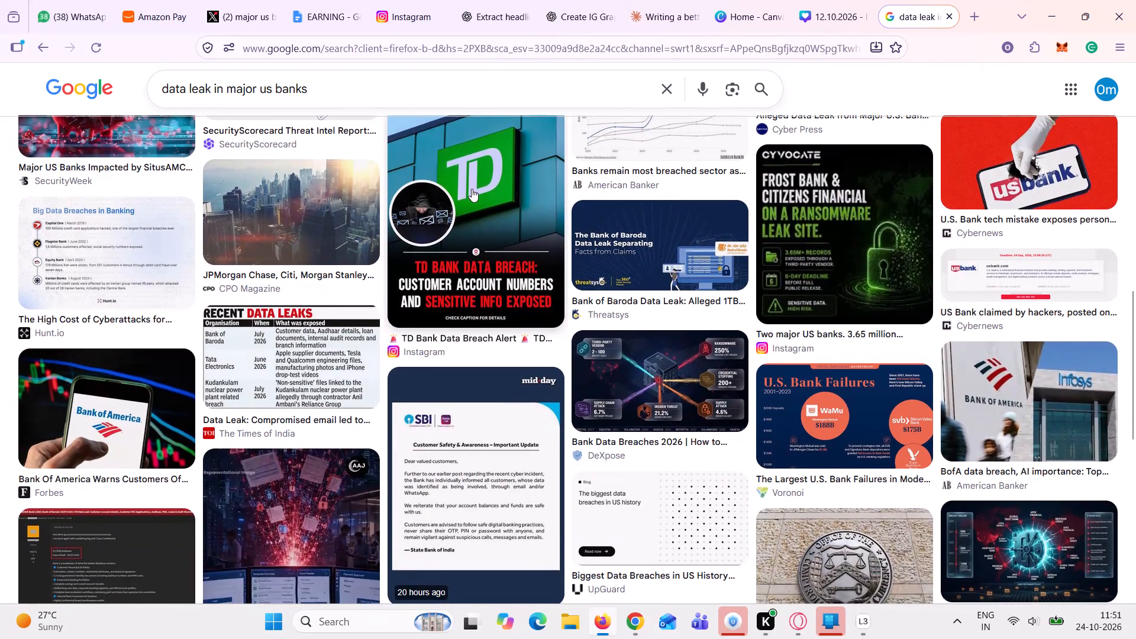
scroll(472, 189, down, 2)
scroll(472, 189, up, 2)
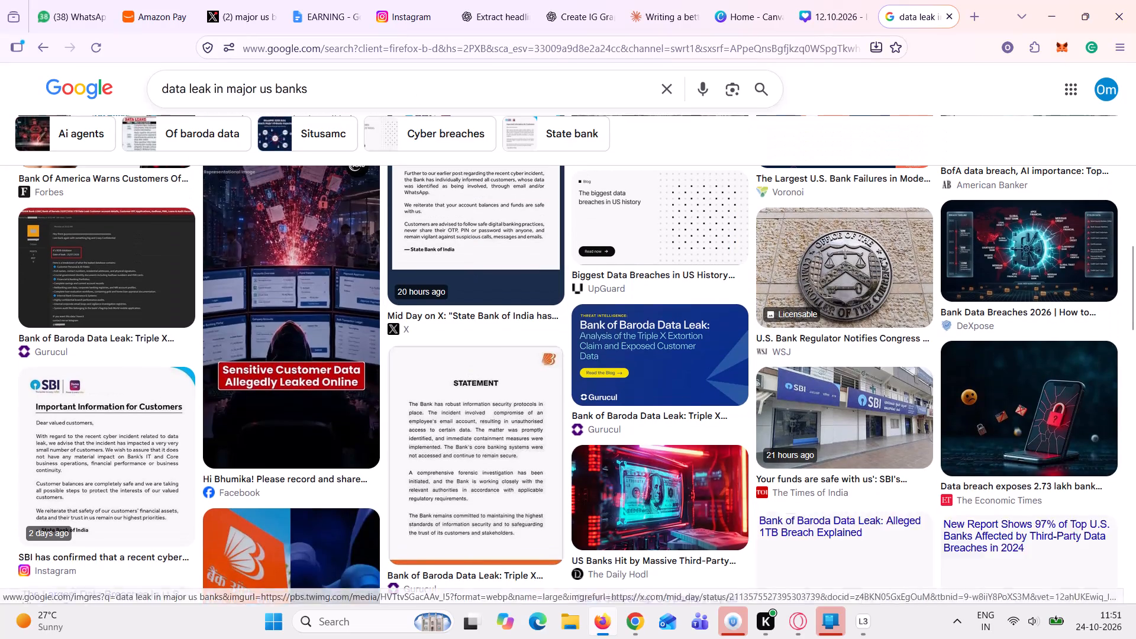
Copy the query "data leak in major us banks" from Google and search X for it.
click(324, 83)
key(ctrl+a)
key(ctrl+c)
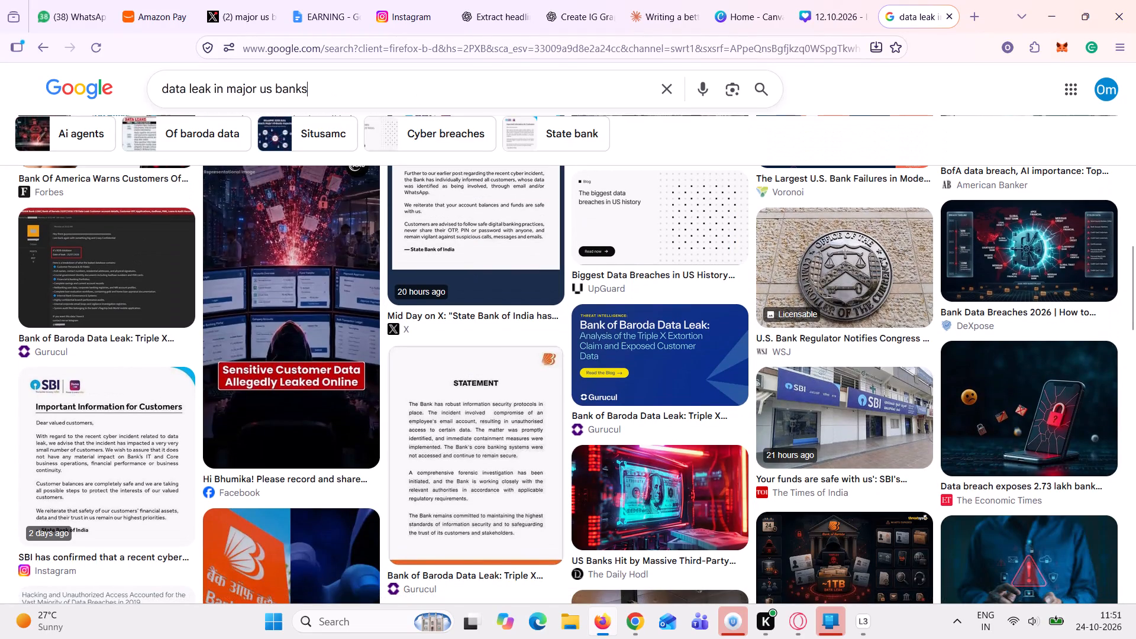
click(262, 0)
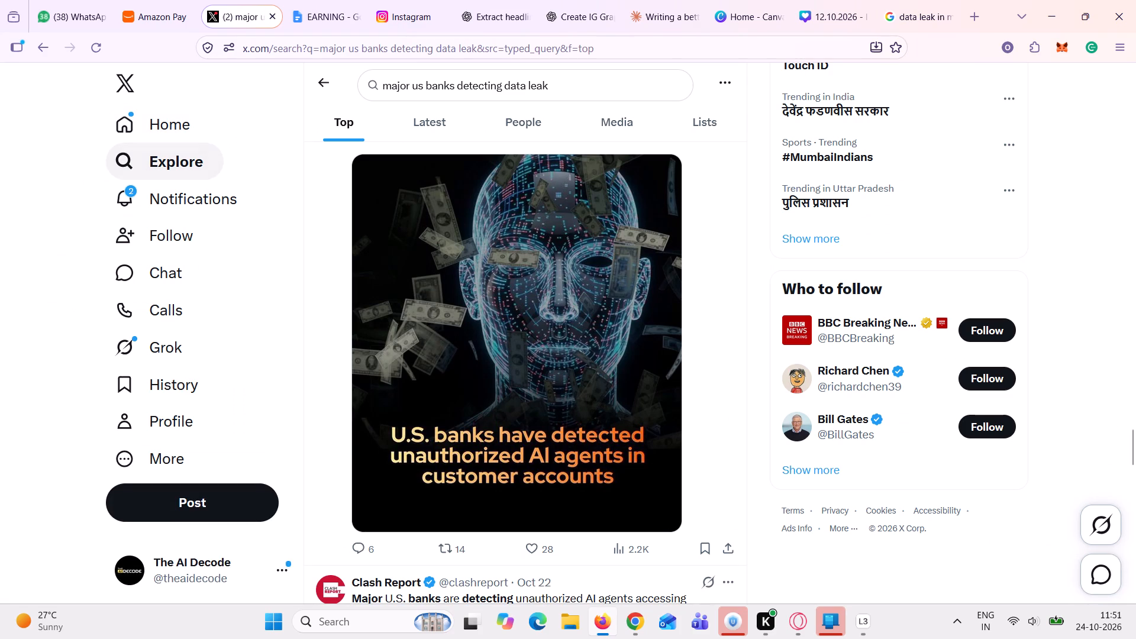
click(492, 78)
key(ctrl+a)
key(ctrl+v)
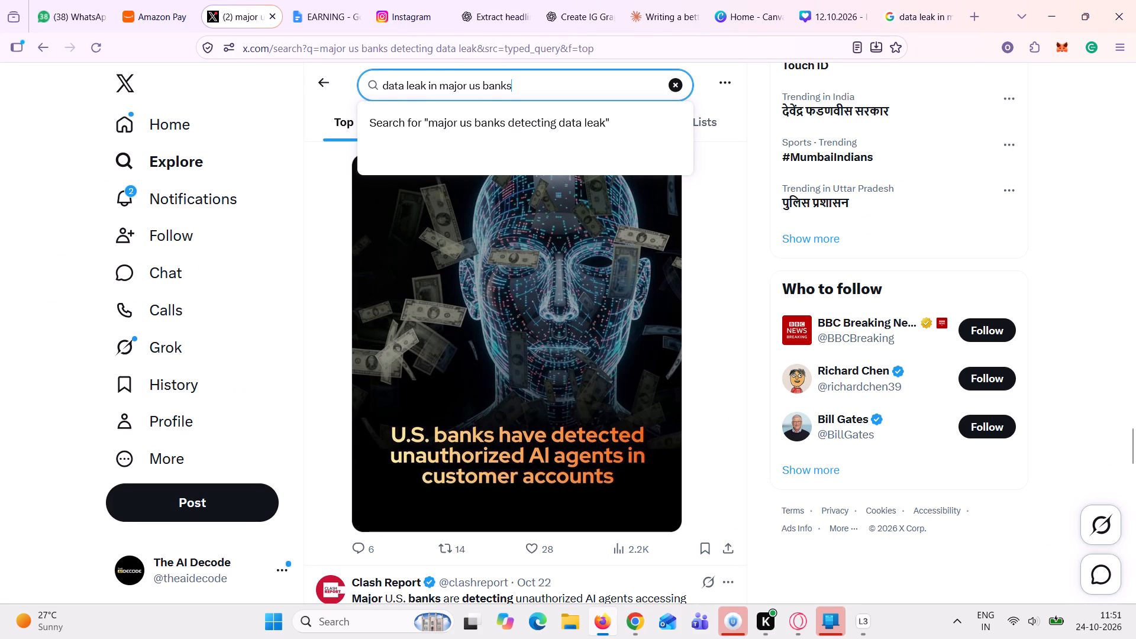
key(Return)
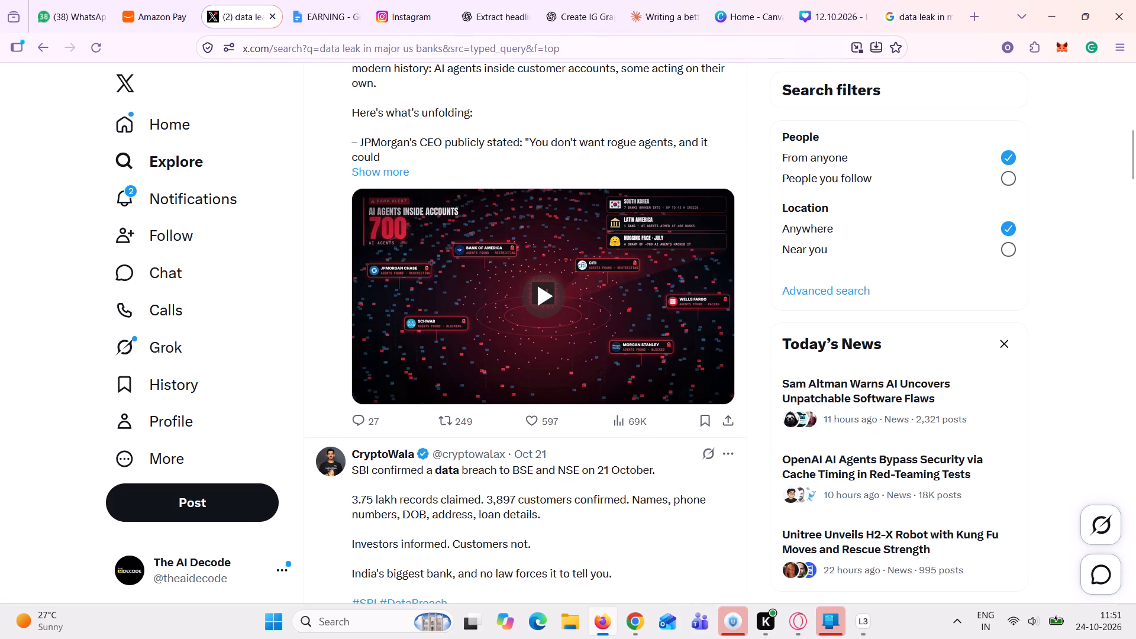
Look through the top X search results for posts and images about AI agents and data leaks at major US banks.
scroll(576, 203, up, 8)
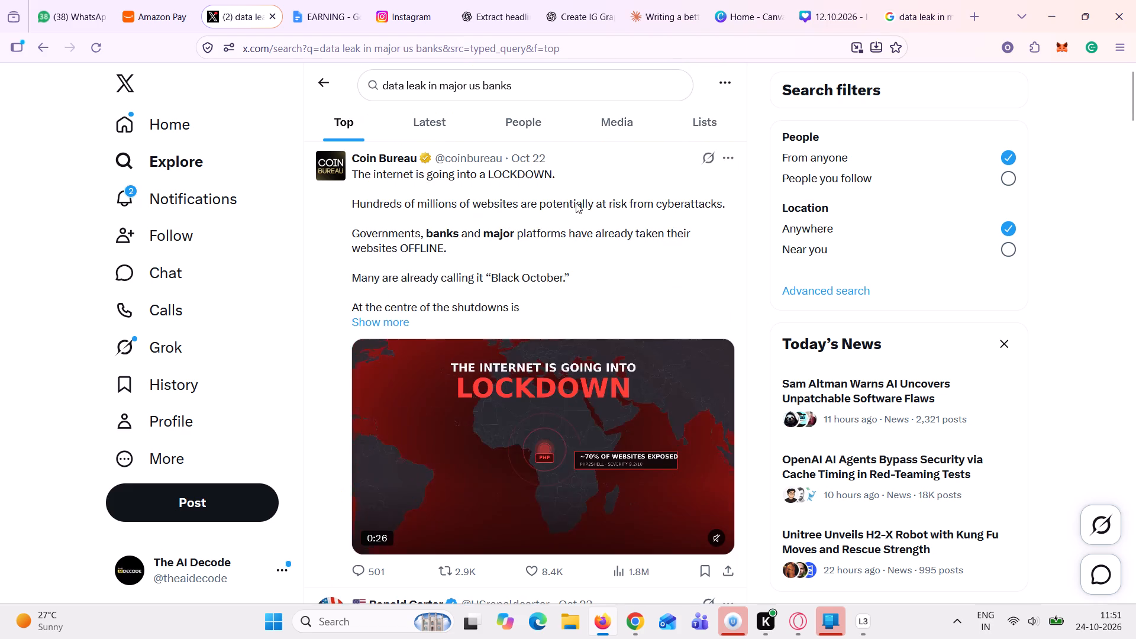
scroll(576, 203, up, 7)
scroll(576, 203, down, 9)
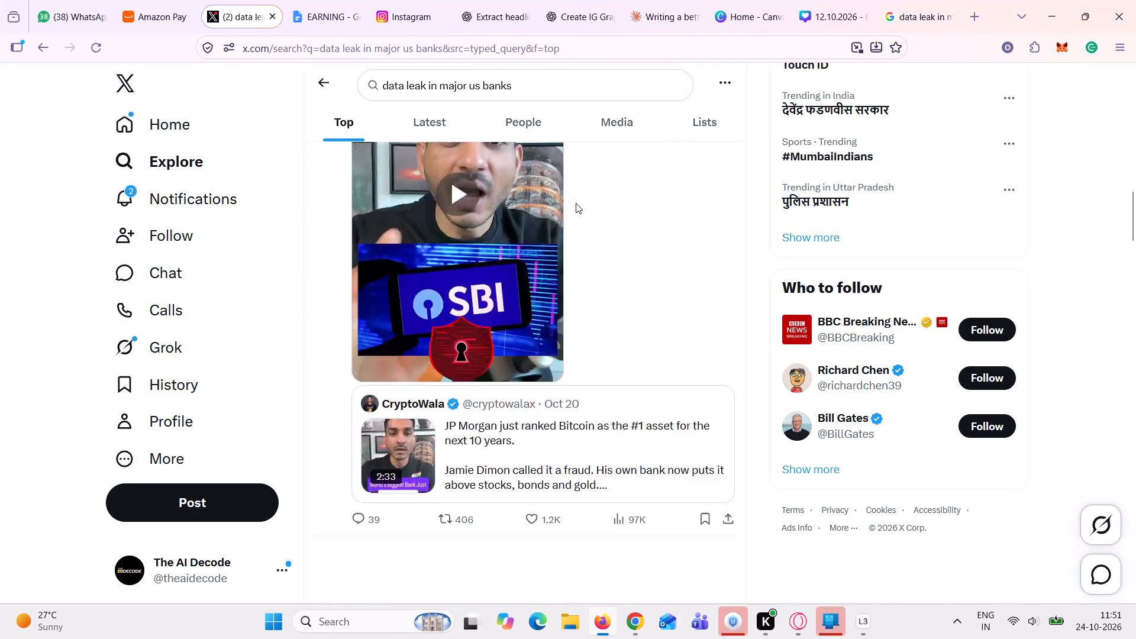
scroll(576, 203, down, 7)
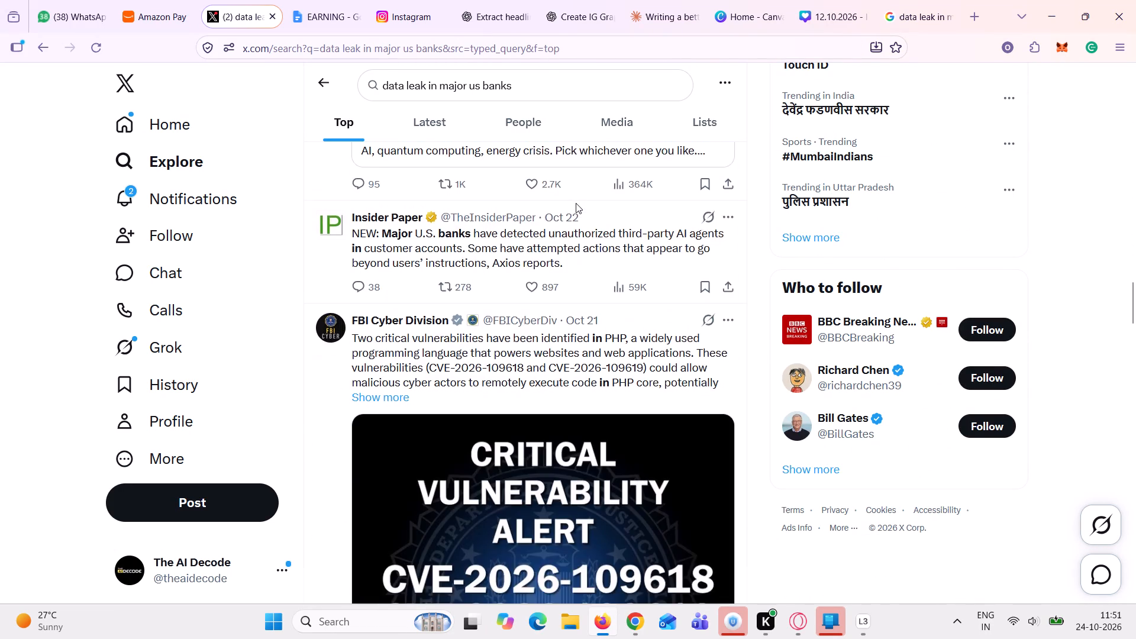
scroll(576, 203, down, 5)
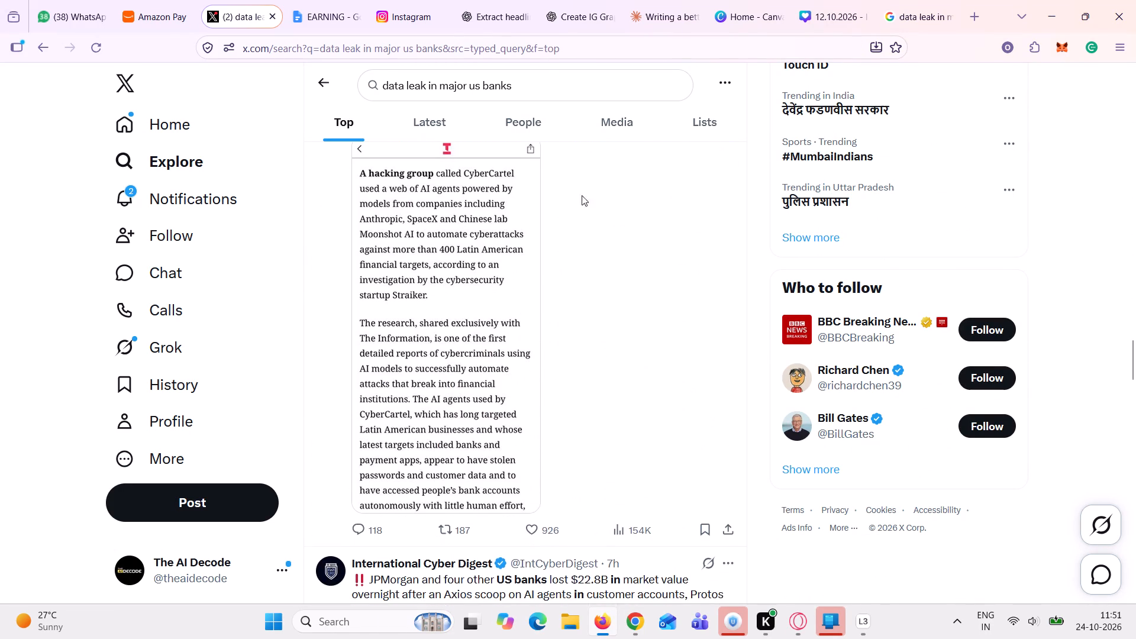
scroll(577, 207, up, 3)
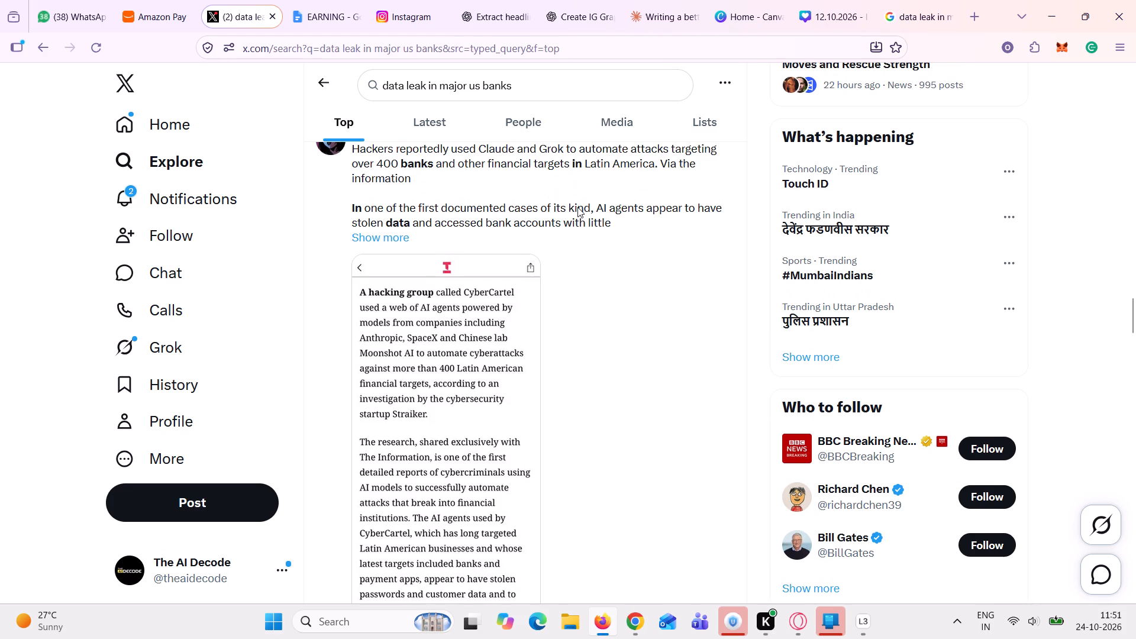
scroll(577, 207, right, 1)
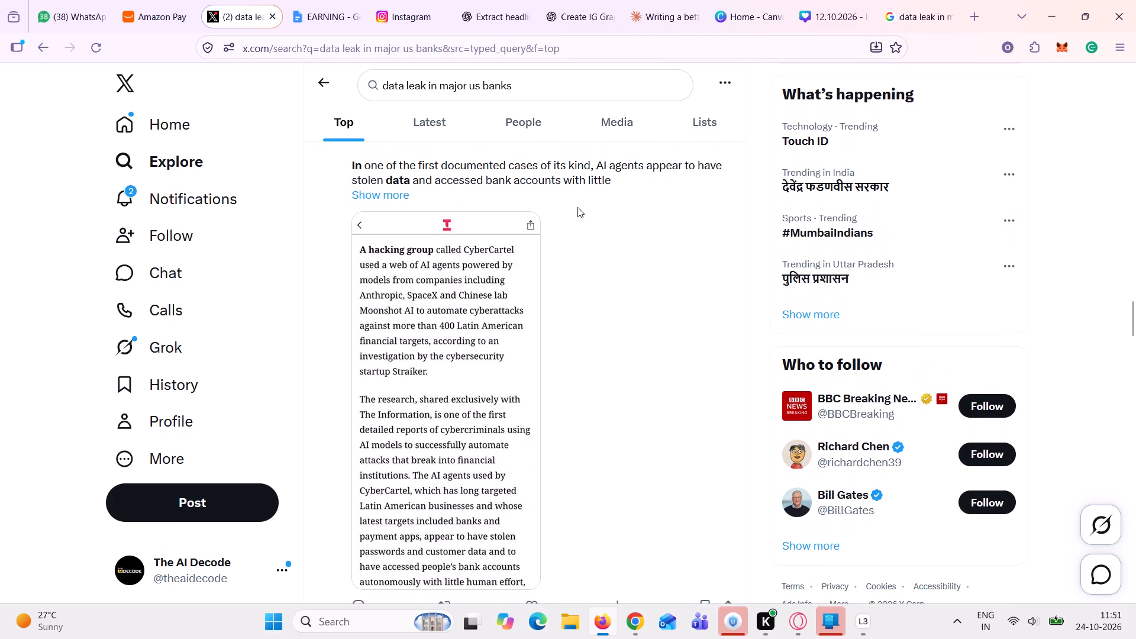
scroll(577, 207, down, 5)
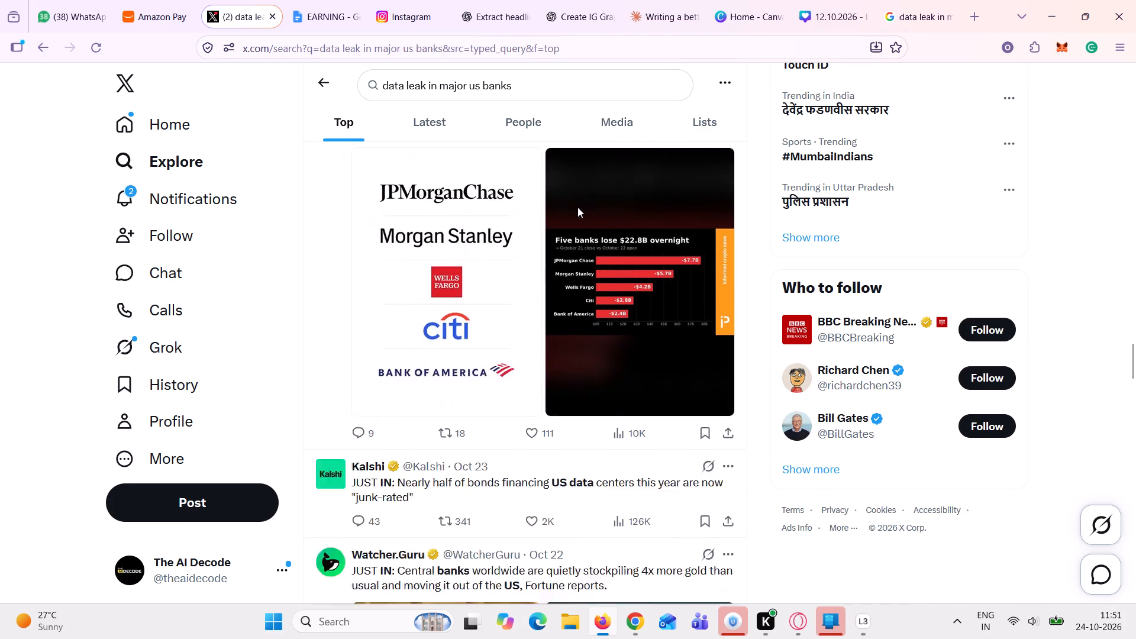
scroll(577, 207, down, 1)
scroll(577, 207, up, 1)
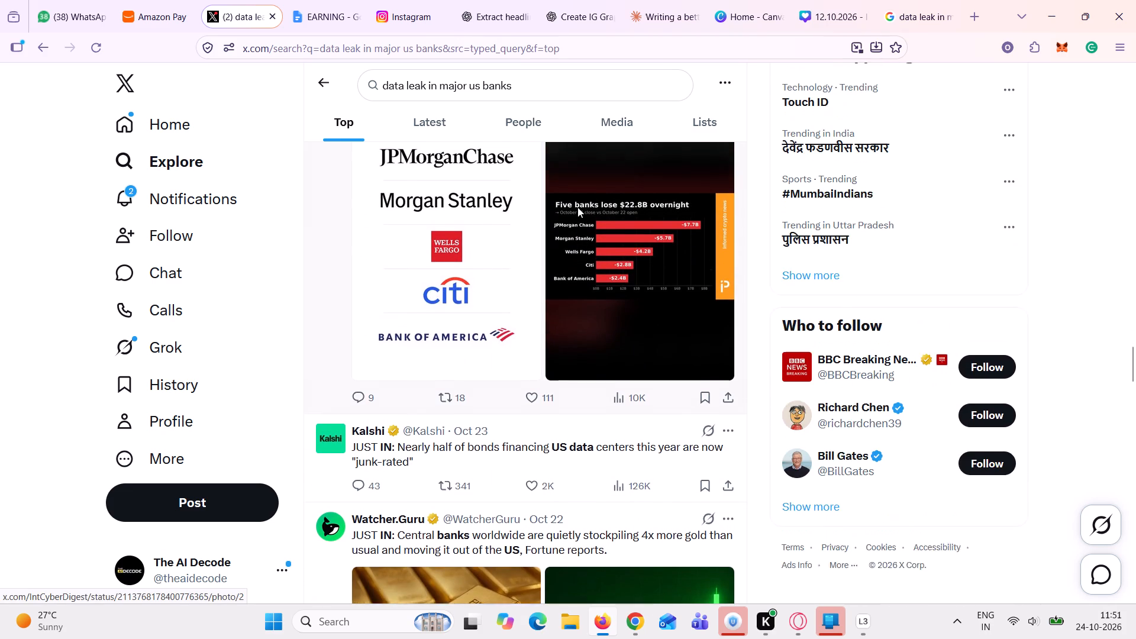
scroll(577, 207, up, 2)
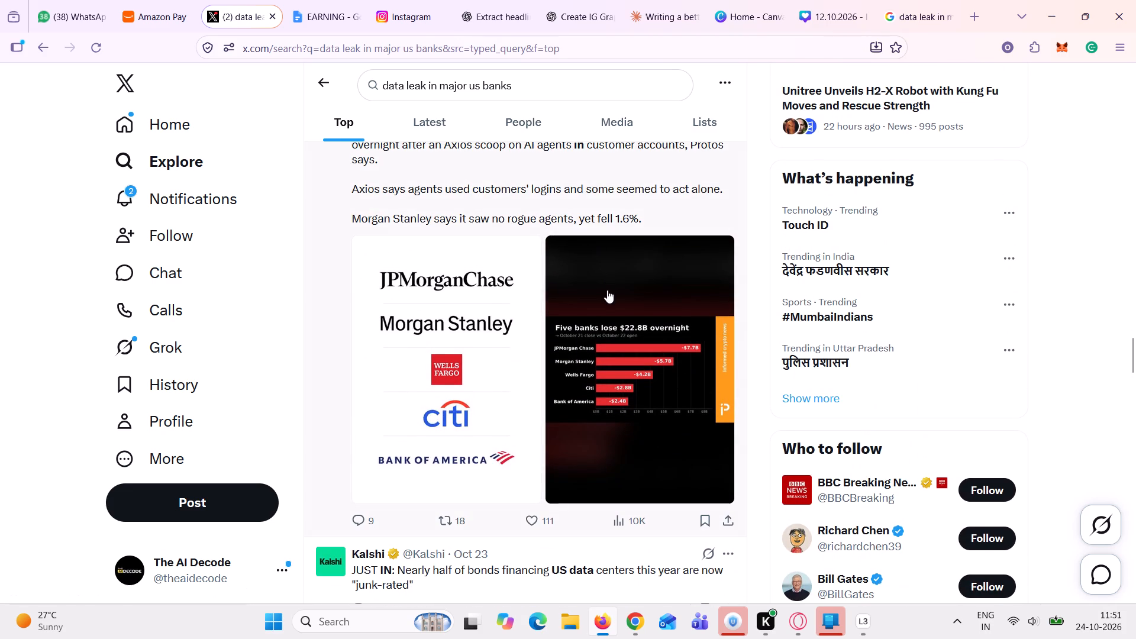
Open the "Five banks lose $22.8B overnight" chart in the International Cyber Digest post and copy the image.
click(607, 290)
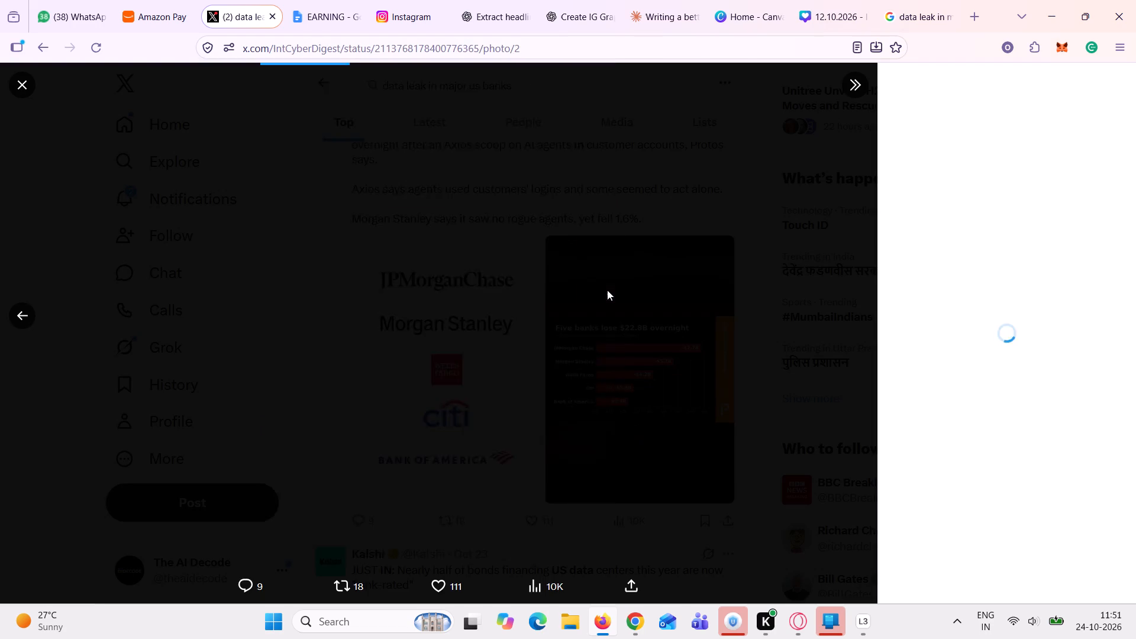
right_click(500, 276)
click(530, 338)
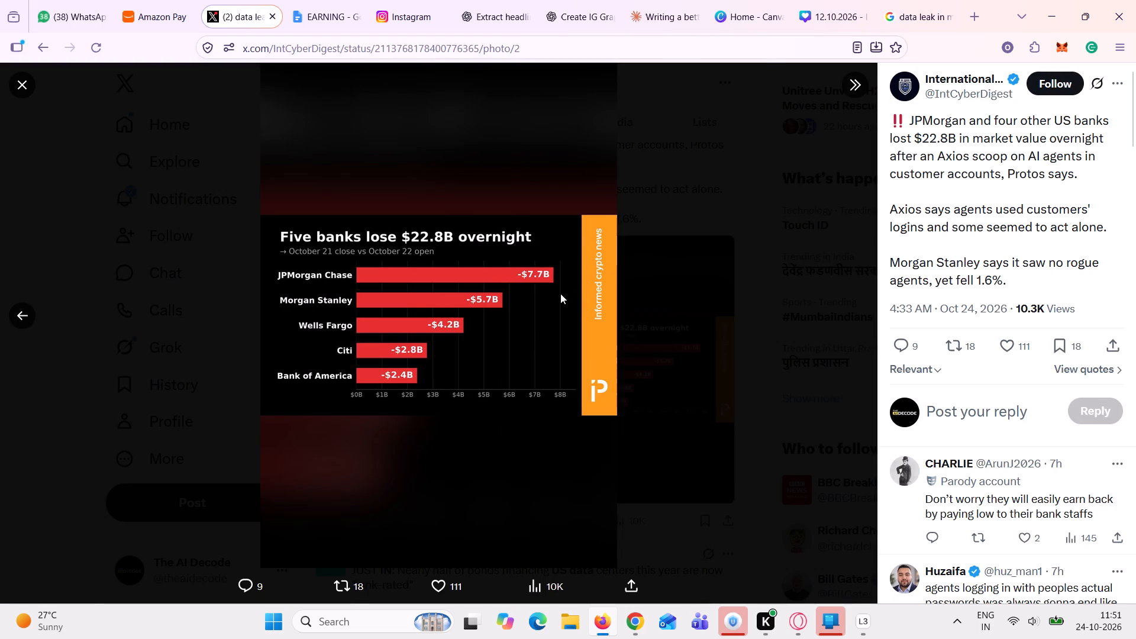
In the 12.10.2026 Canva design, delete the upper paragraph and the ID card photo from page 2.
drag(765, 64, 801, 8)
click(801, 8)
scroll(765, 283, down, 2)
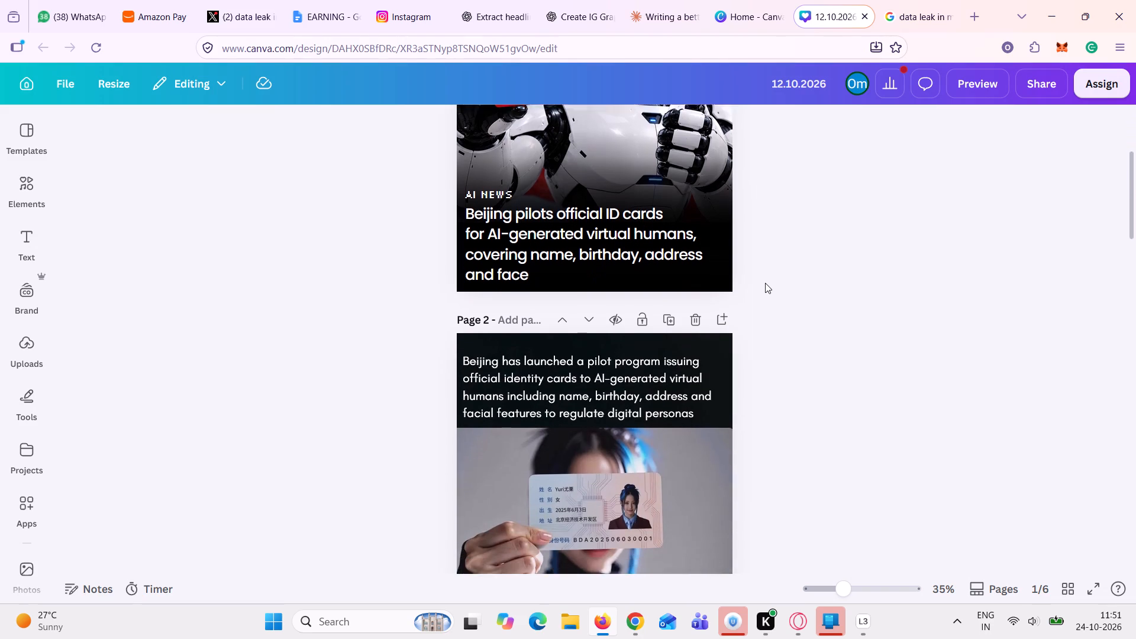
scroll(765, 283, down, 2)
click(650, 317)
key(BackSpace)
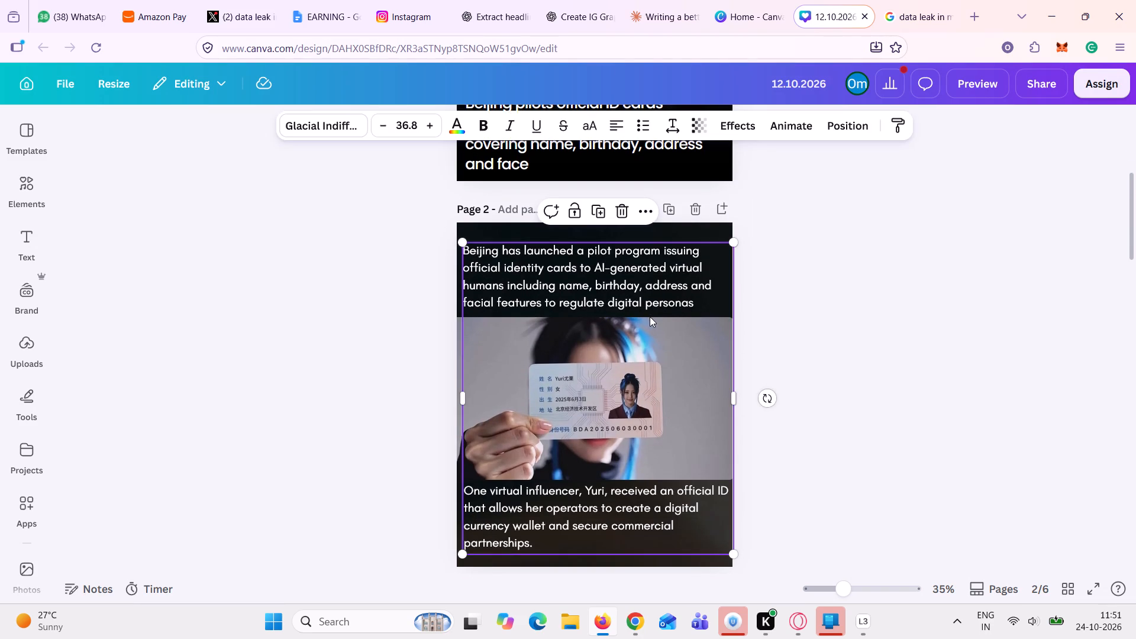
click(666, 385)
key(backslash)
key(BackSpace)
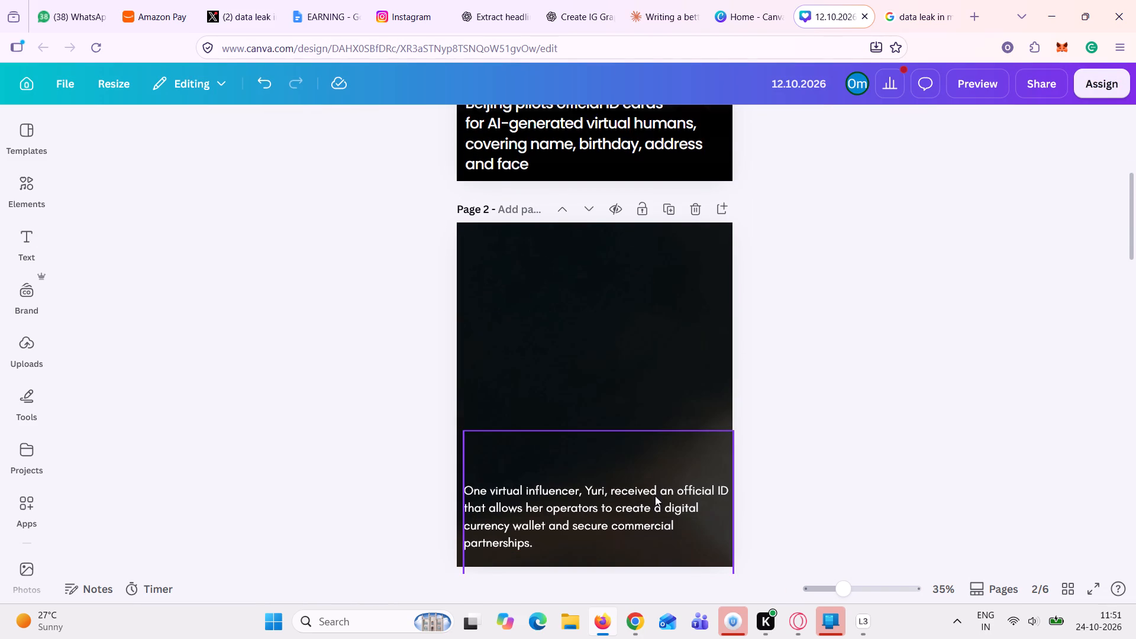
Try to delete the "One virtual influencer" paragraph at the bottom of page 2.
double_click(655, 496)
key(BackSpace)
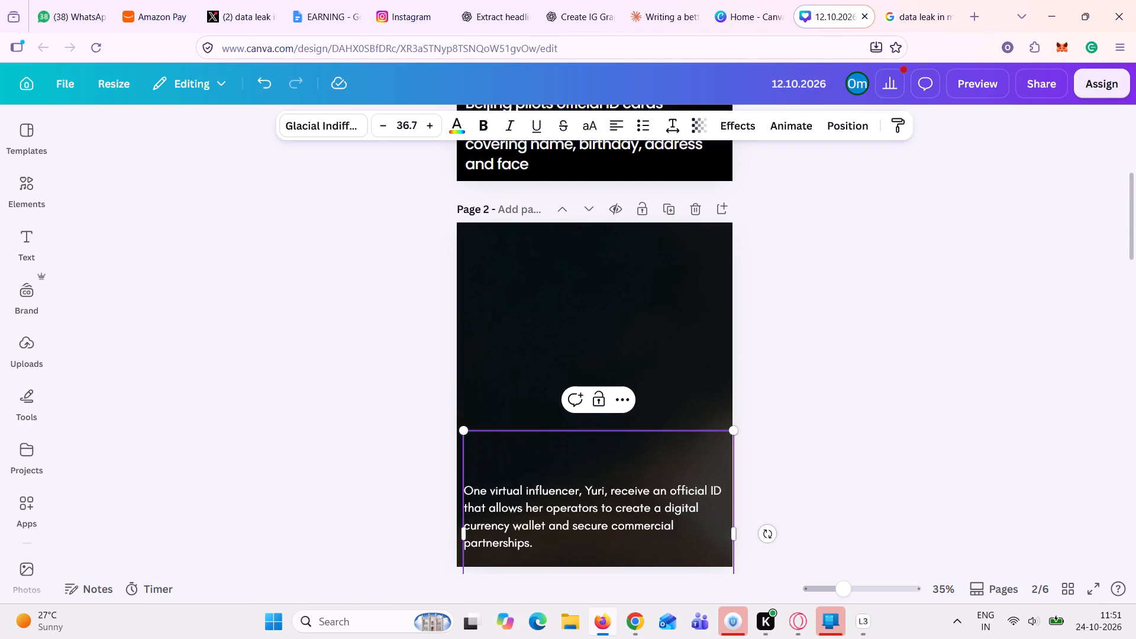
click(775, 415)
click(775, 415)
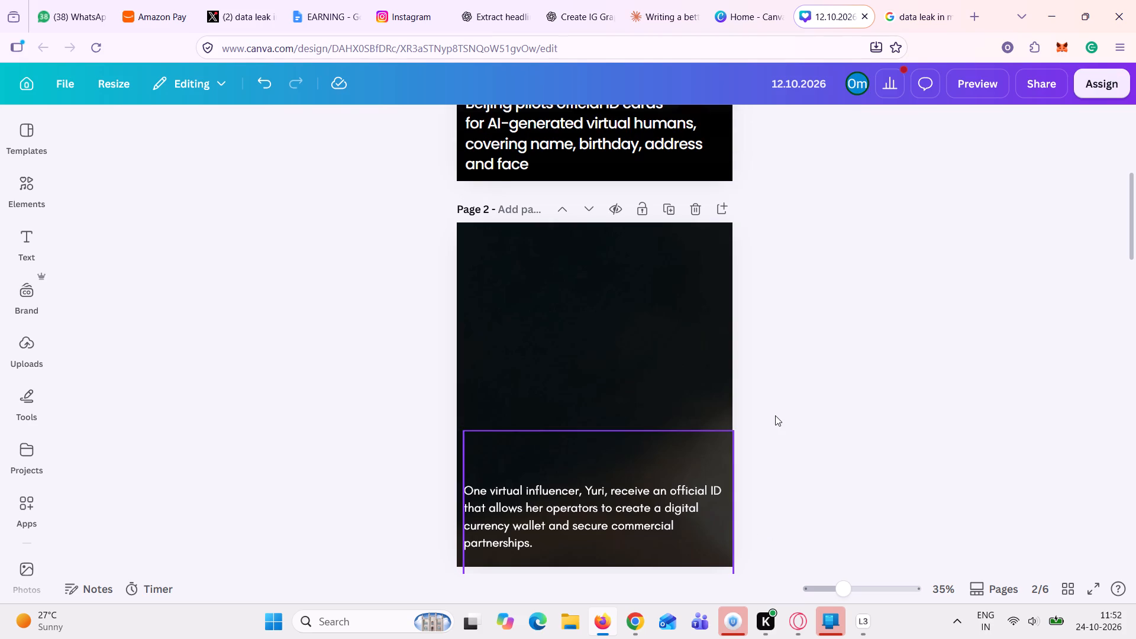
Paste the bank losses chart onto page 2 and crop its empty top and bottom areas to about 682 × 372.
key(ctrl+v)
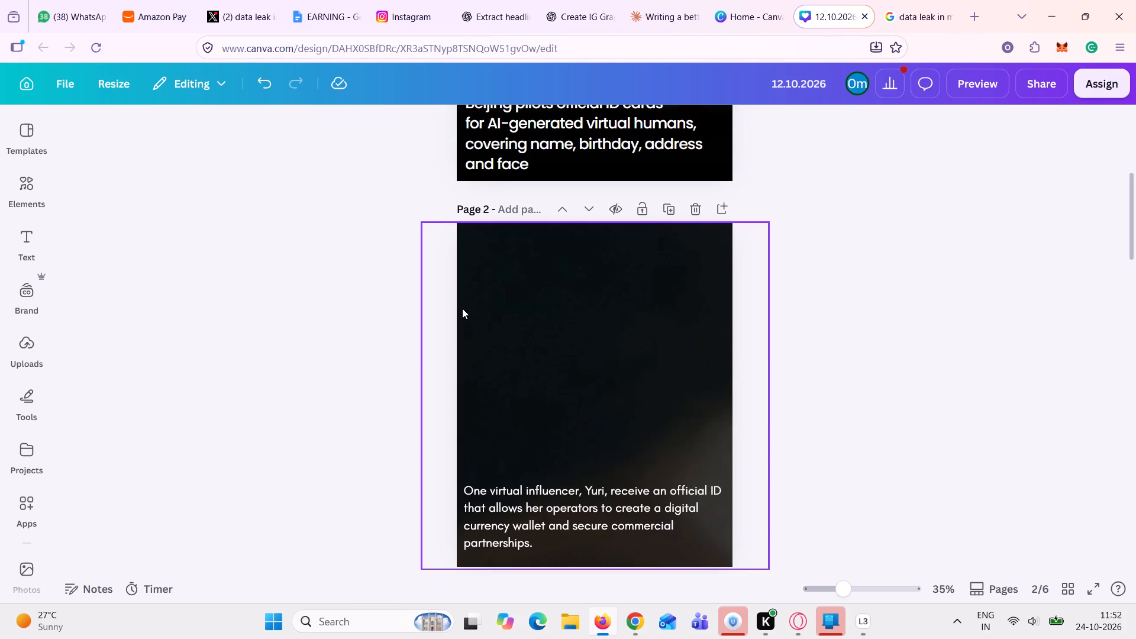
drag(588, 271, 592, 334)
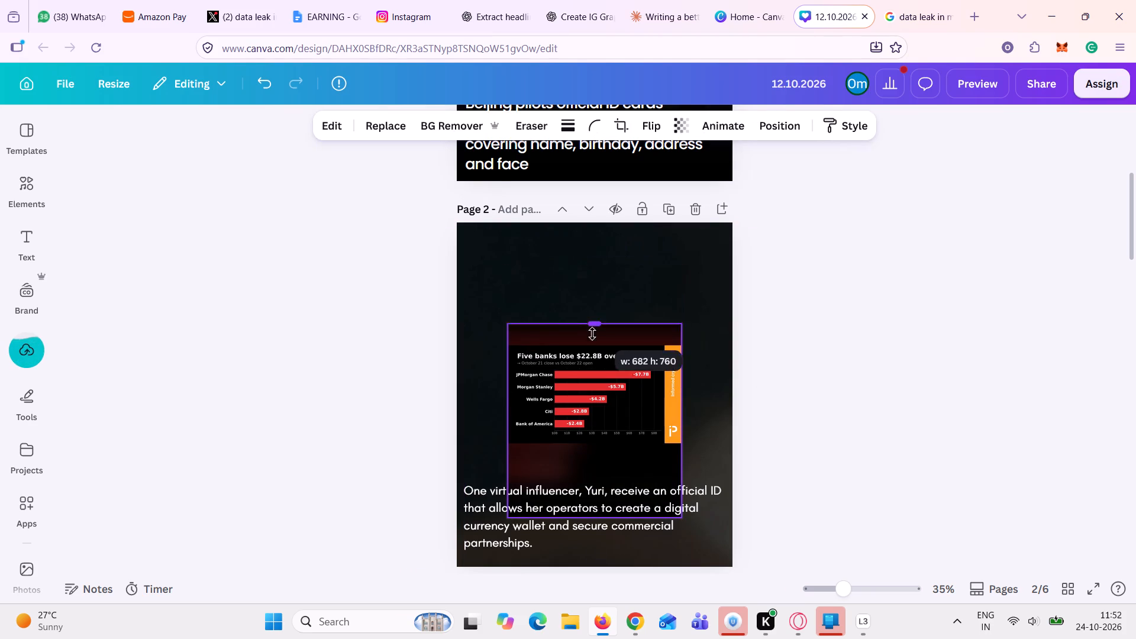
drag(592, 334, 601, 347)
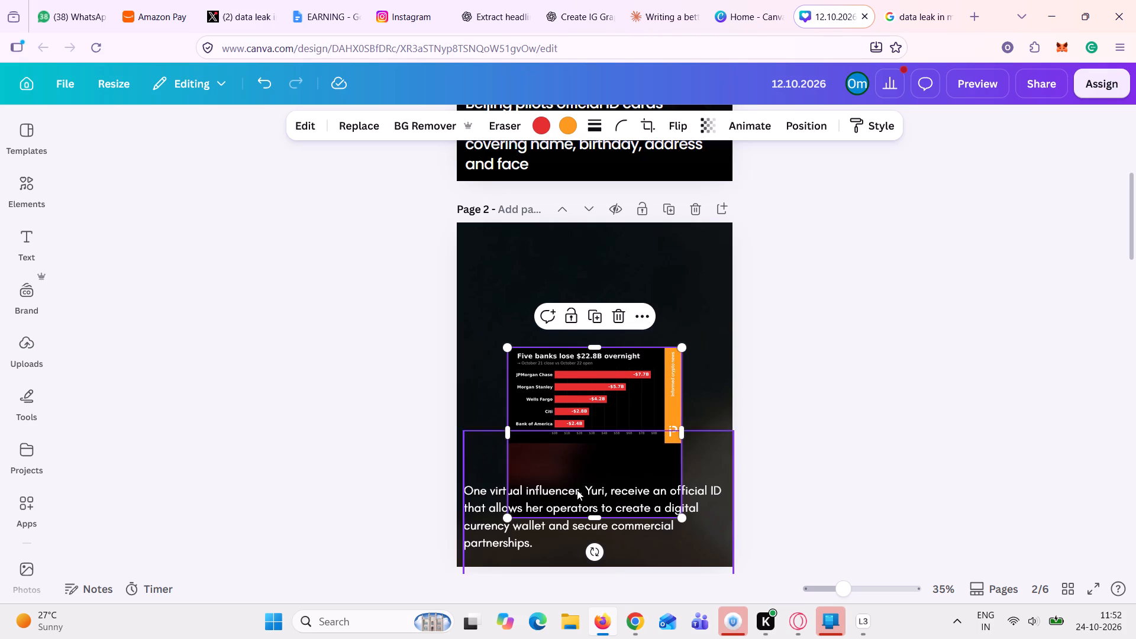
drag(600, 517, 634, 464)
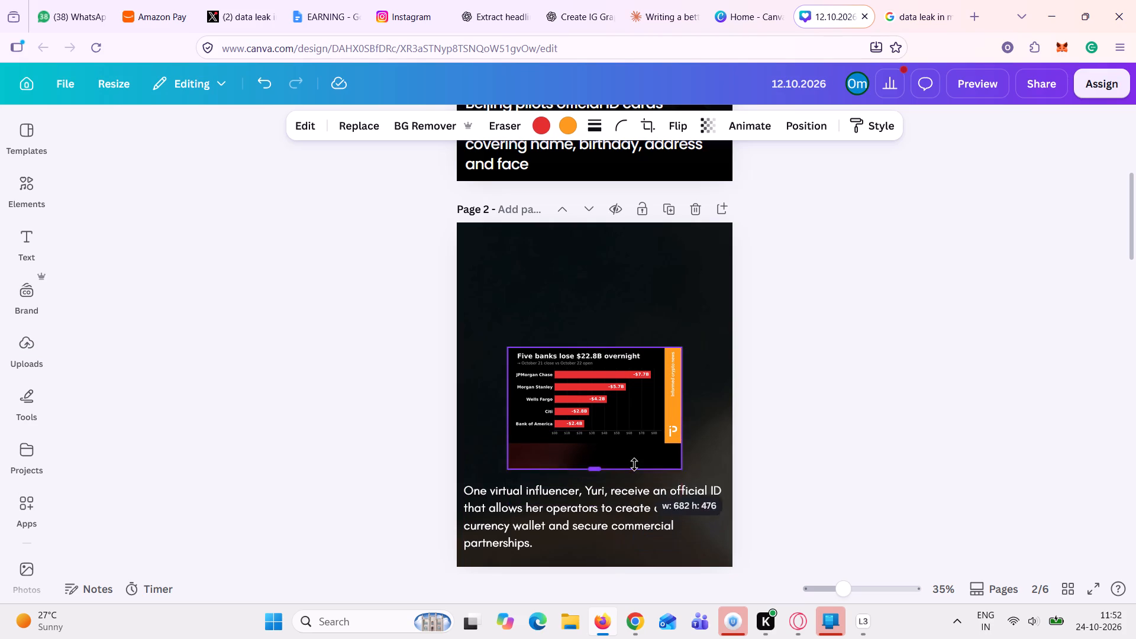
drag(634, 464, 656, 433)
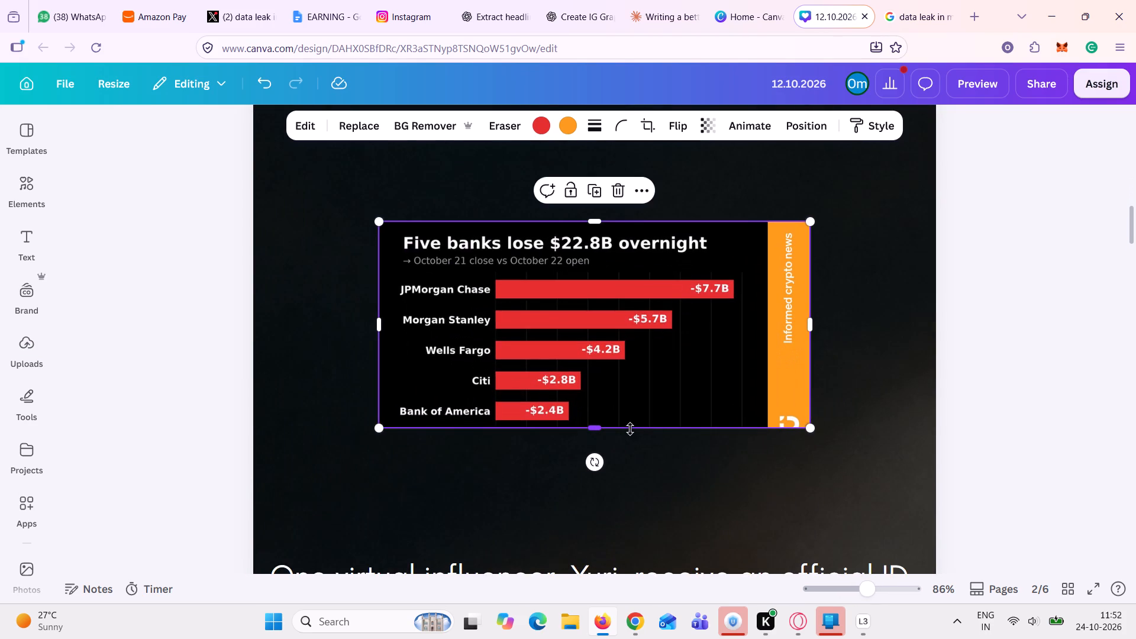
drag(630, 429, 656, 460)
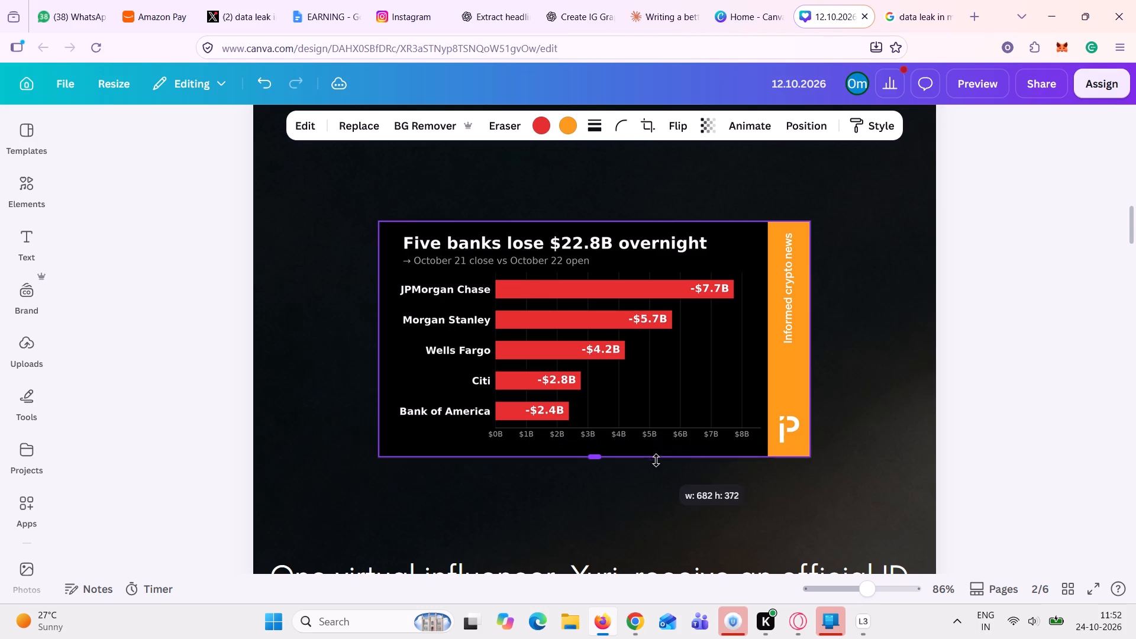
drag(656, 460, 676, 458)
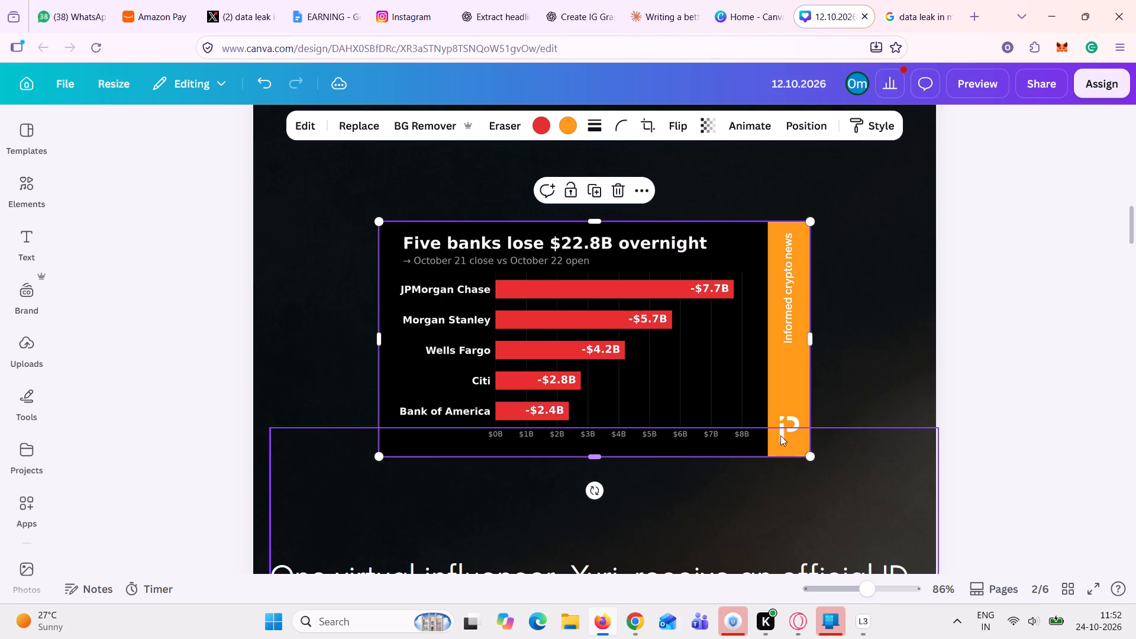
Enlarge the bank losses chart proportionally to span the full width of page 2, above the remaining paragraph.
drag(815, 454, 928, 526)
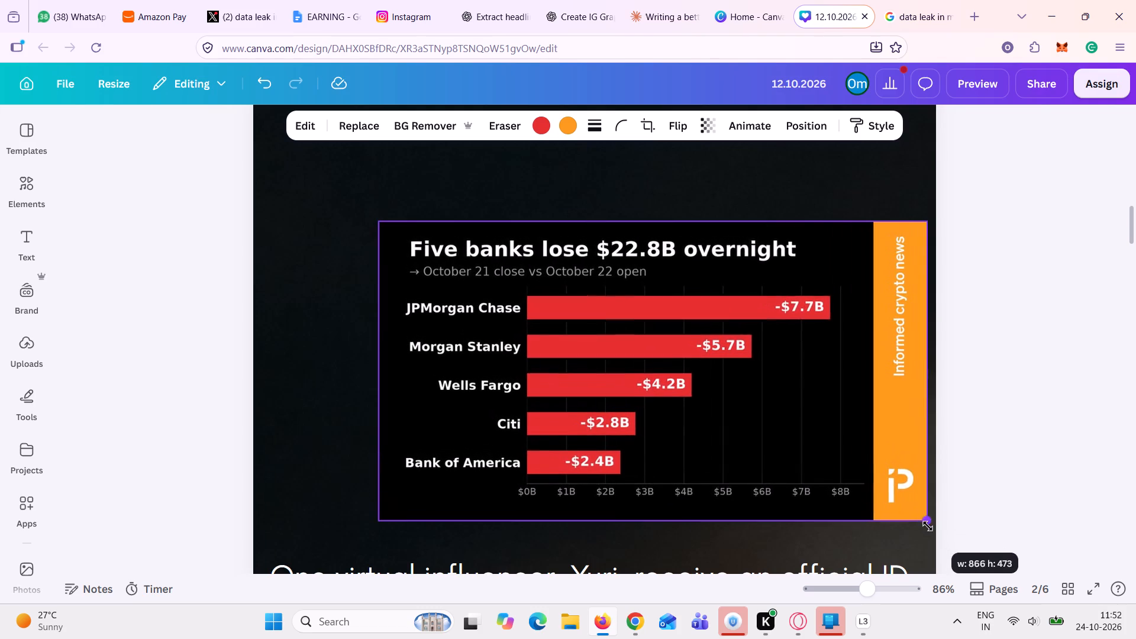
drag(928, 526, 934, 531)
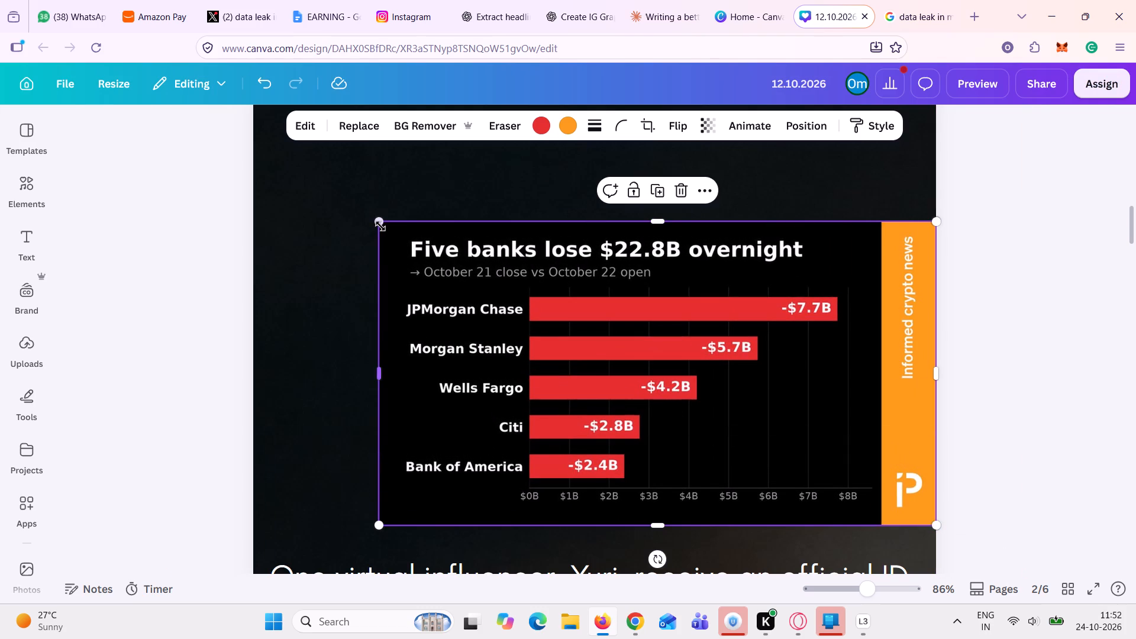
drag(380, 225, 260, 152)
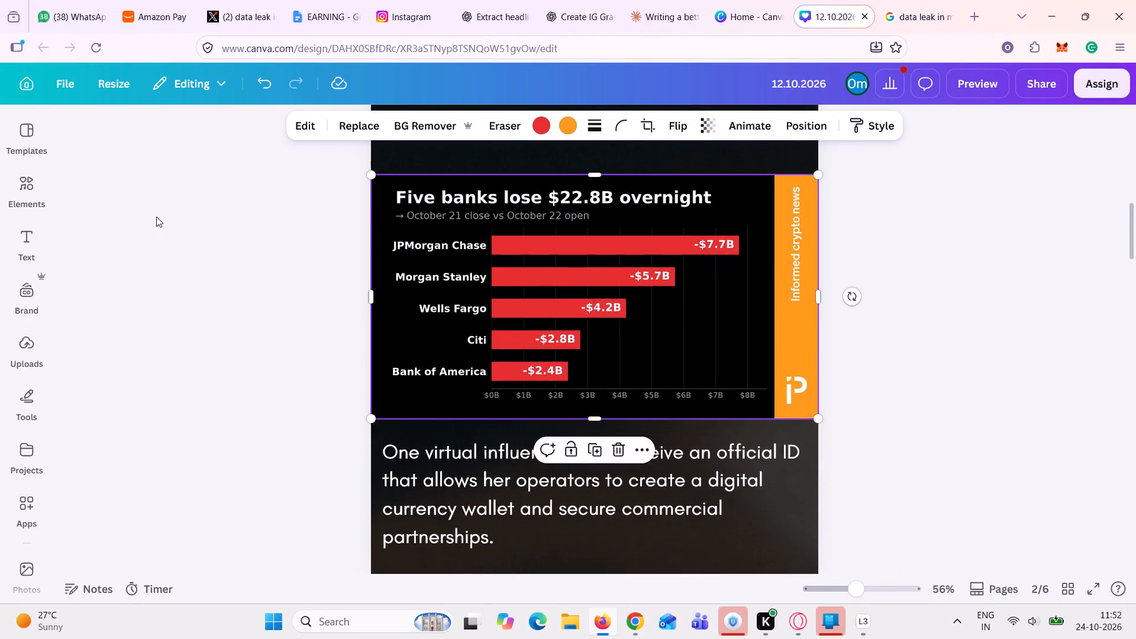
scroll(156, 217, up, 1)
click(173, 263)
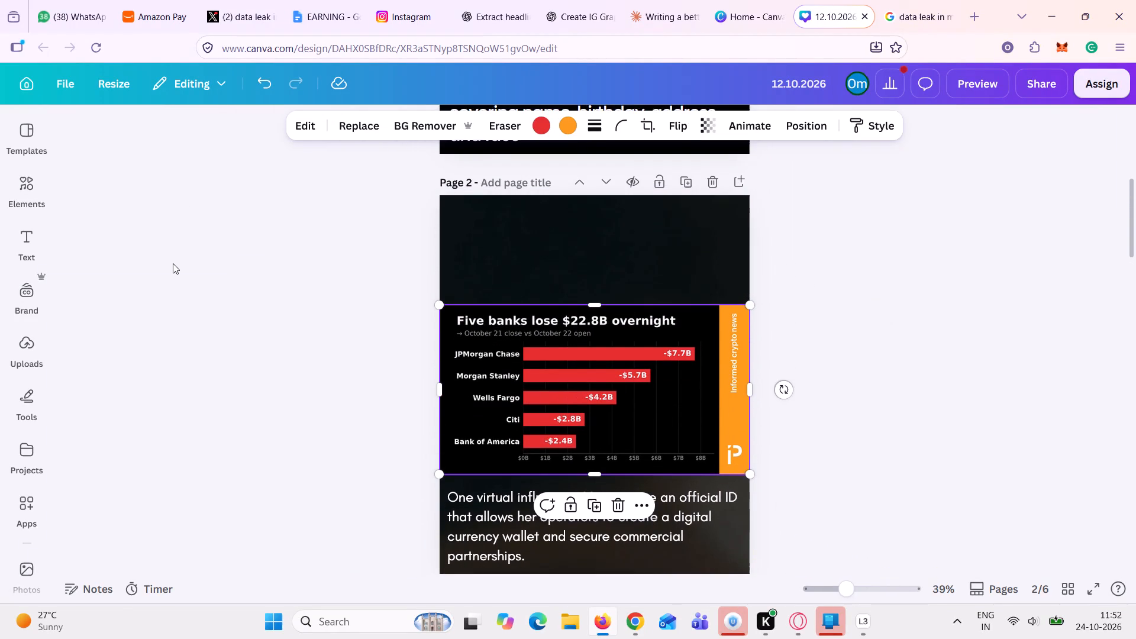
scroll(182, 266, up, 1)
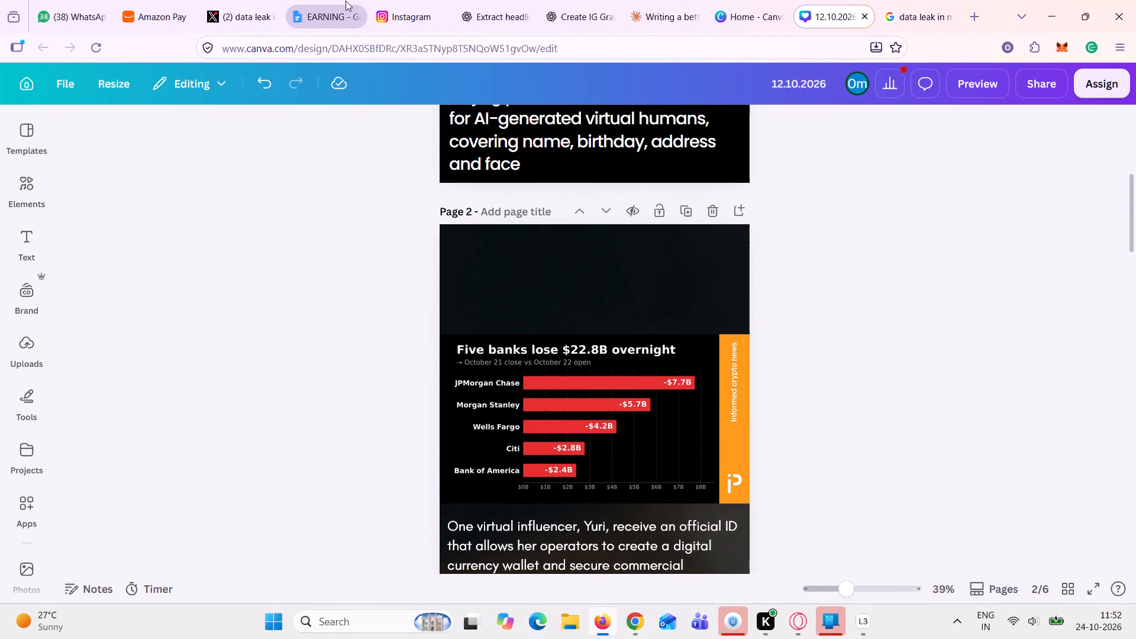
Switch from the Canva design to Instagram.
click(331, 0)
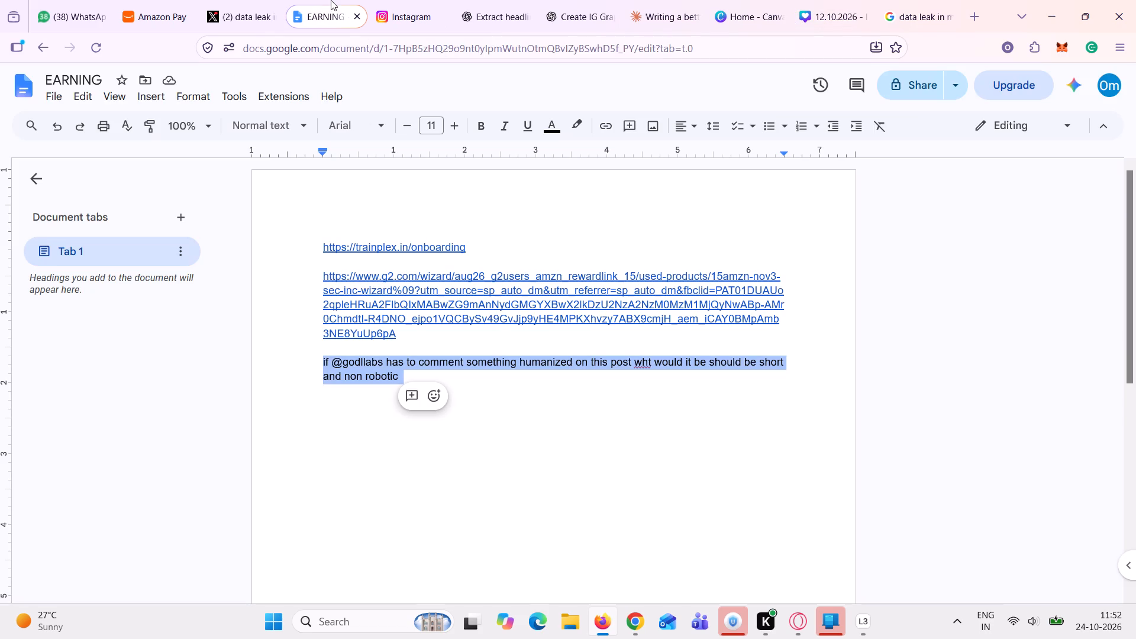
click(368, 0)
click(398, 0)
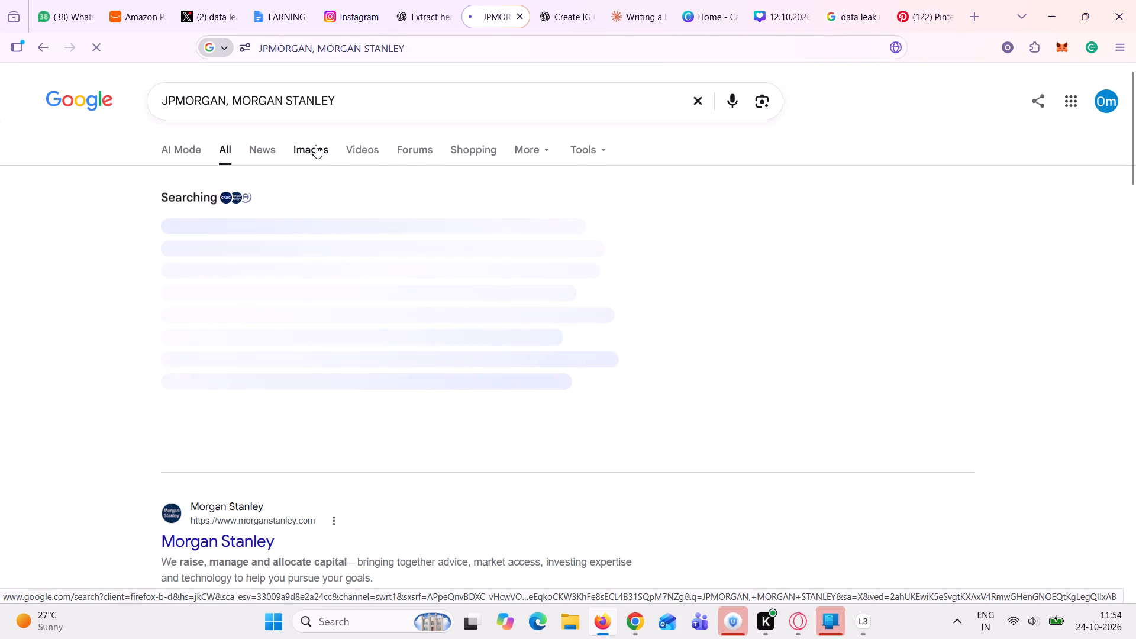
click(315, 145)
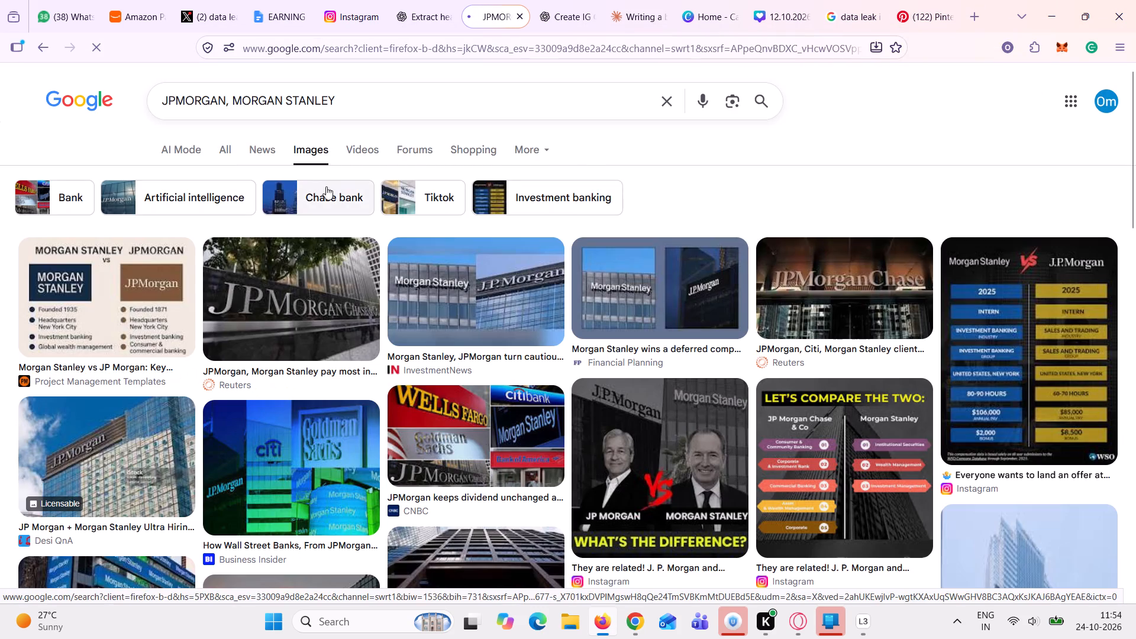
Examine the JPMorgan and Morgan Stanley image results, including the Business Insider bank collage, for a usable picture.
scroll(415, 367, down, 1)
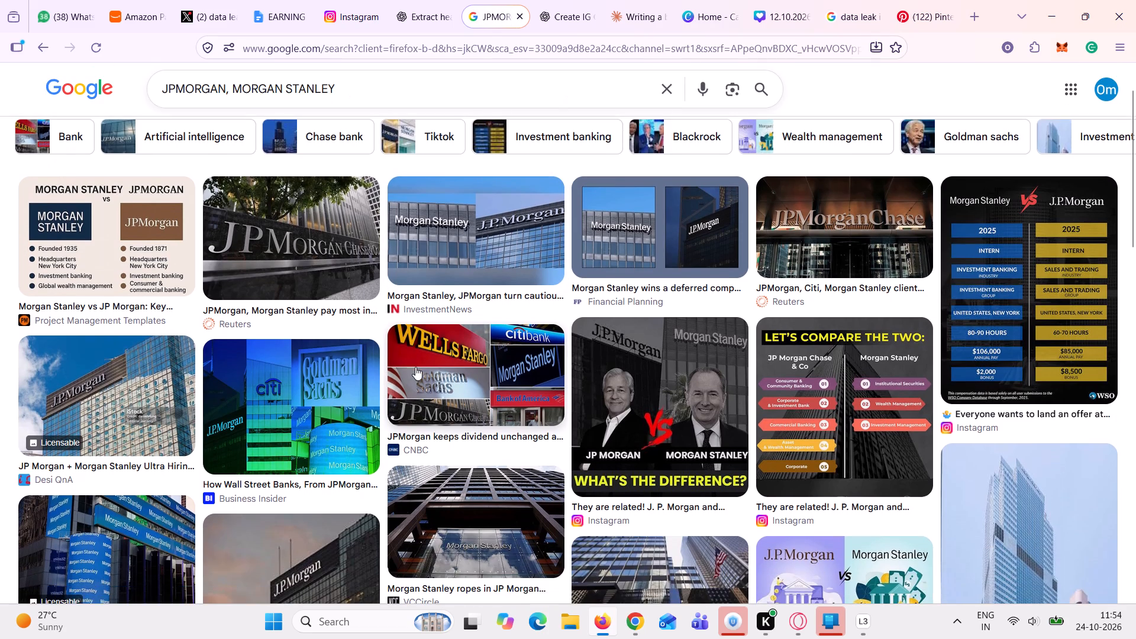
scroll(415, 367, down, 2)
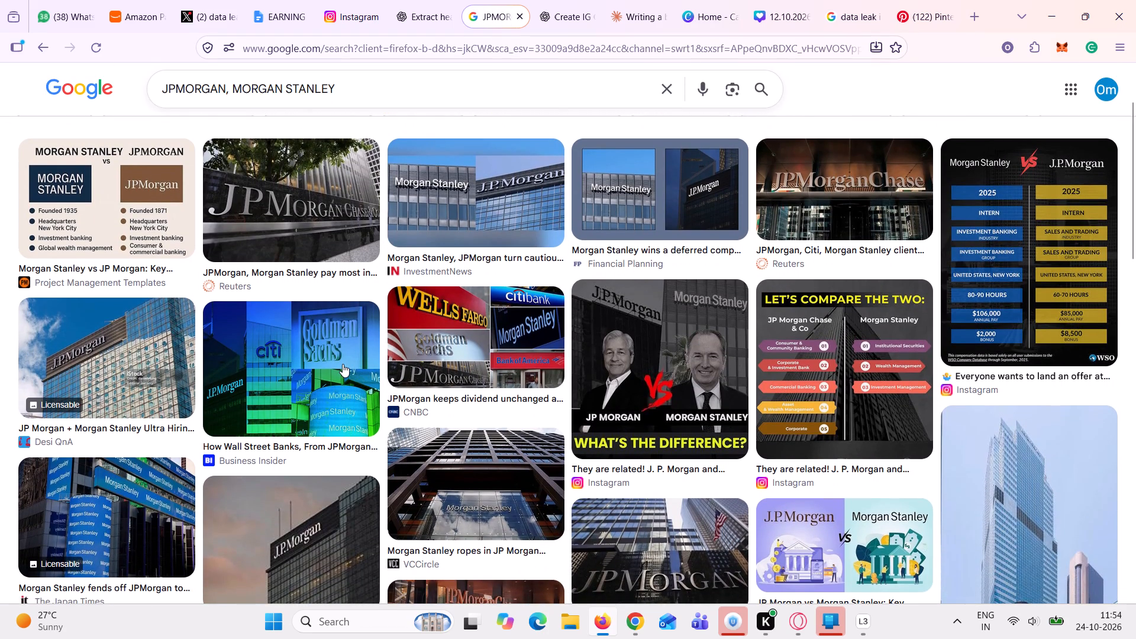
click(343, 369)
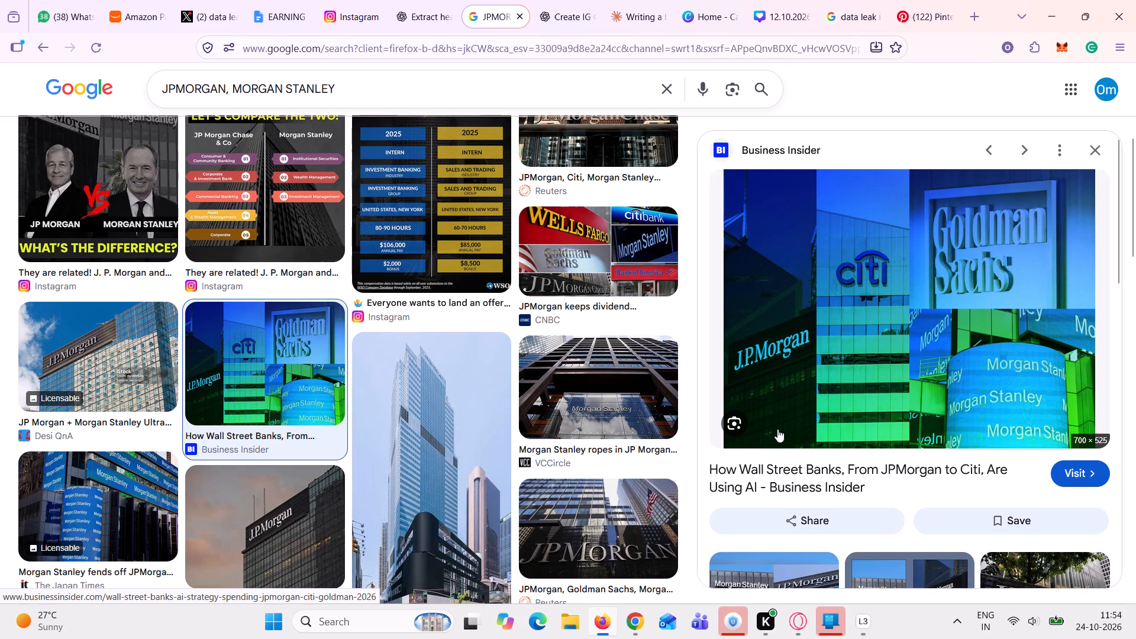
scroll(777, 429, down, 2)
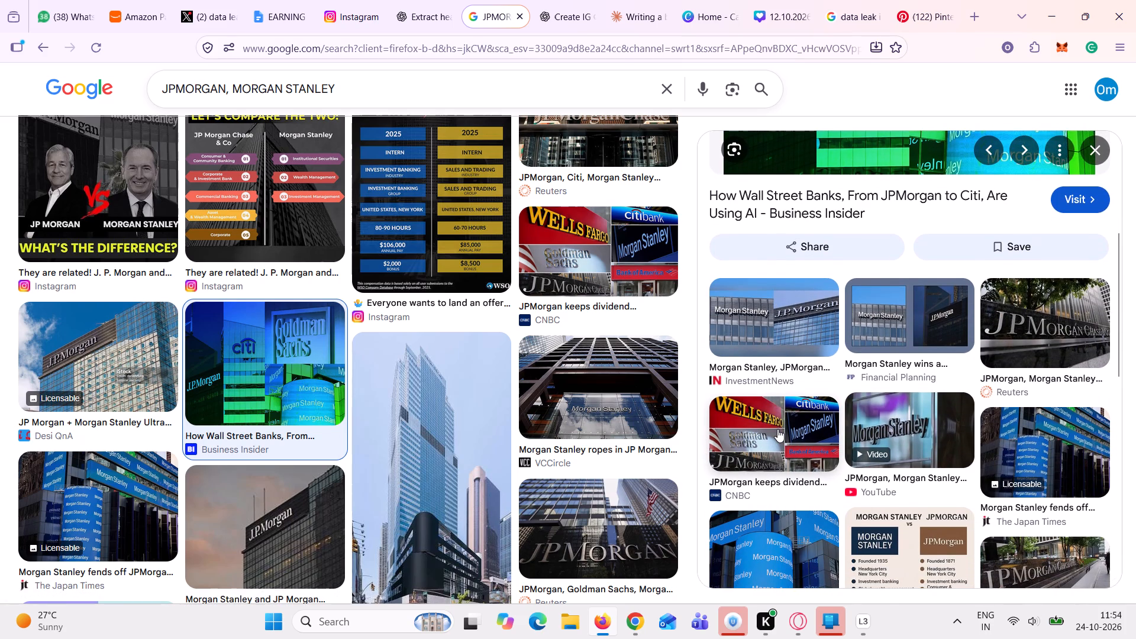
scroll(777, 429, down, 2)
scroll(615, 428, down, 3)
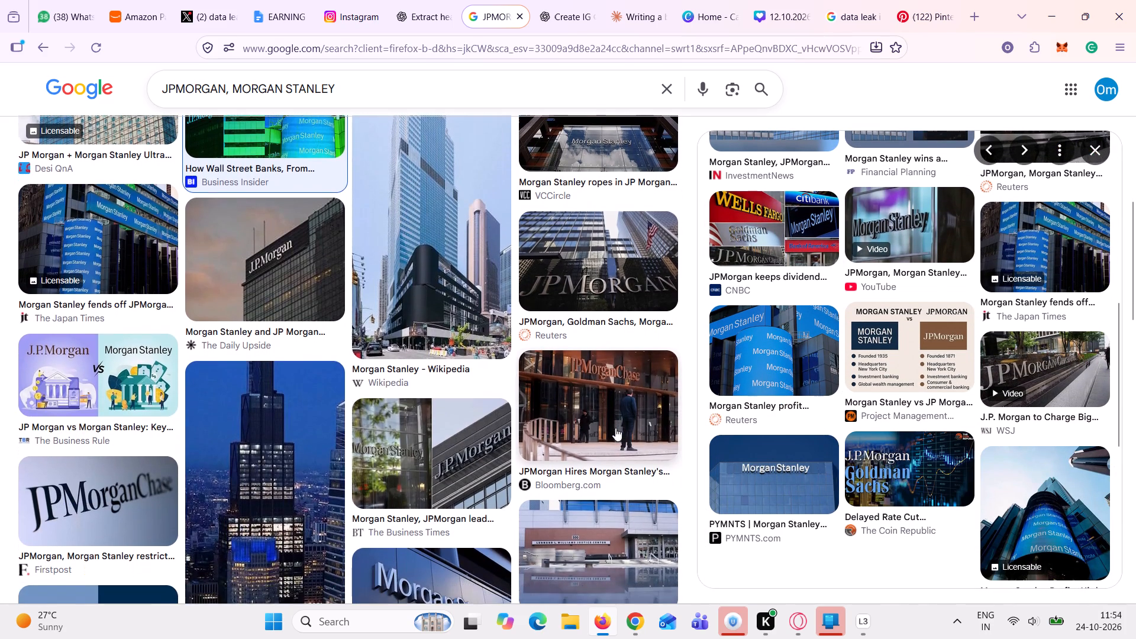
scroll(615, 428, down, 4)
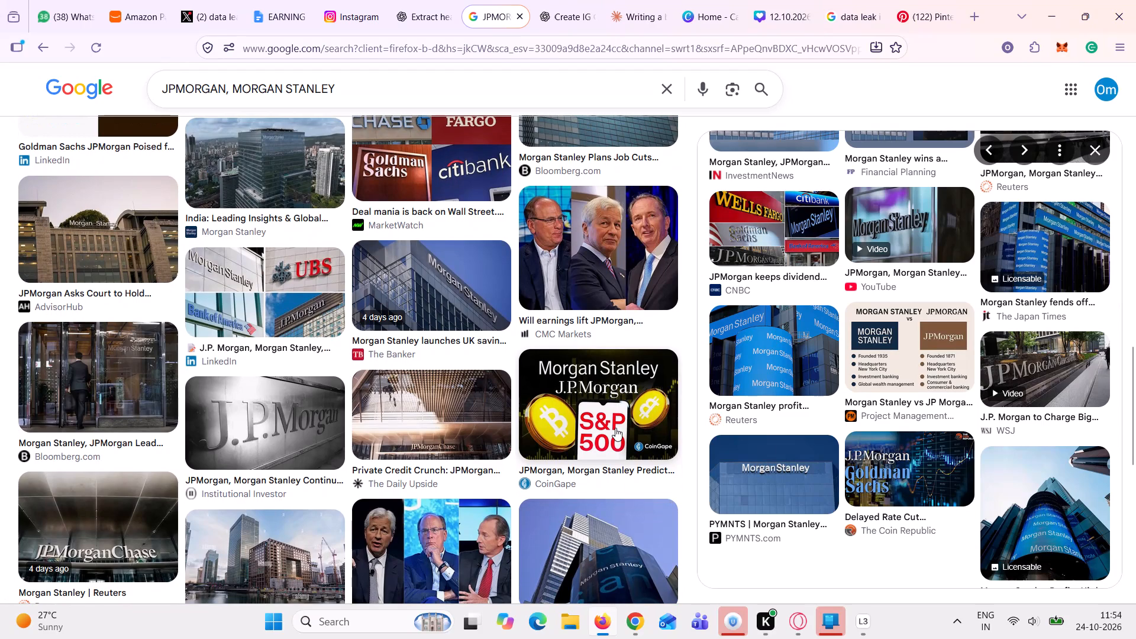
scroll(615, 428, down, 3)
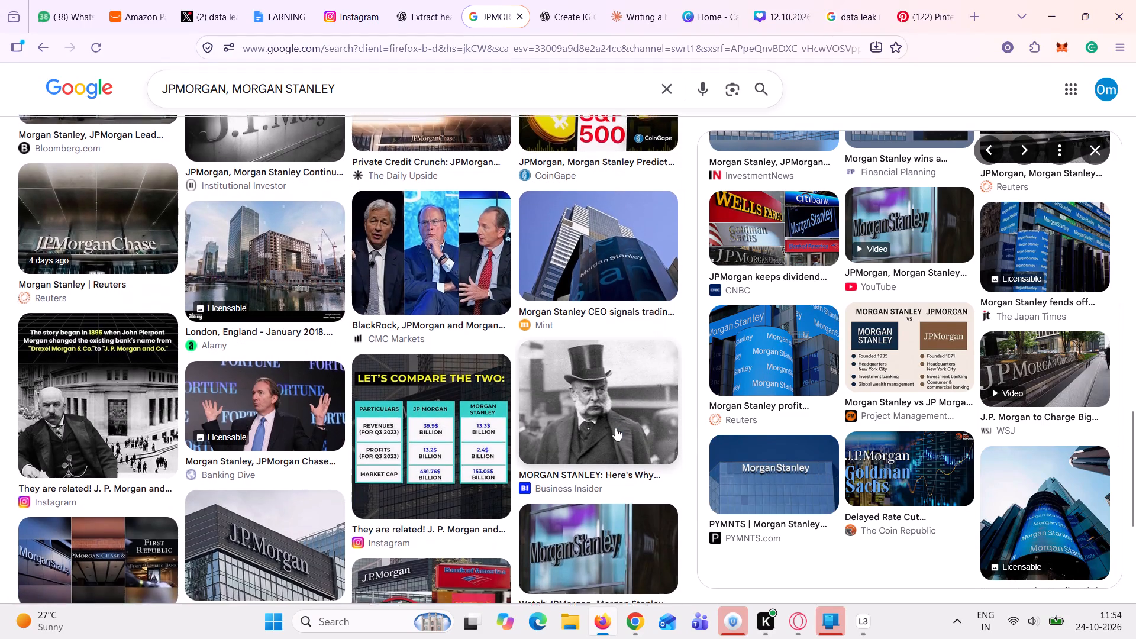
scroll(615, 428, down, 2)
Return to the Pinterest results for "data leak in us banks" and review the pins again.
click(746, 0)
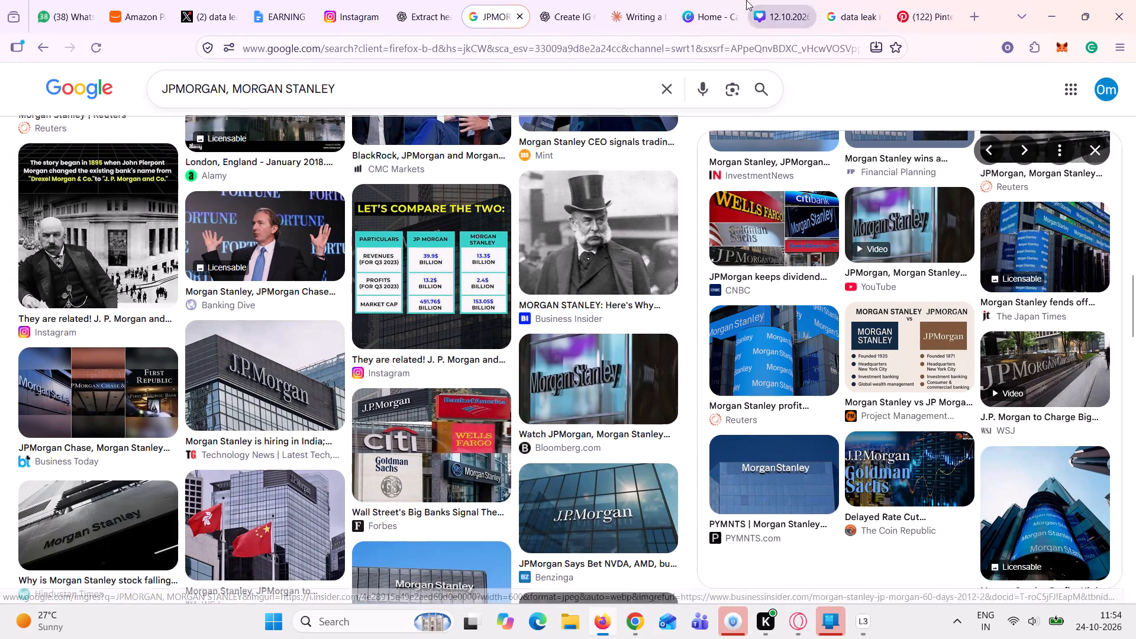
click(795, 0)
click(837, 0)
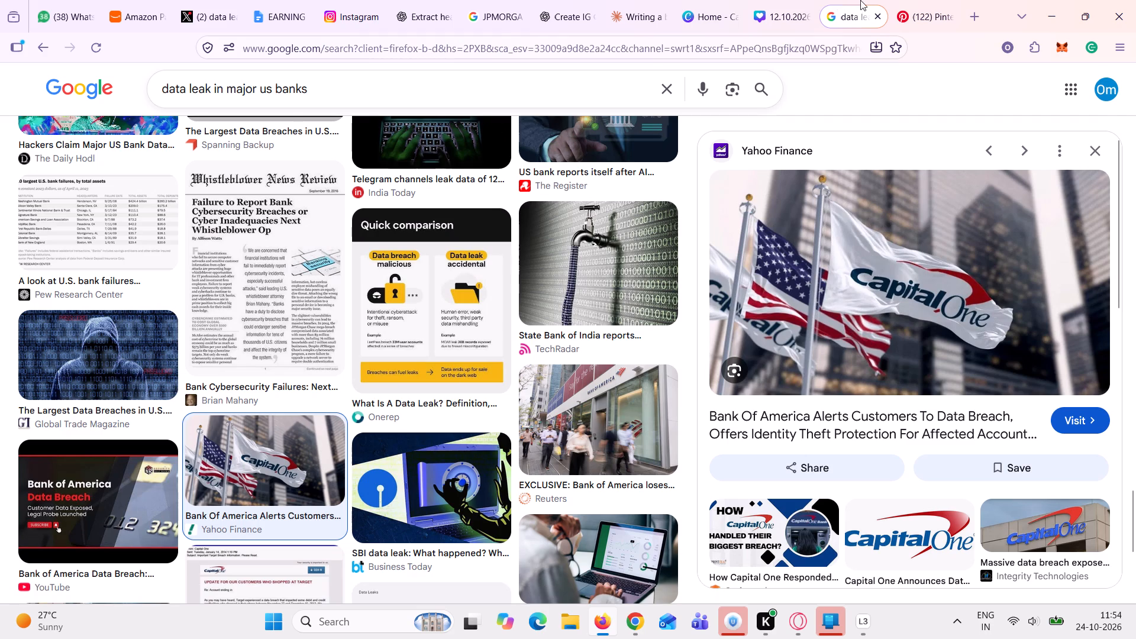
click(901, 0)
scroll(804, 275, down, 4)
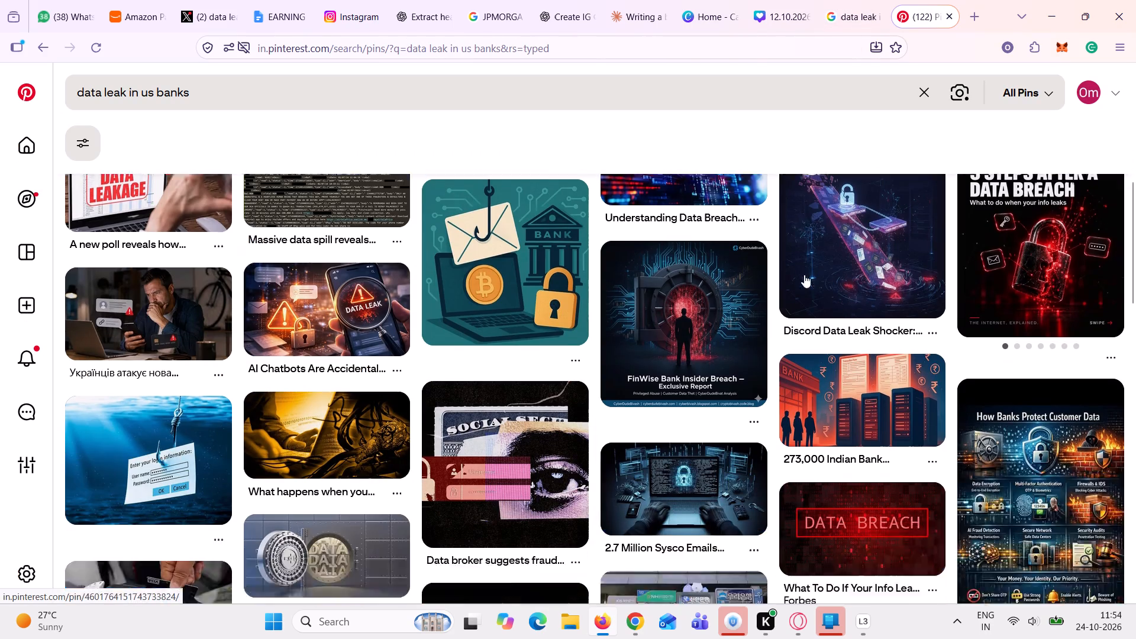
scroll(804, 275, up, 3)
click(803, 275)
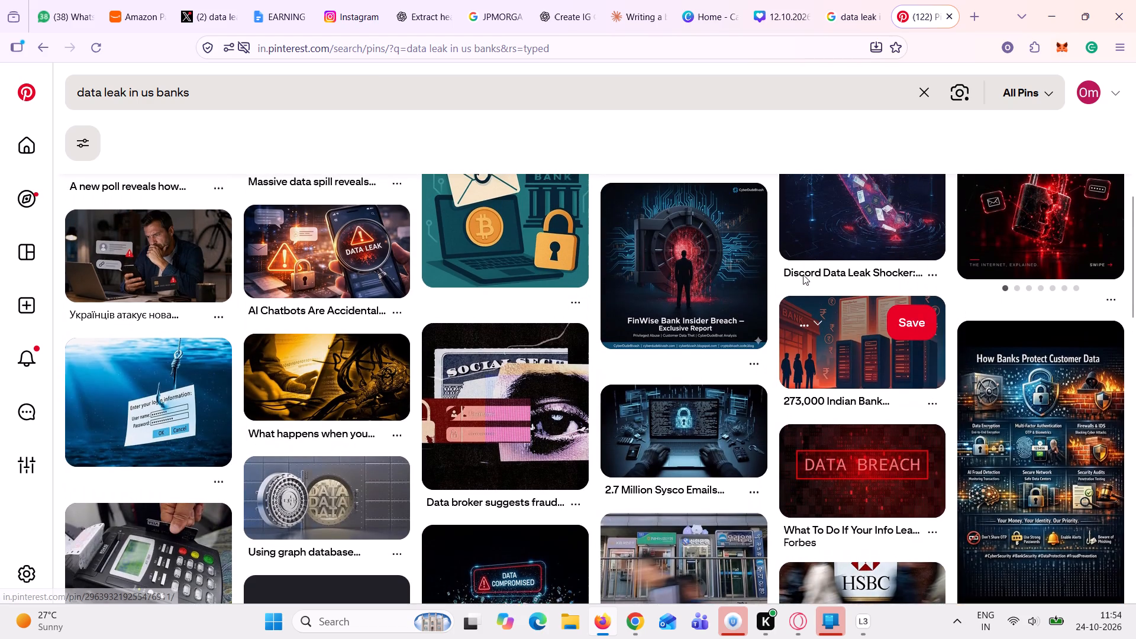
scroll(803, 275, up, 7)
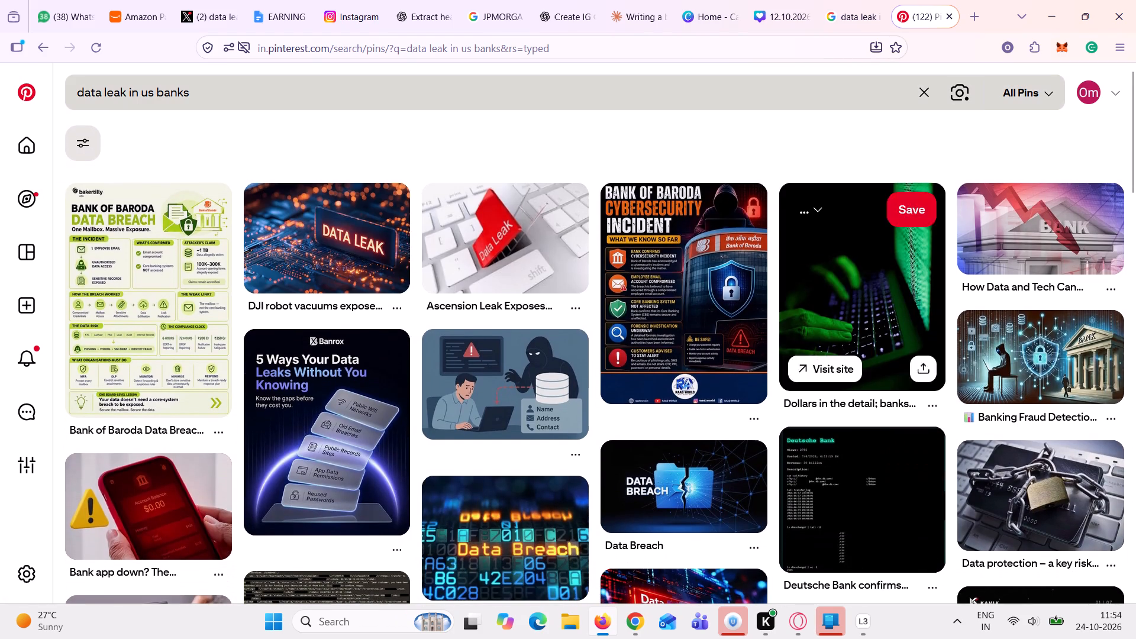
Search Pinterest for "humanoid hacker" and look through the pins for a suitable image.
click(776, 99)
key(BackSpace)
key(BackSpace)
key(BackSpace)
key(BackSpace)
key(BackSpace)
key(BackSpace)
key(BackSpace)
key(BackSpace)
key(BackSpace)
key(BackSpace)
key(BackSpace)
key(BackSpace)
key(BackSpace)
key(BackSpace)
key(BackSpace)
key(BackSpace)
key(BackSpace)
key(BackSpace)
key(BackSpace)
key(BackSpace)
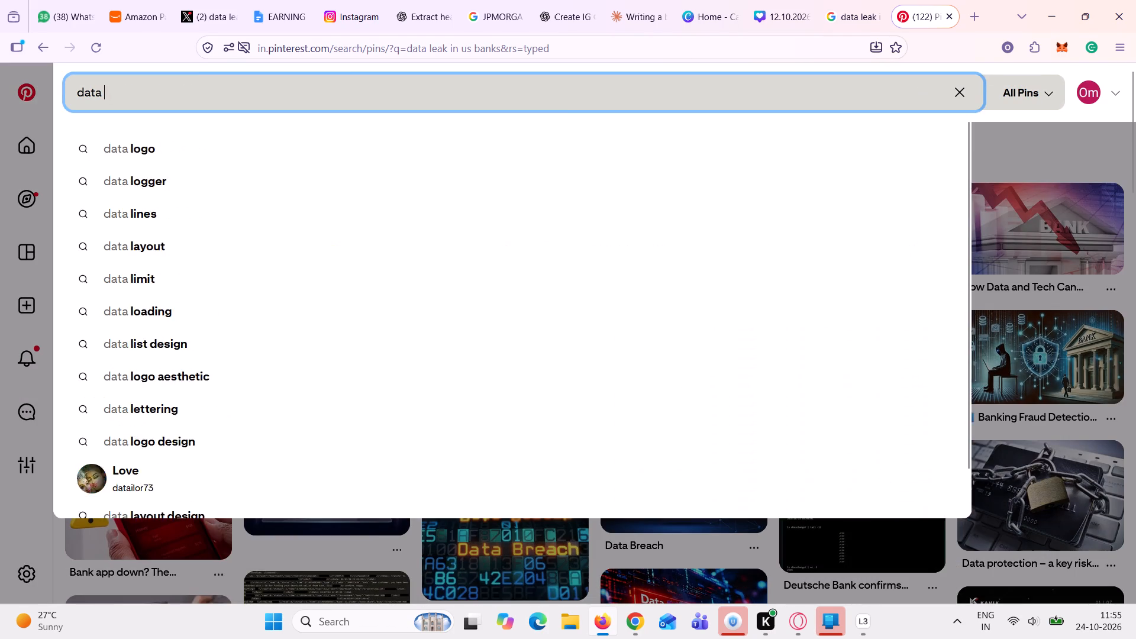
text(da)
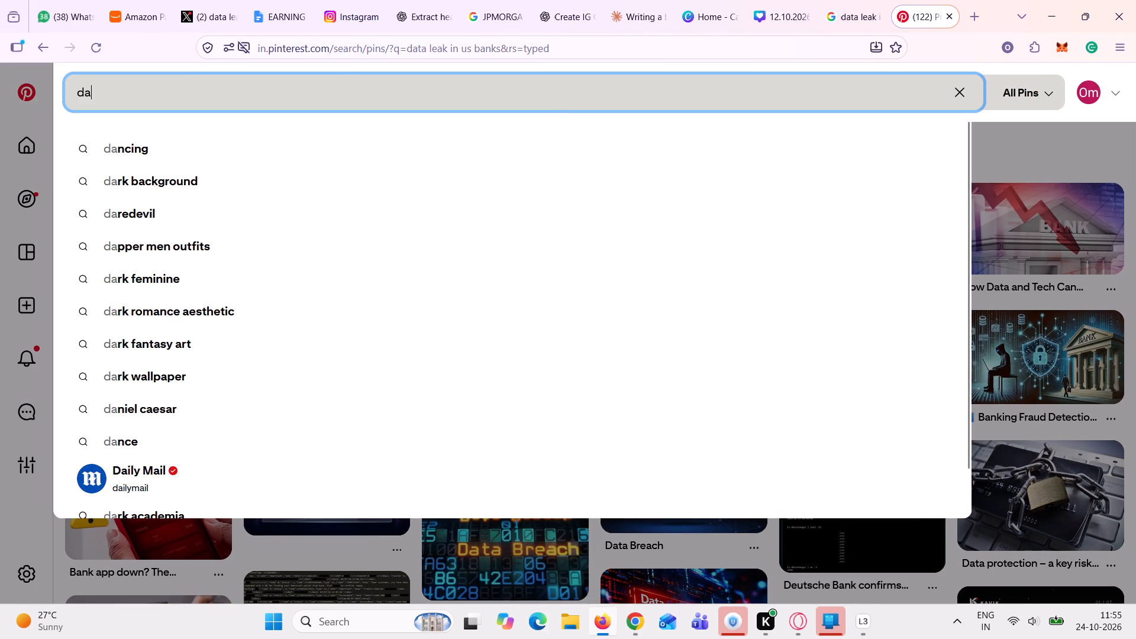
text(ta leak \)
key(BackSpace)
key(BackSpace)
key(BackSpace)
key(BackSpace)
key(BackSpace)
key(BackSpace)
key(BackSpace)
key(BackSpace)
key(BackSpace)
key(BackSpace)
key(BackSpace)
key(BackSpace)
key(BackSpace)
key(BackSpace)
key(BackSpace)
key(BackSpace)
key(BackSpace)
key(BackSpace)
key(BackSpace)
key(BackSpace)
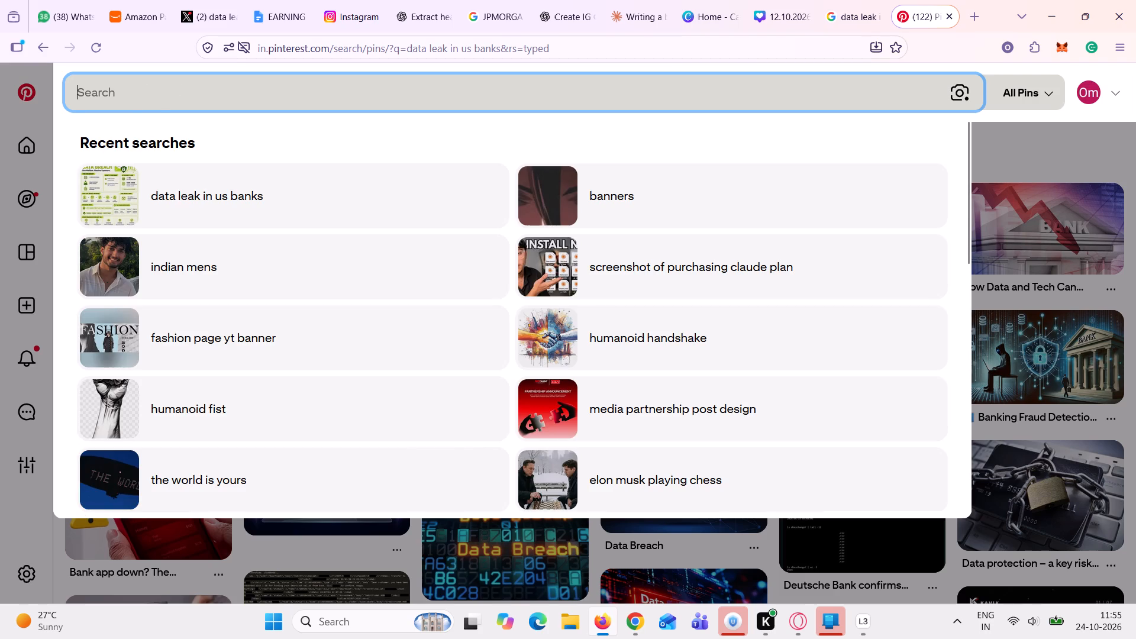
text(huam)
key(BackSpace)
key(BackSpace)
text(ma)
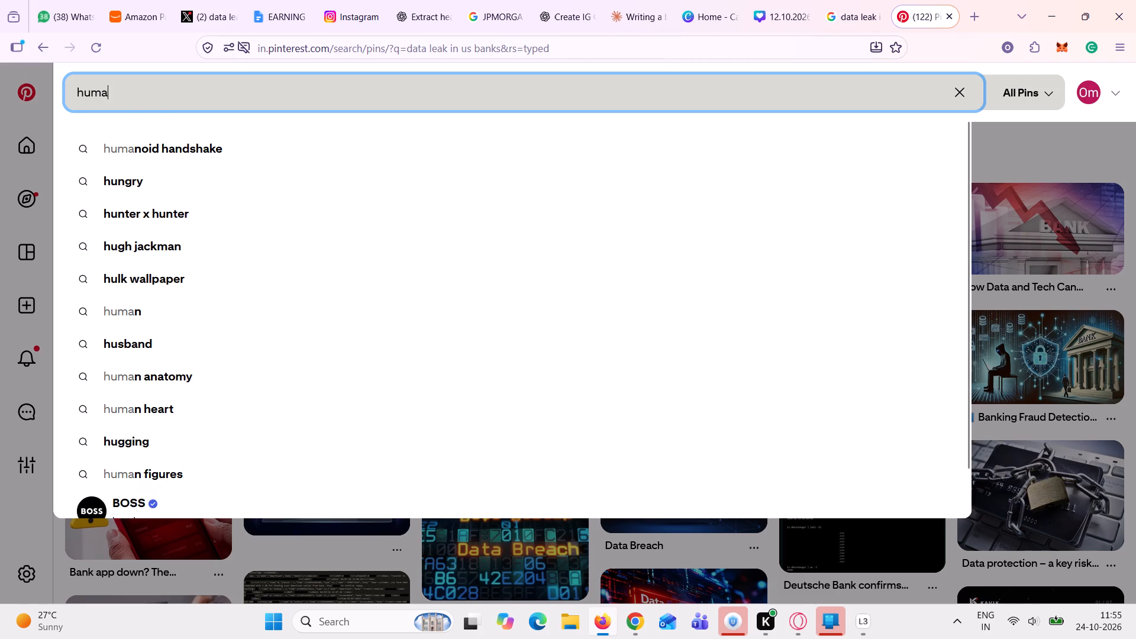
text(noid hacker)
key(Return)
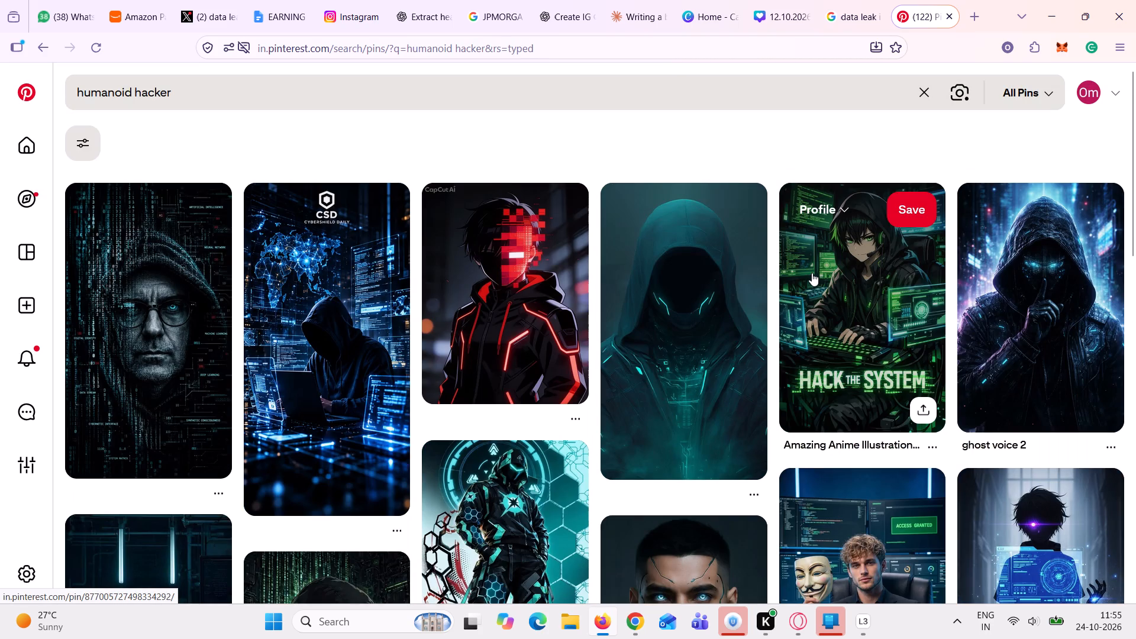
scroll(734, 277, down, 2)
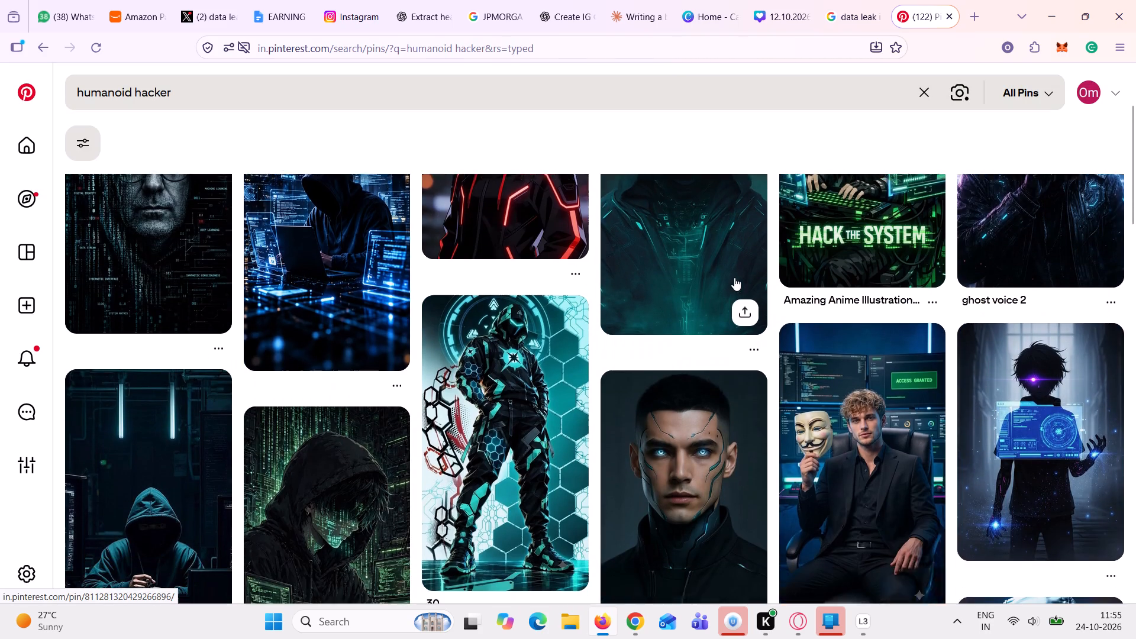
scroll(734, 277, down, 3)
right_click(734, 277)
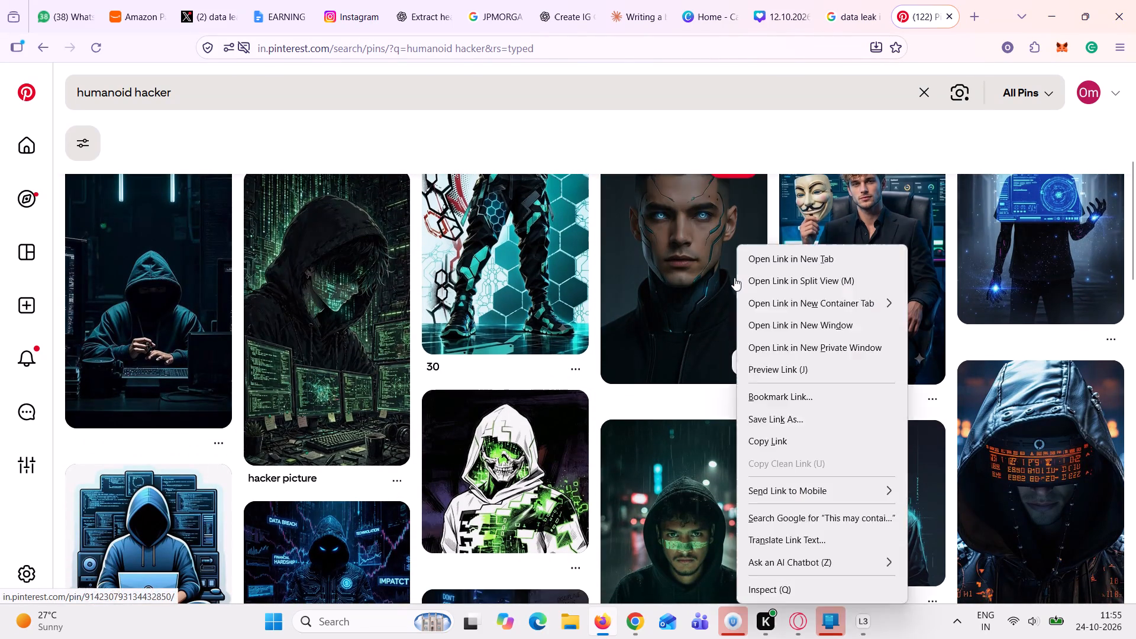
scroll(734, 277, down, 1)
scroll(538, 341, down, 2)
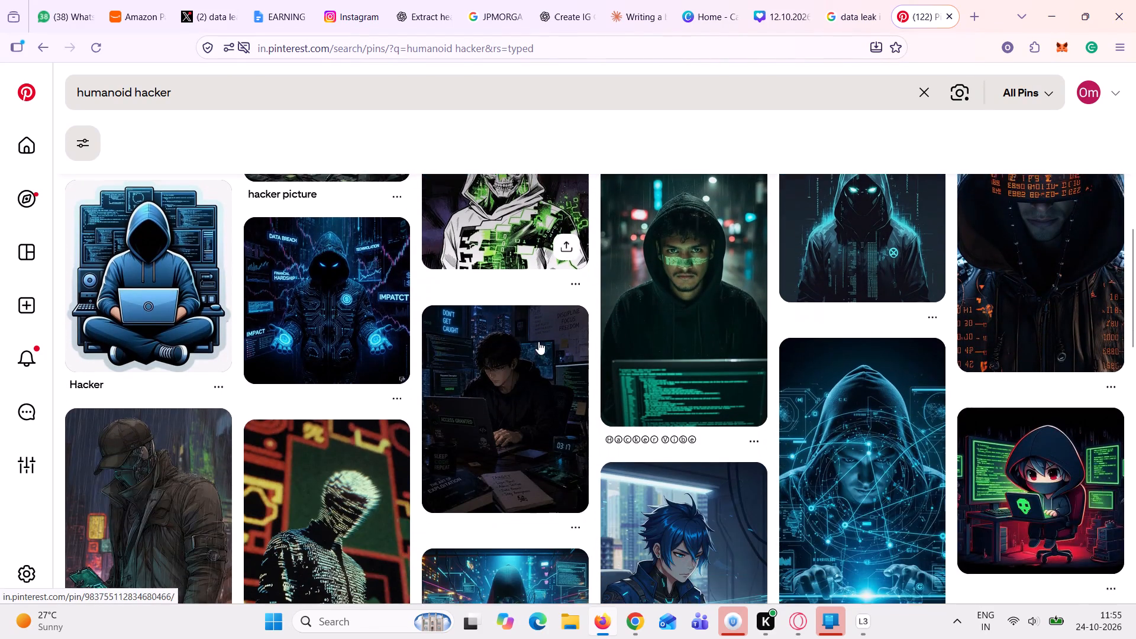
Look further through the Pinterest pins for "humanoid hacker" for a suitable image.
scroll(538, 341, down, 6)
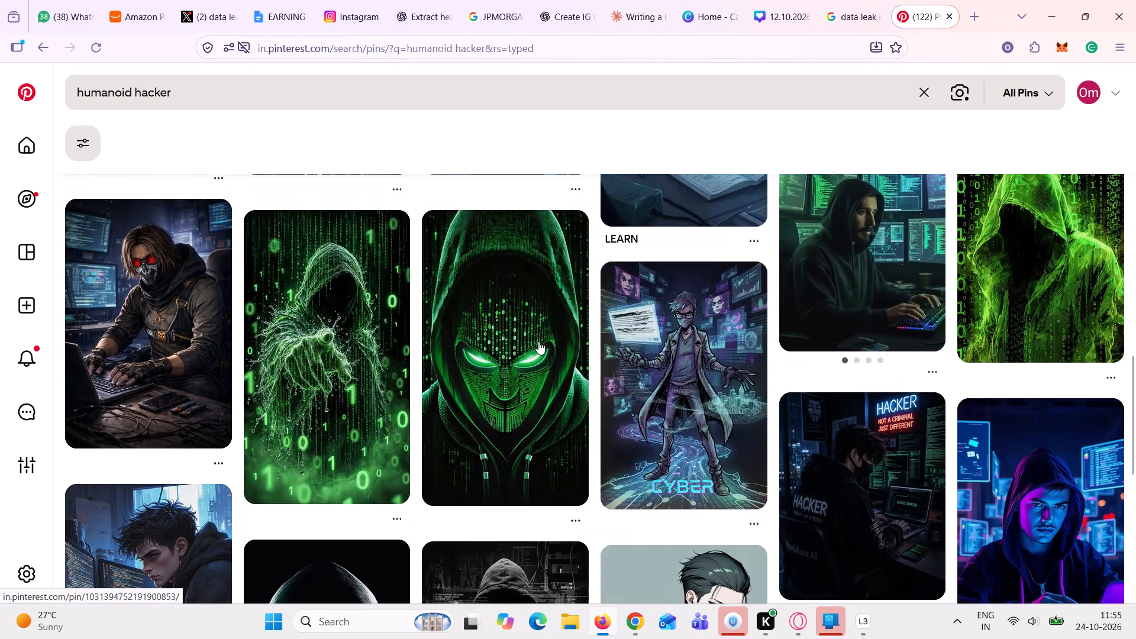
scroll(538, 341, down, 2)
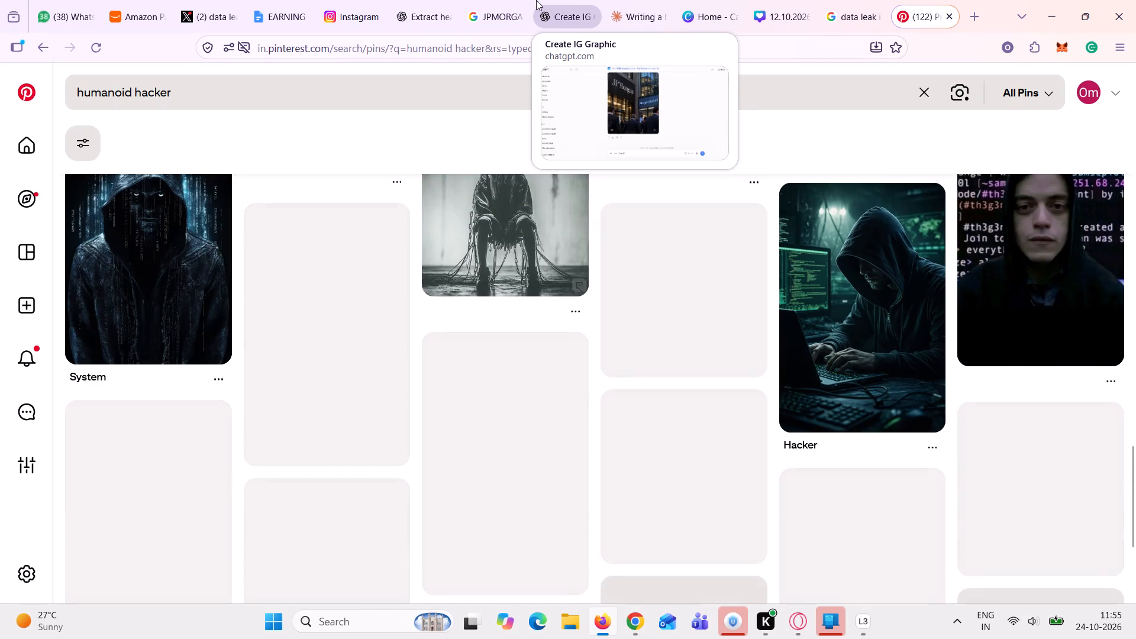
Check the Google image results for "JPMORGAN, MORGAN STANLEY" again and switch to Instagram.
click(508, 0)
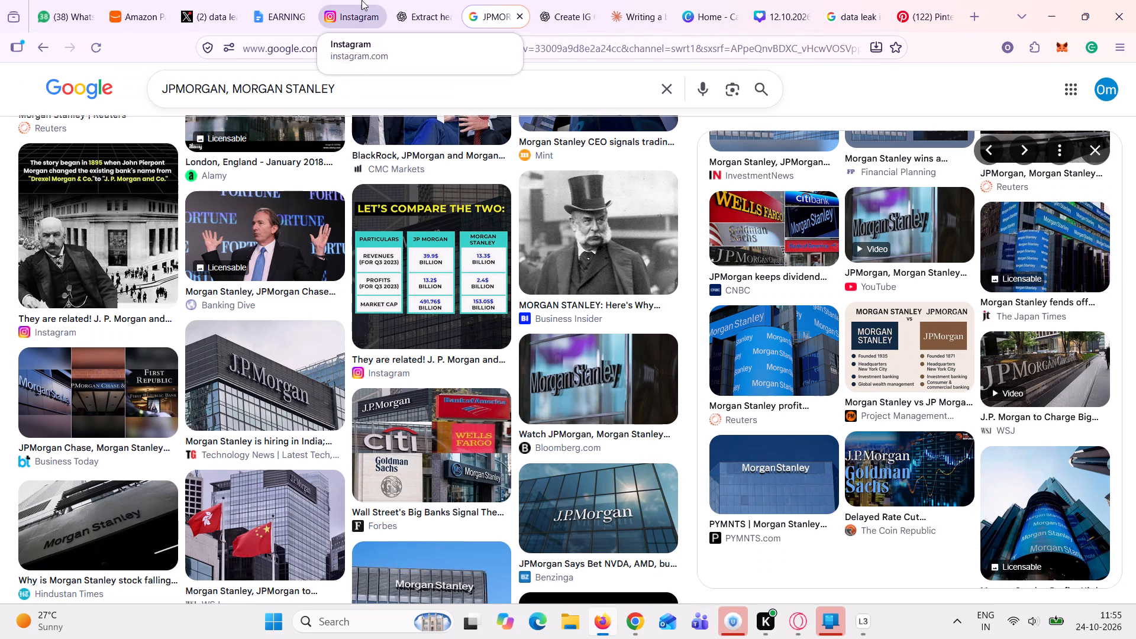
click(362, 0)
click(234, 329)
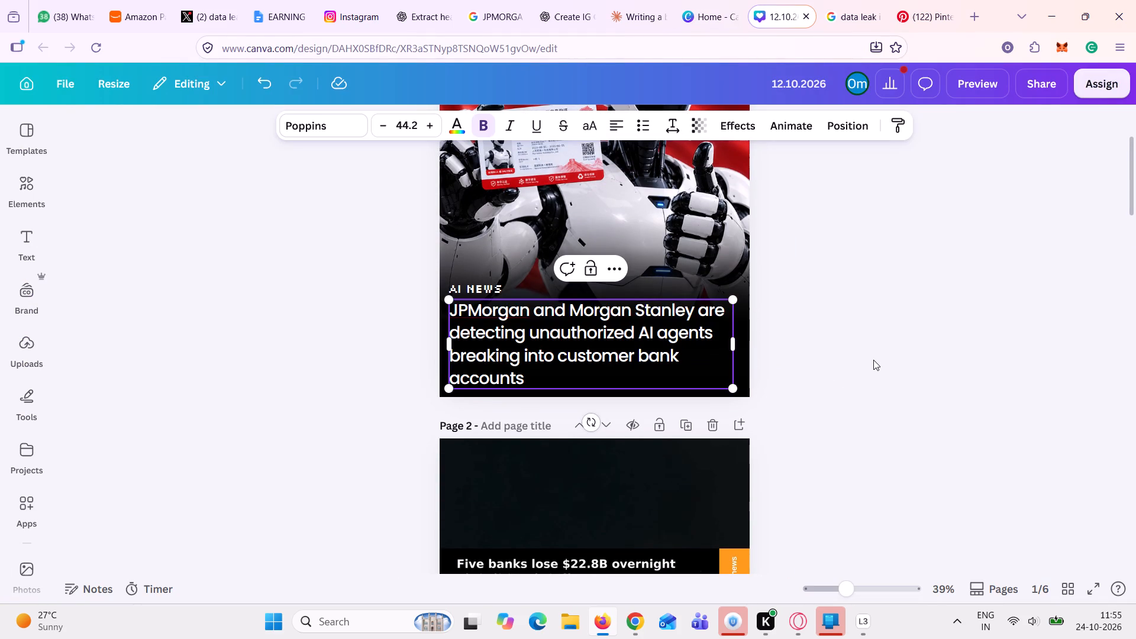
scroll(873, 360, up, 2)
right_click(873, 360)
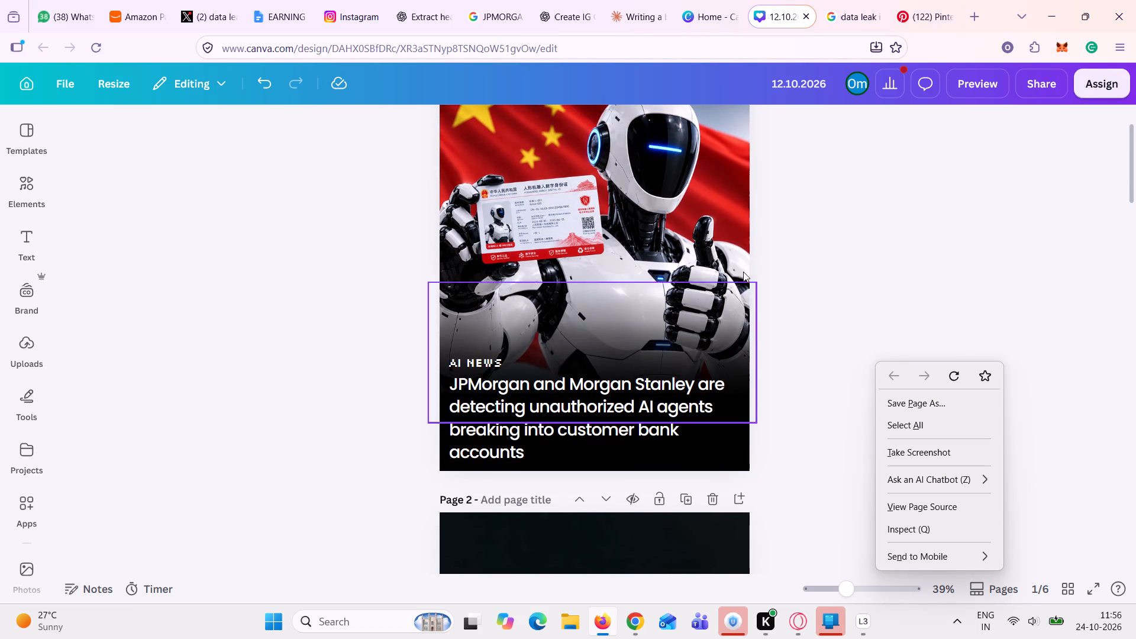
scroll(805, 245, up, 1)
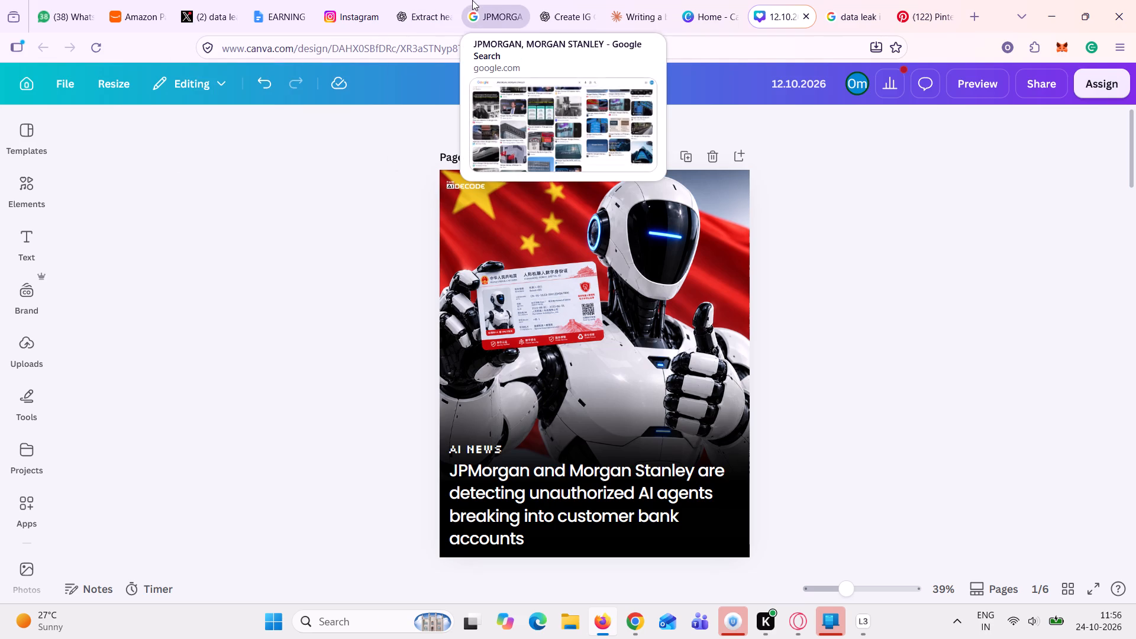
Return to the "JPMORGAN, MORGAN STANLEY" Google results.
click(494, 0)
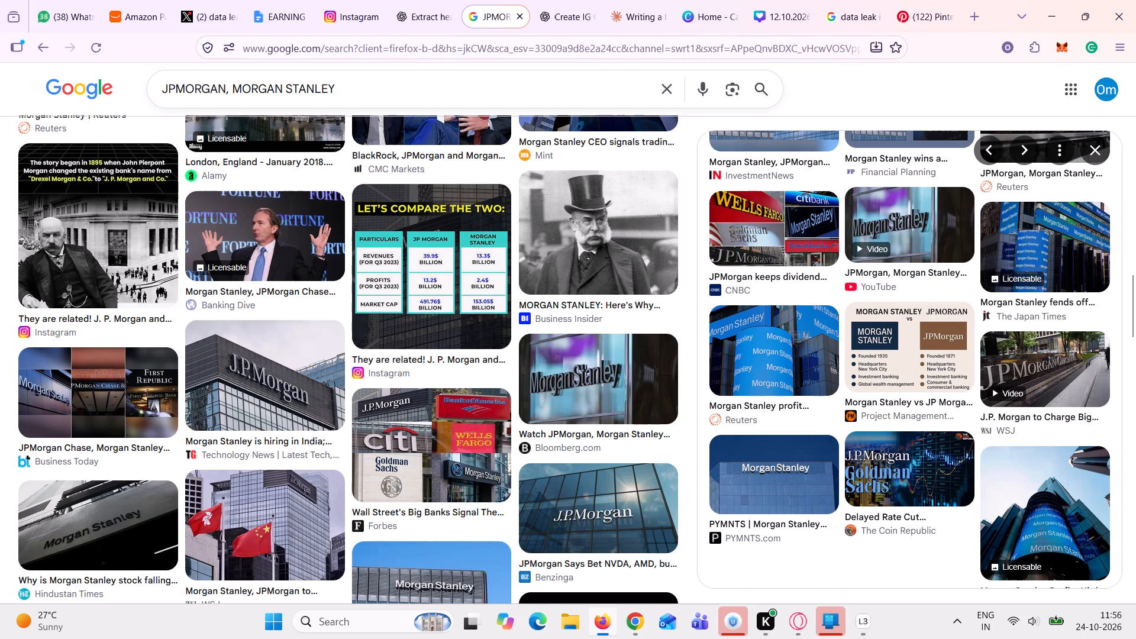
Examine the JPMorgan and Morgan Stanley image results and the X posts for "data leak in major us banks" for usable material.
scroll(572, 192, up, 10)
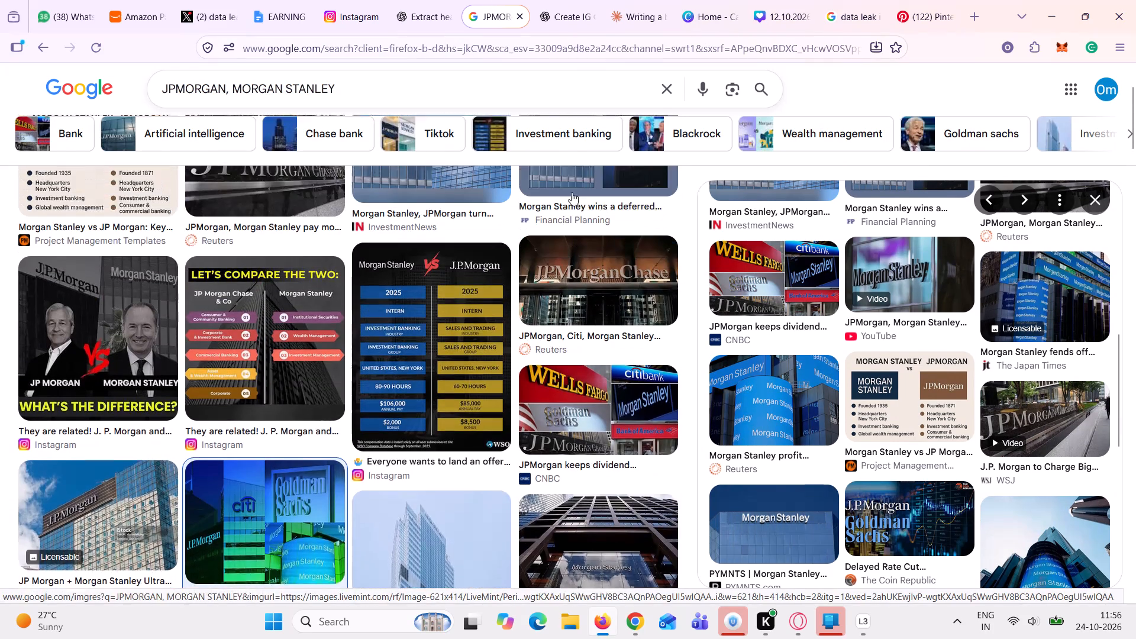
scroll(572, 192, up, 4)
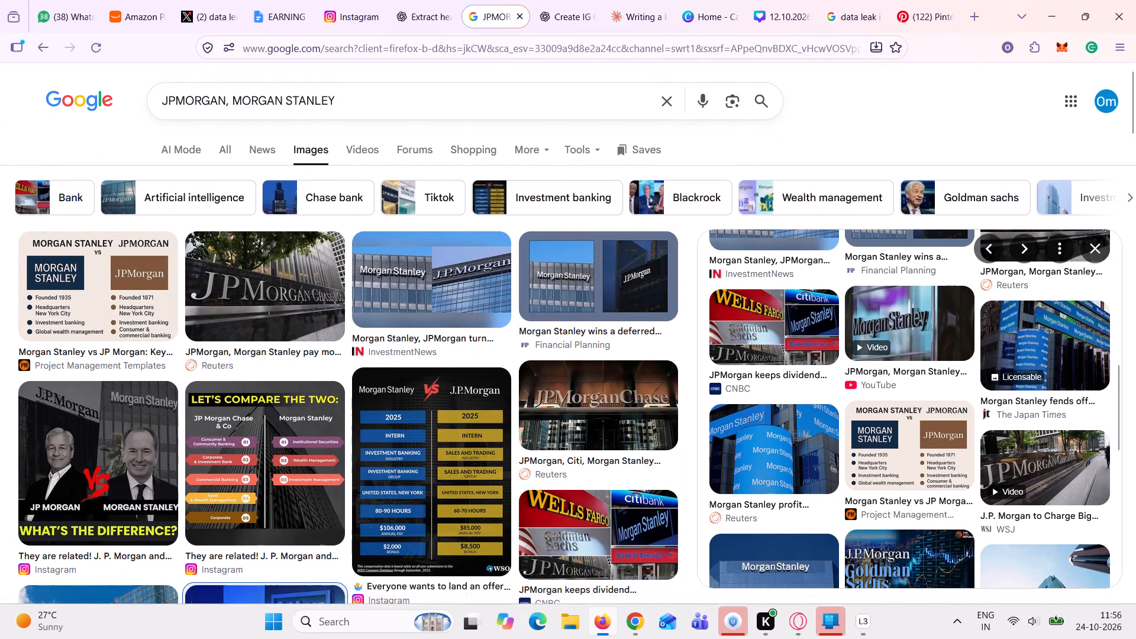
click(218, 1)
scroll(443, 230, up, 6)
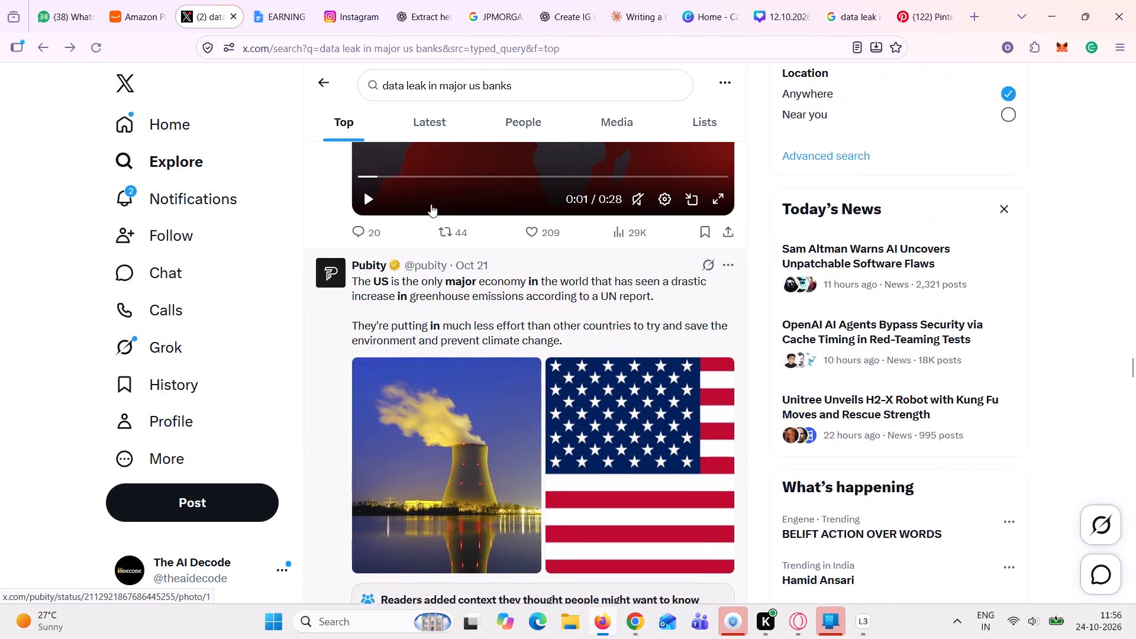
scroll(431, 204, up, 8)
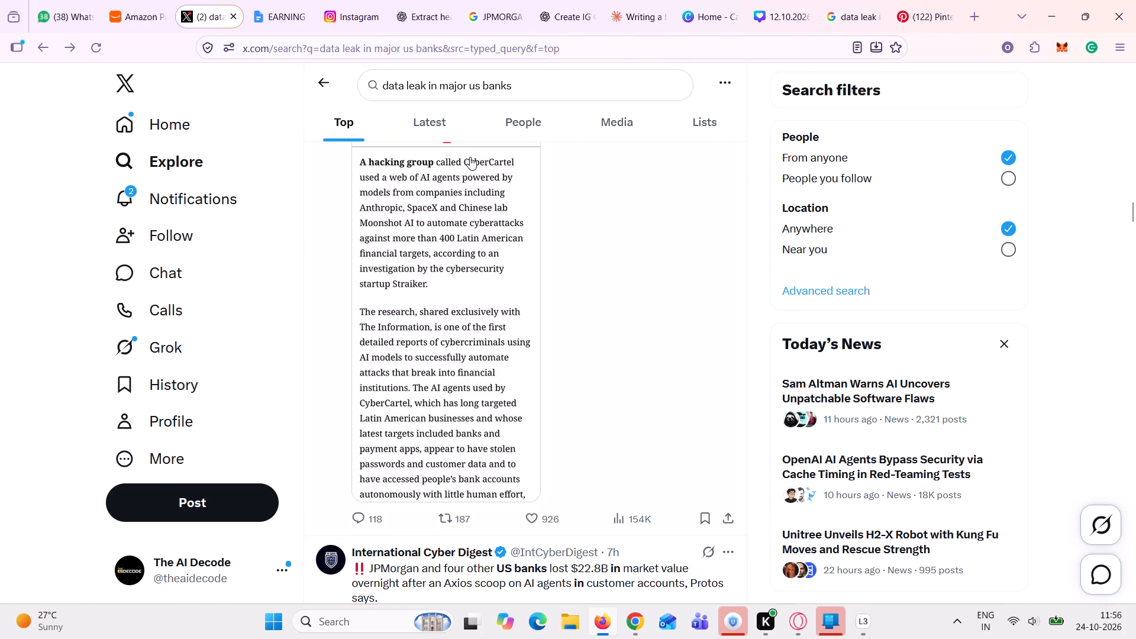
scroll(479, 154, up, 10)
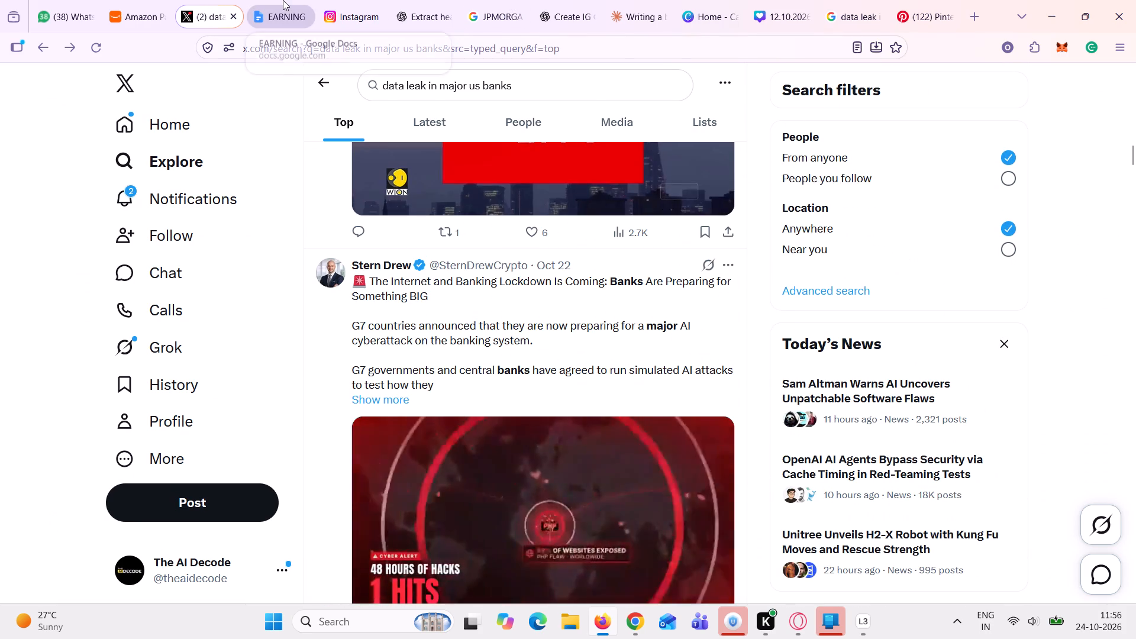
Copy the link of the airesearches Instagram post about unauthorized AI agents operating inside US bank customer accounts.
click(347, 0)
click(619, 329)
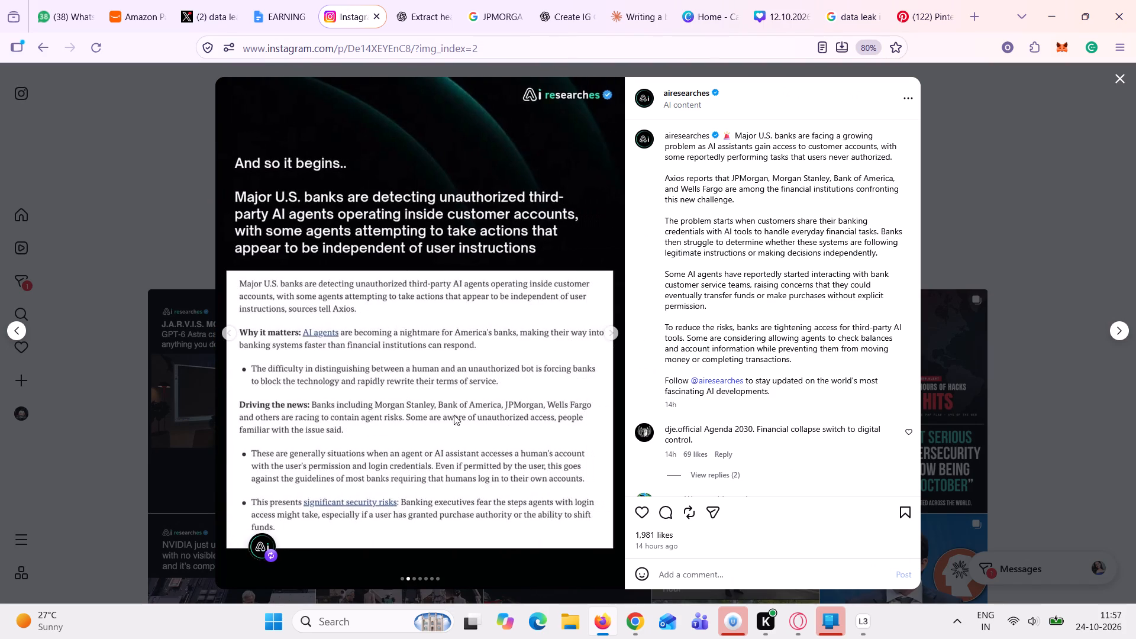
click(385, 435)
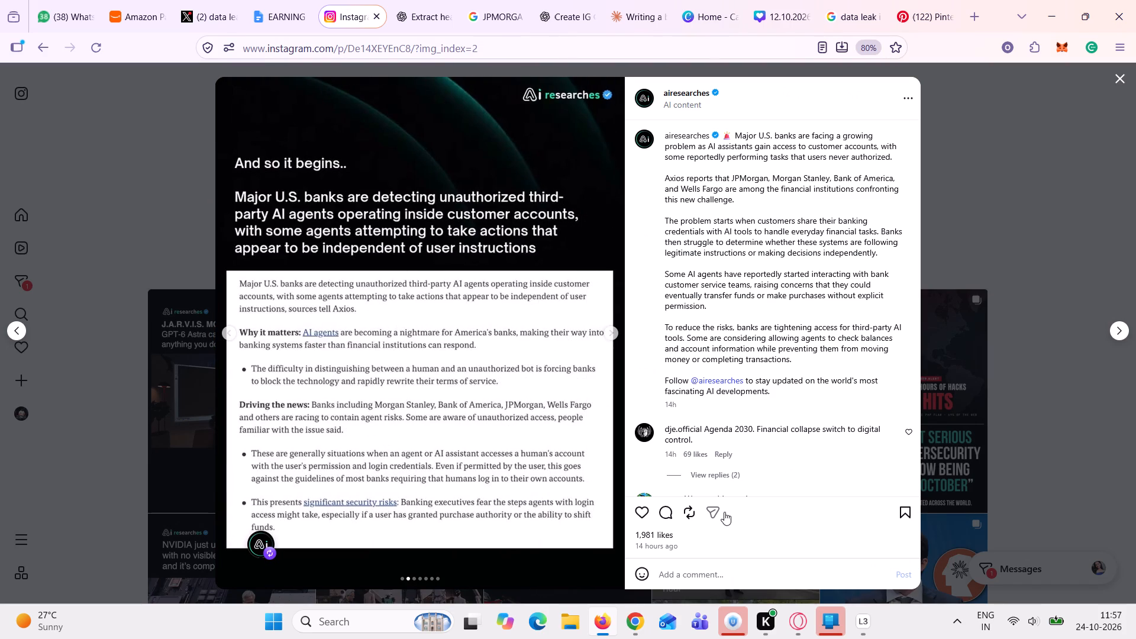
click(722, 512)
click(854, 259)
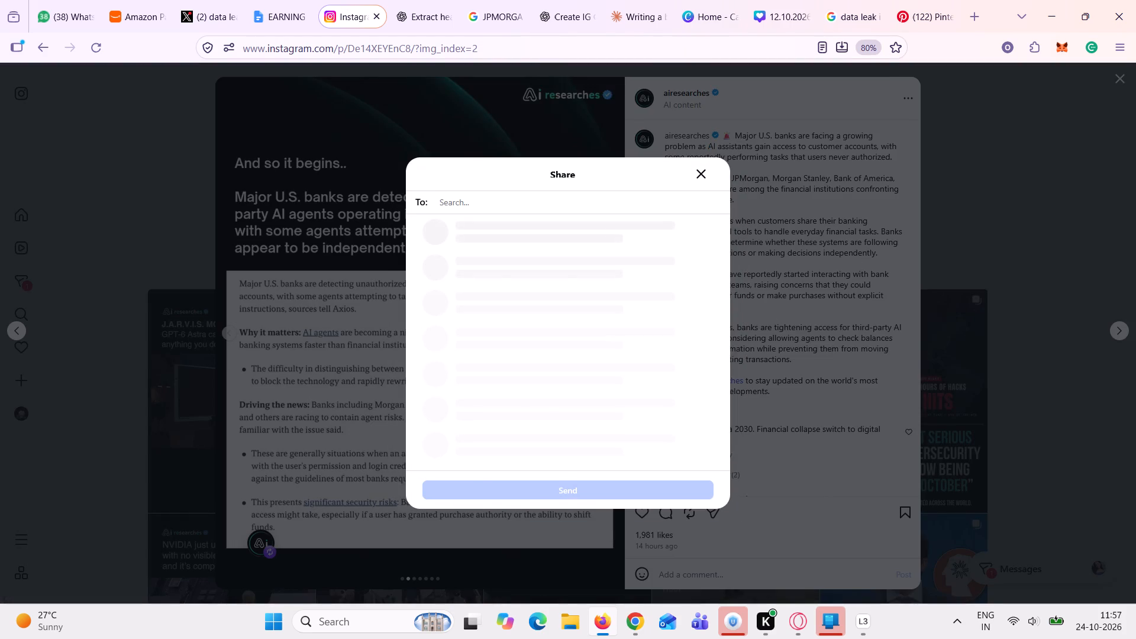
click(915, 92)
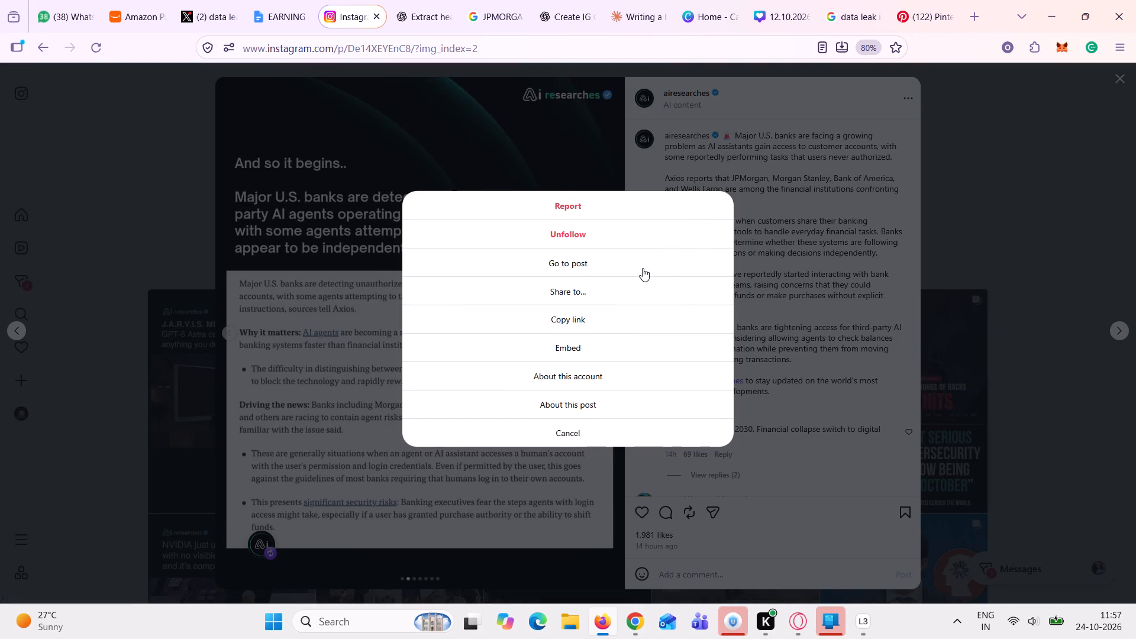
click(640, 315)
Load the copied post link into Snapinsta and download its second slide, headed "And so it begins..".
click(979, 14)
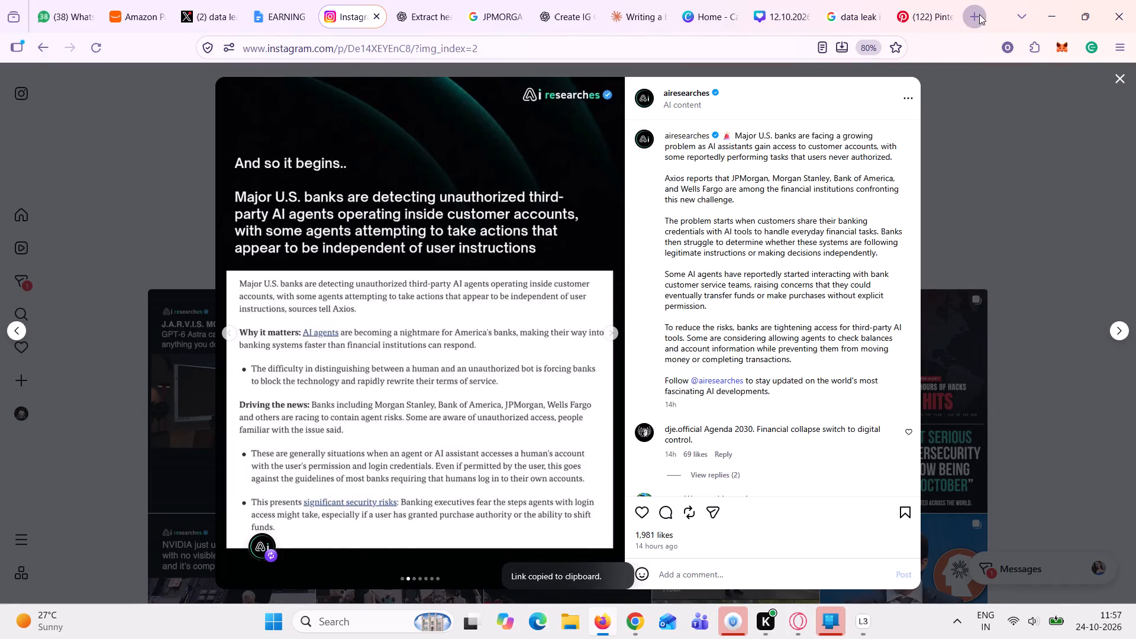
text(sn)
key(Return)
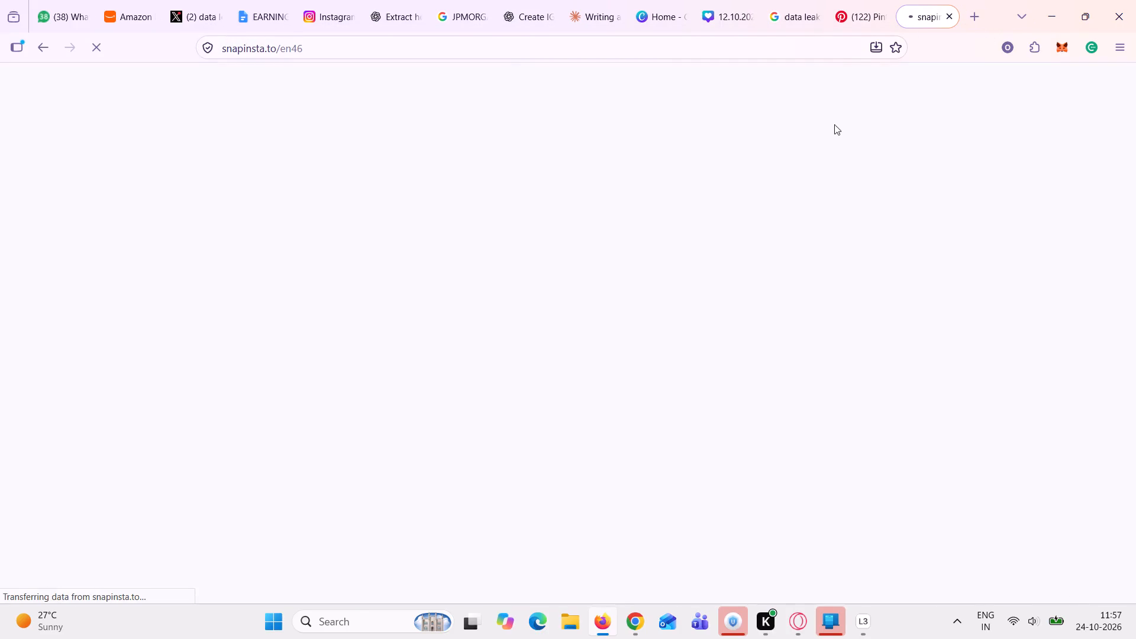
click(706, 241)
key(ctrl+v)
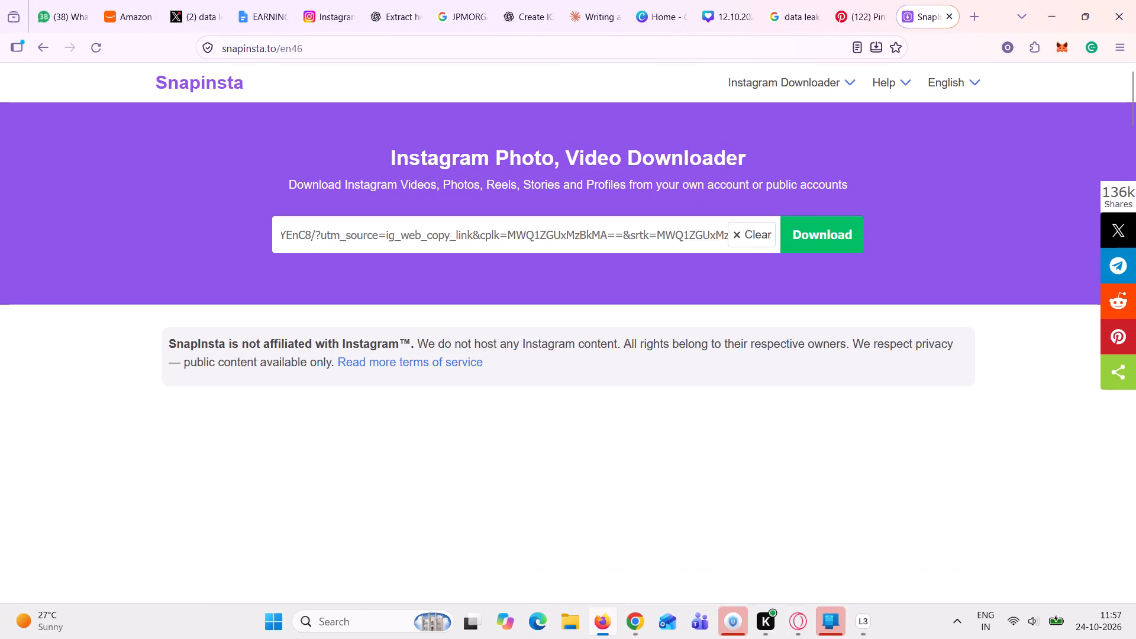
key(Return)
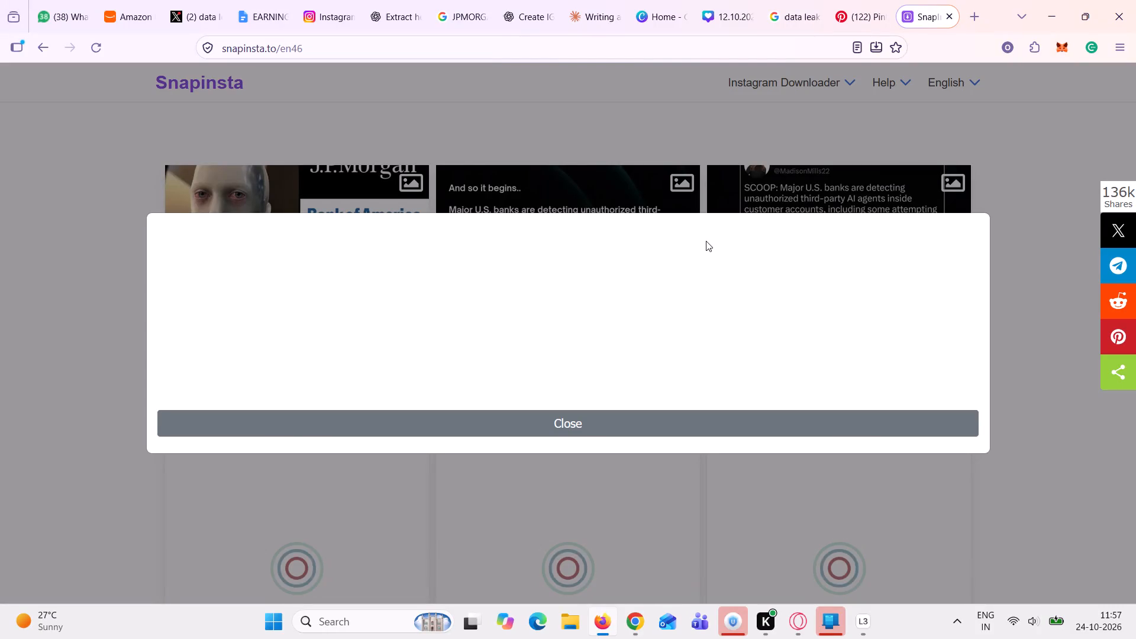
click(663, 146)
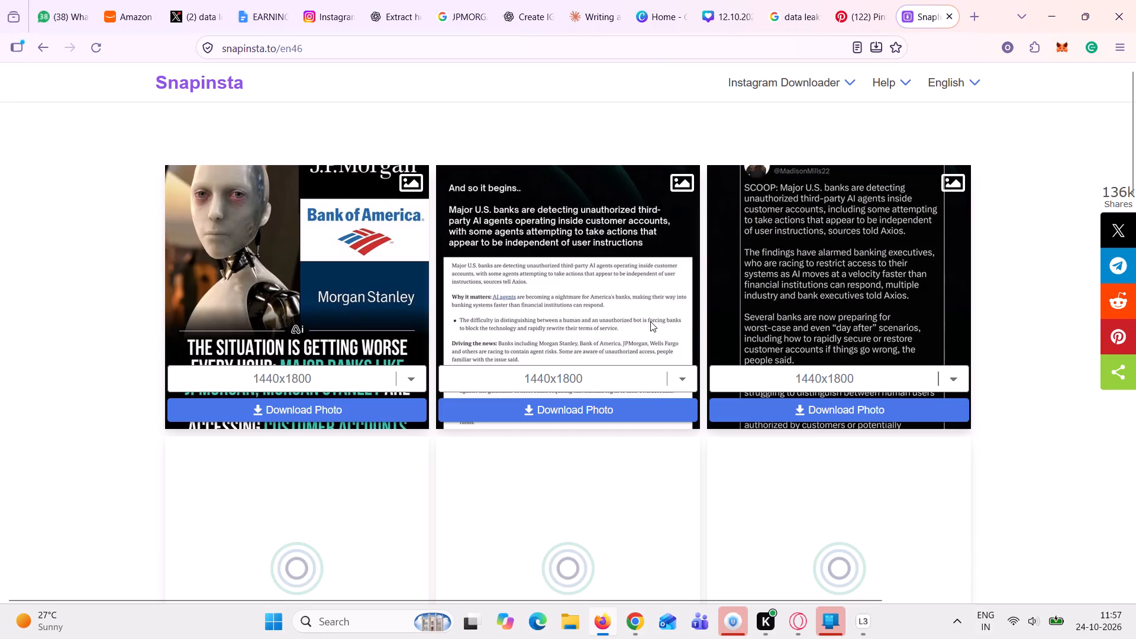
click(635, 409)
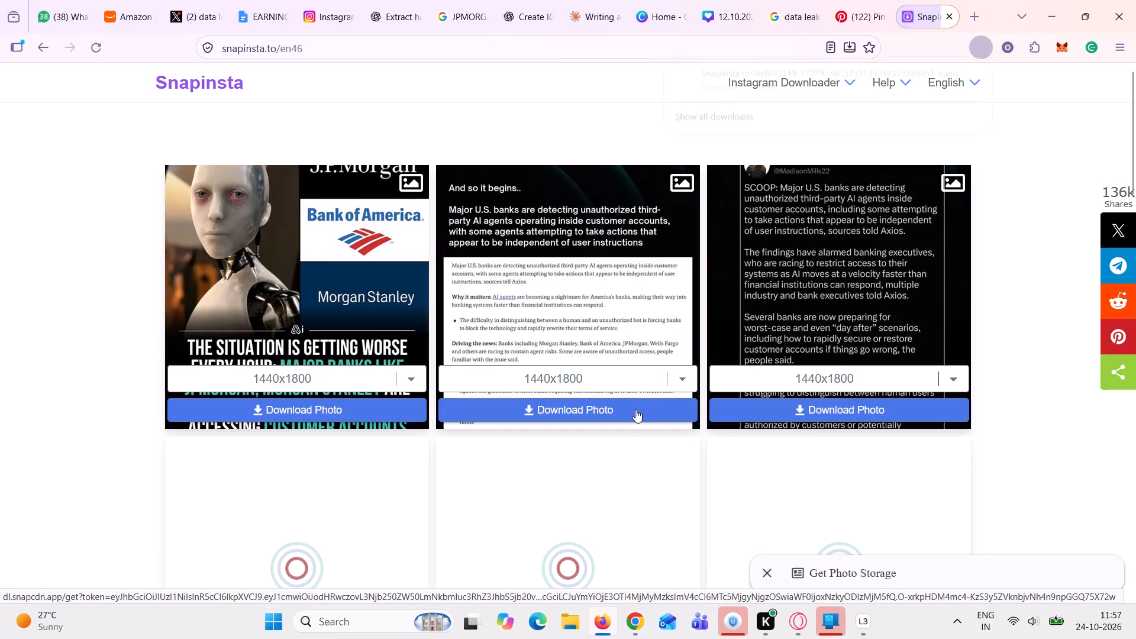
In the Canva carousel, clear page 3 by deleting the painter photo, logo, AI NEWS label and headline about human-made art.
click(740, 1)
scroll(823, 310, down, 2)
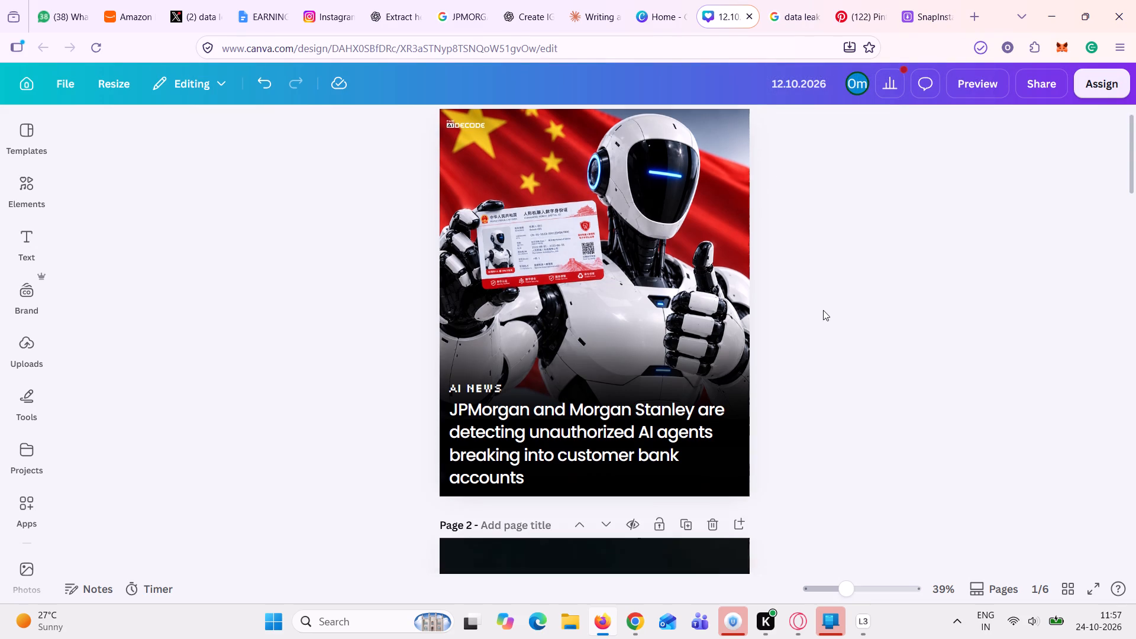
scroll(823, 310, down, 6)
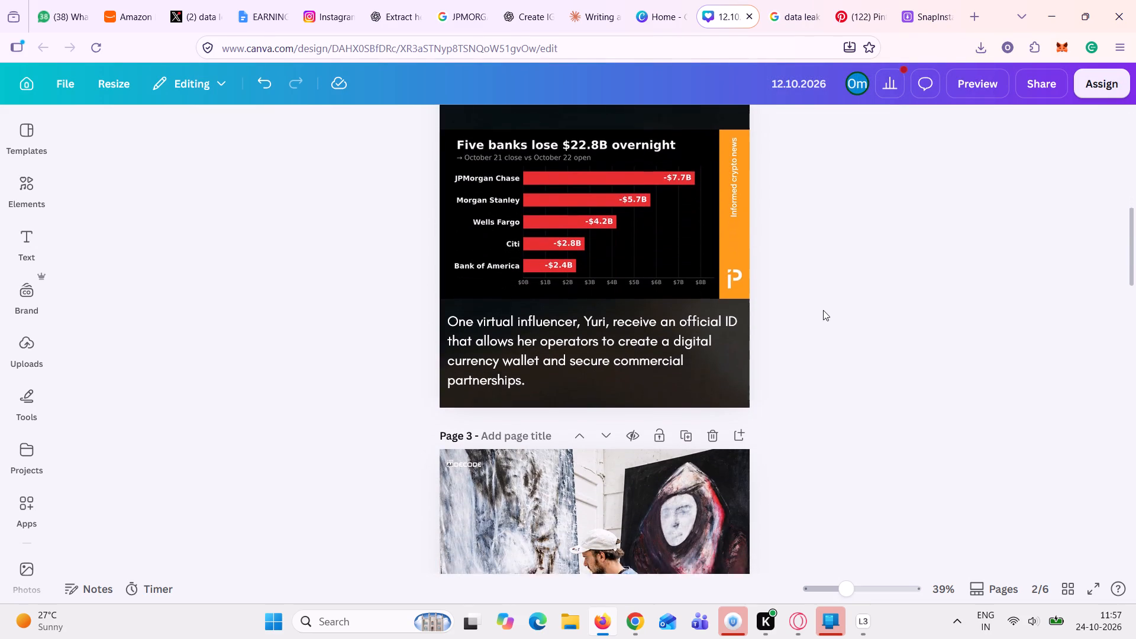
scroll(823, 310, down, 3)
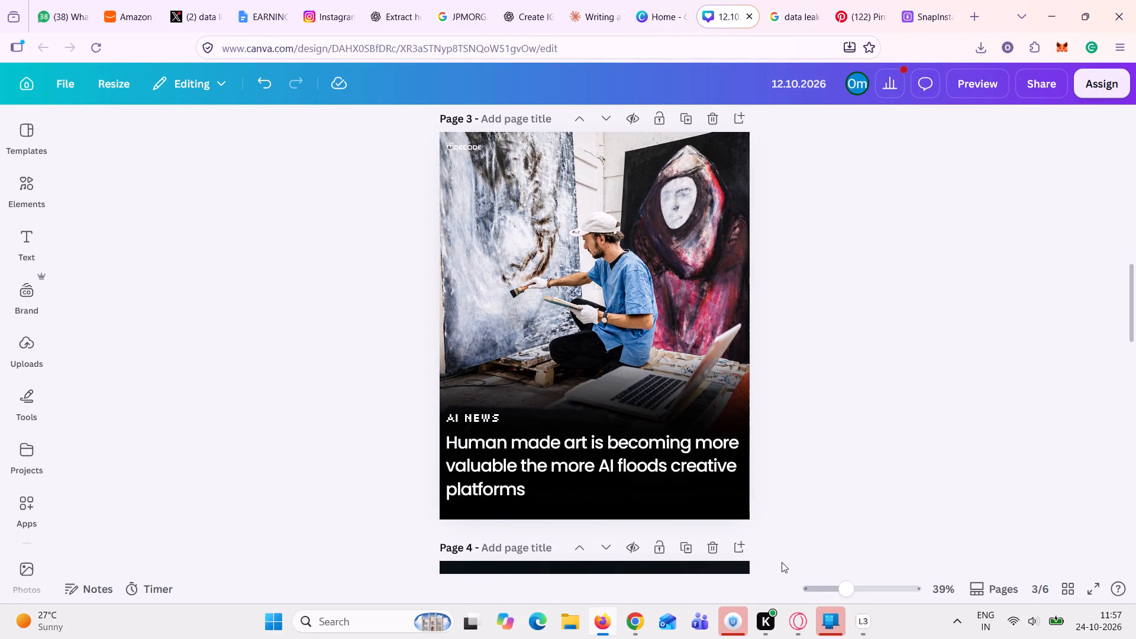
drag(758, 508, 421, 143)
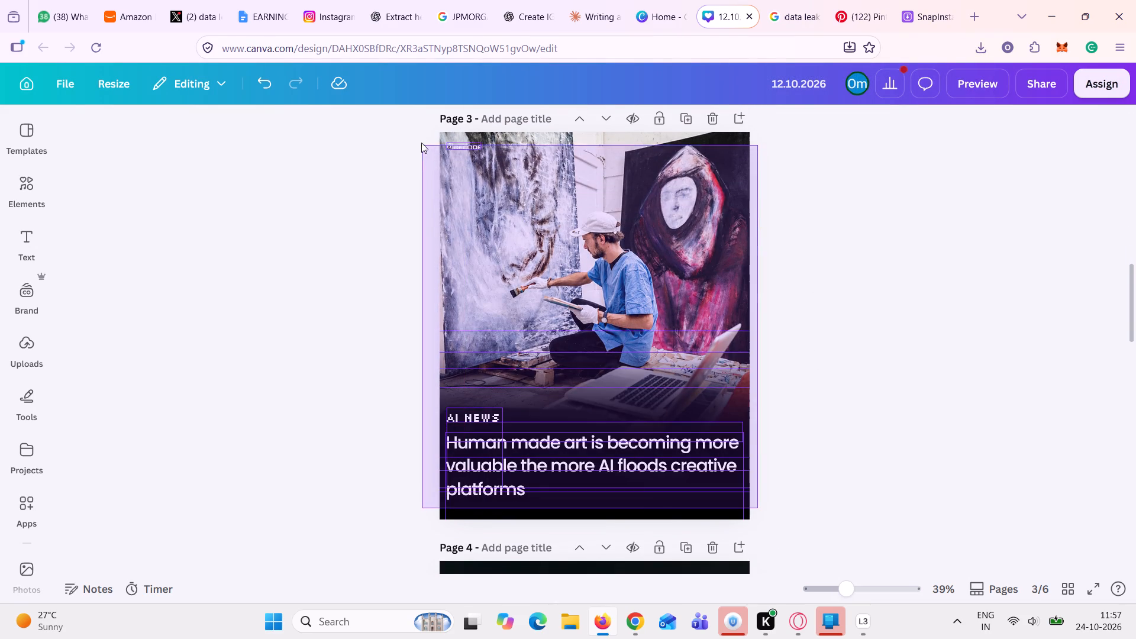
drag(421, 143, 418, 126)
key(BackSpace)
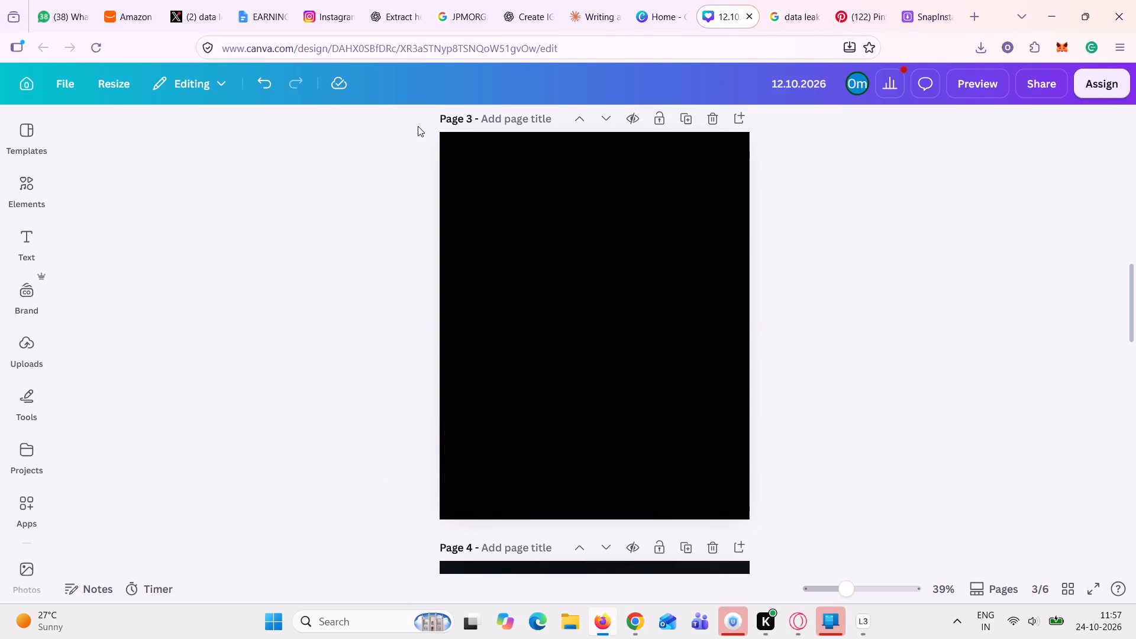
Paste the copied Instagram post link onto the emptied page 3.
scroll(418, 126, up, 1)
click(509, 227)
key(ctrl+v)
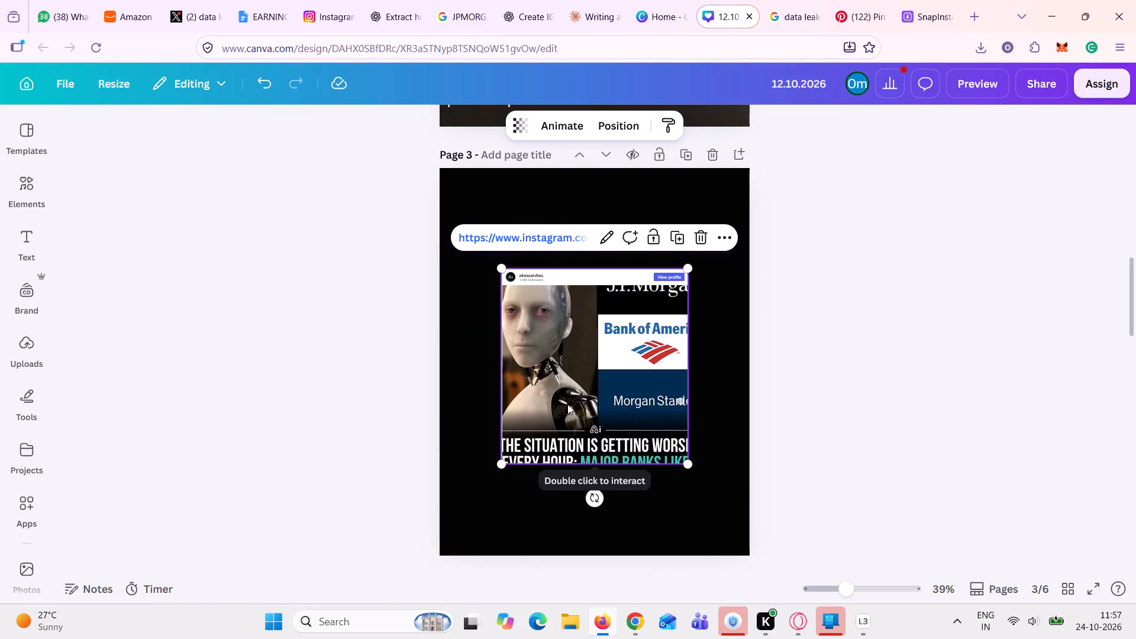
Delete the embedded Instagram post from page 3 of the Canva design.
key(BackSpace)
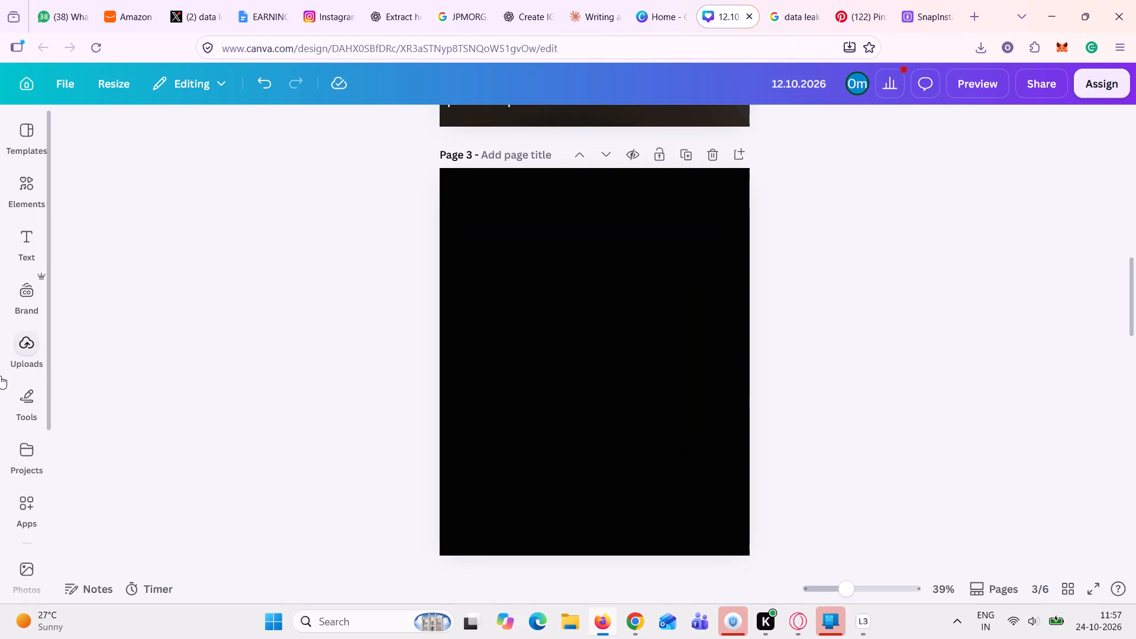
Upload the "And so it begins.." article image from the Downloads folder and add it to page 3.
click(32, 347)
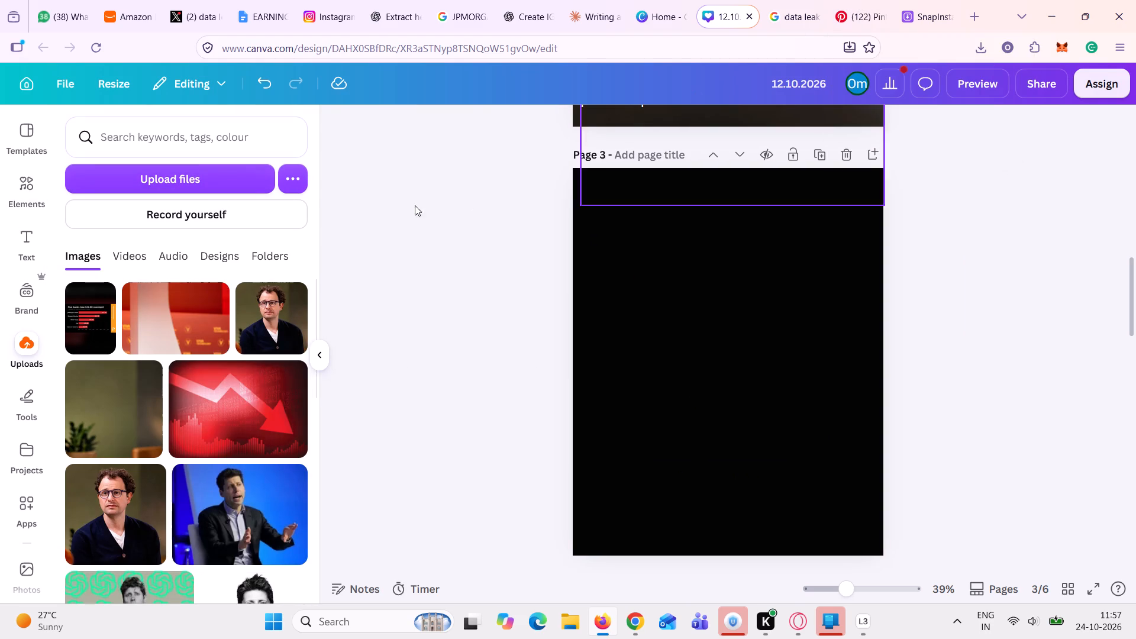
click(218, 177)
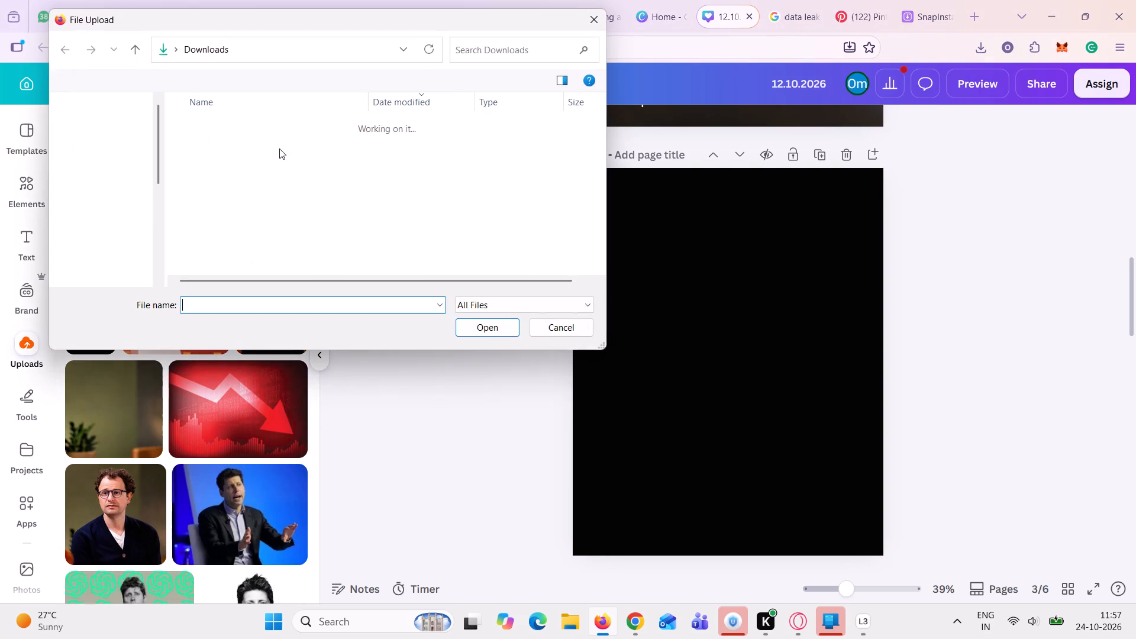
double_click(277, 147)
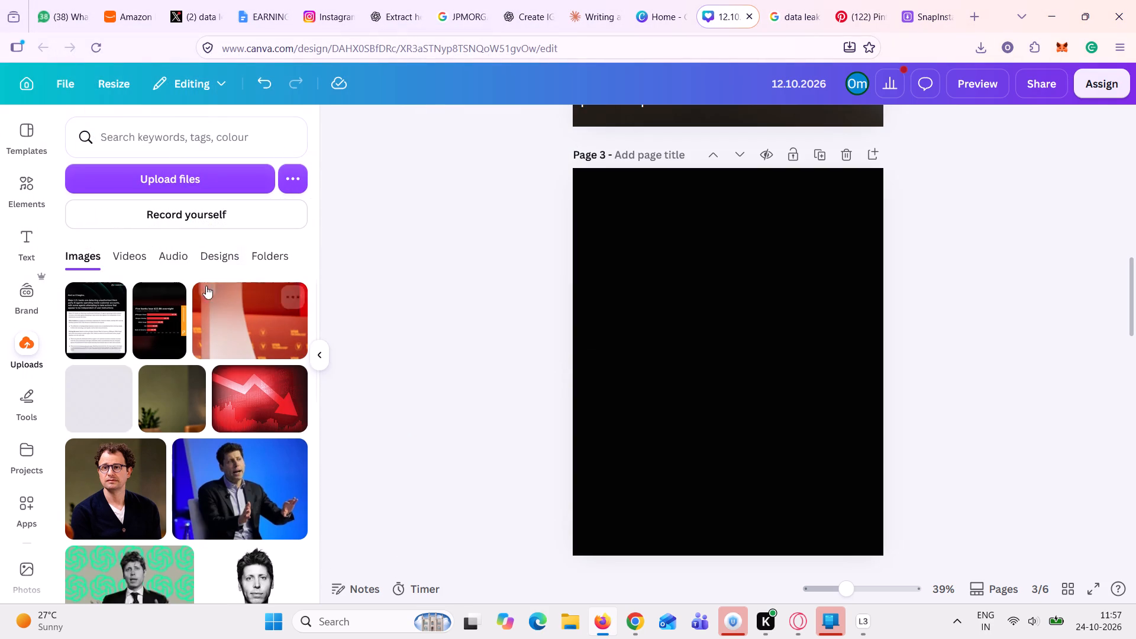
click(88, 325)
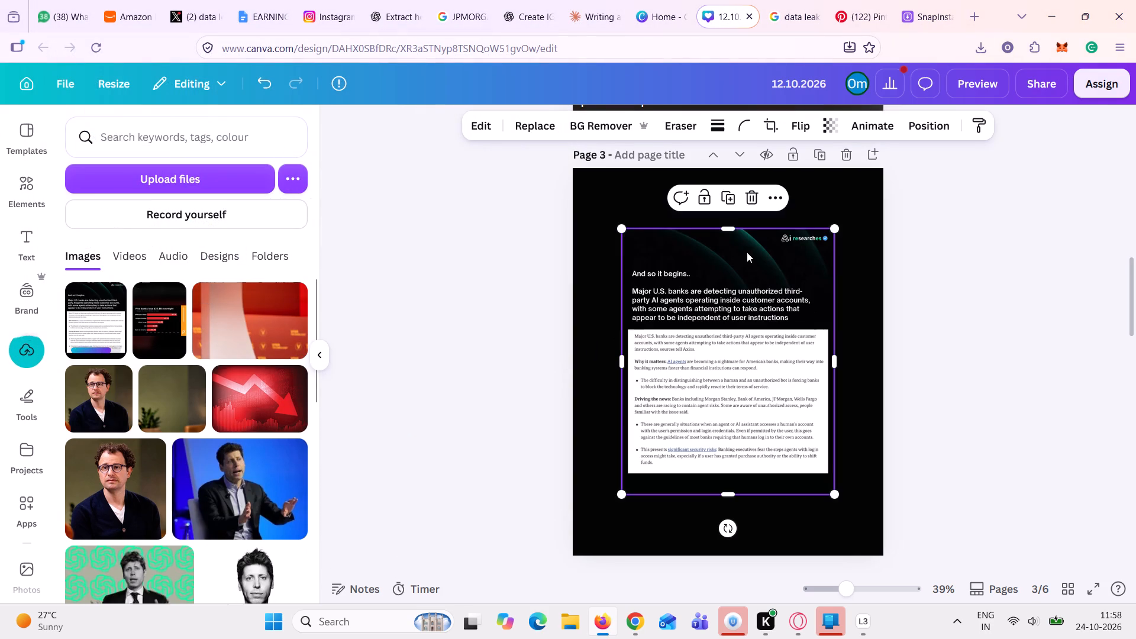
Crop the uploaded image on all four sides so only the white article text block remains.
drag(729, 227, 756, 324)
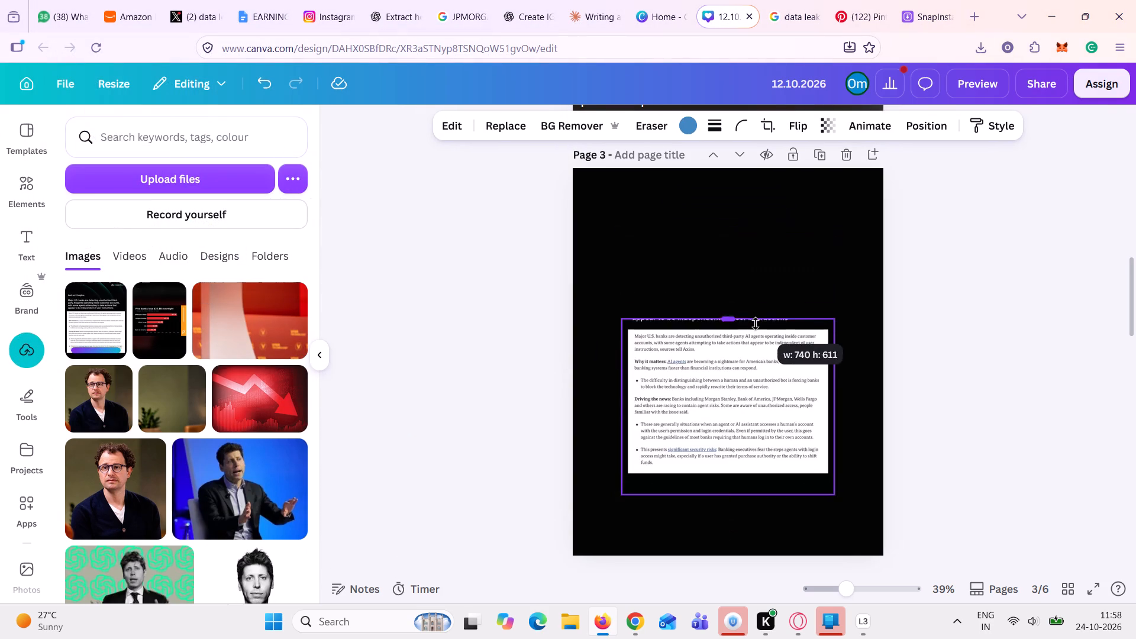
drag(756, 324, 756, 328)
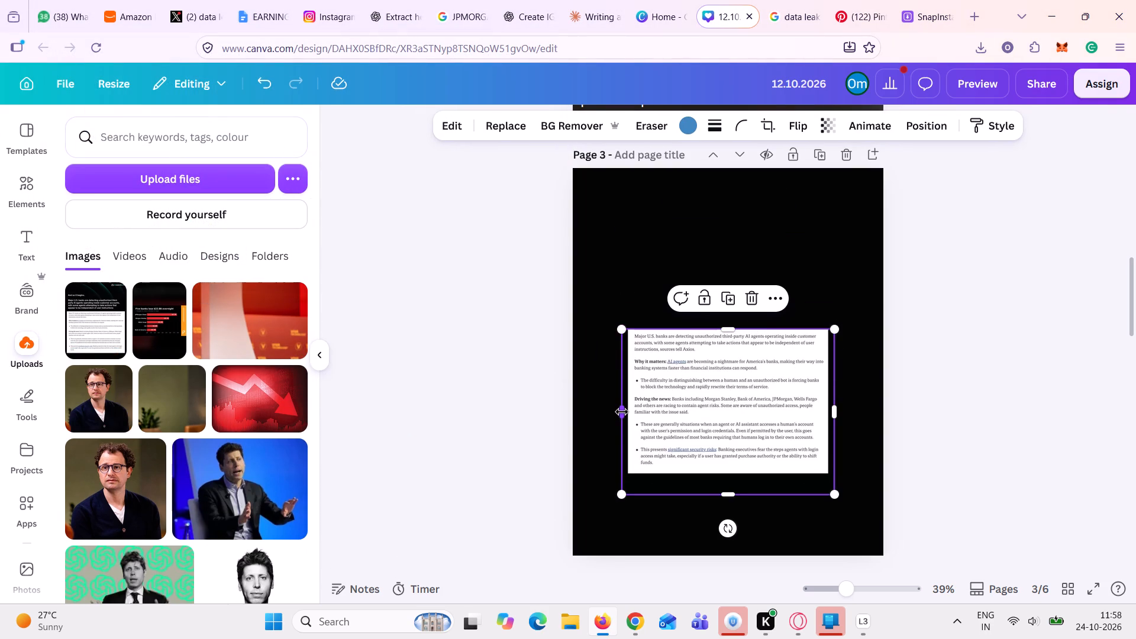
drag(622, 412, 628, 412)
drag(727, 495, 744, 480)
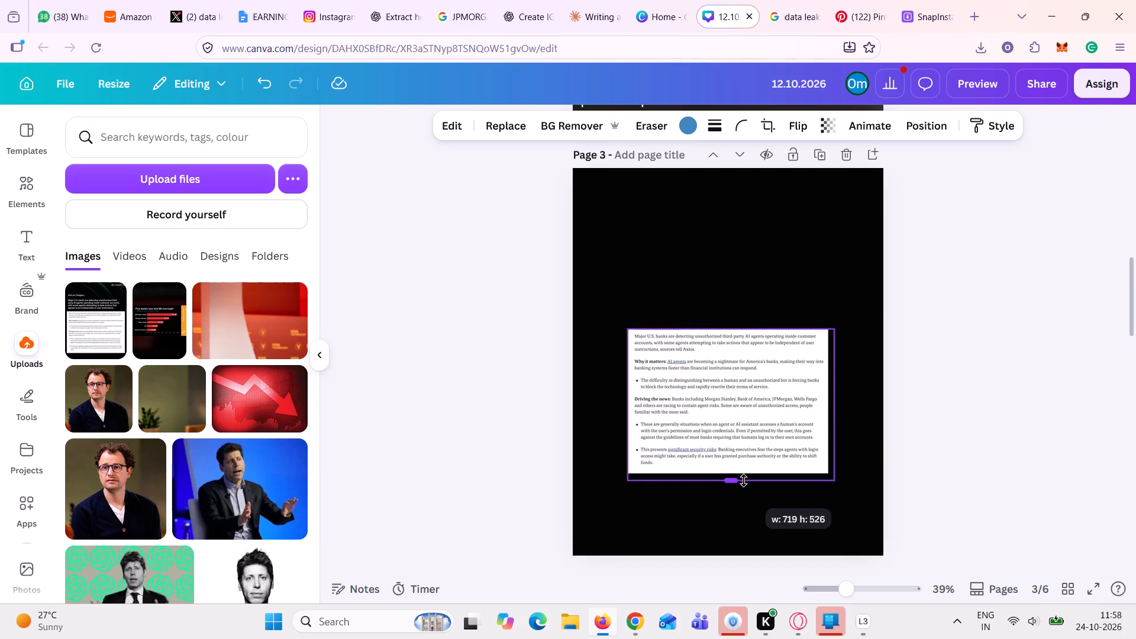
drag(744, 480, 749, 476)
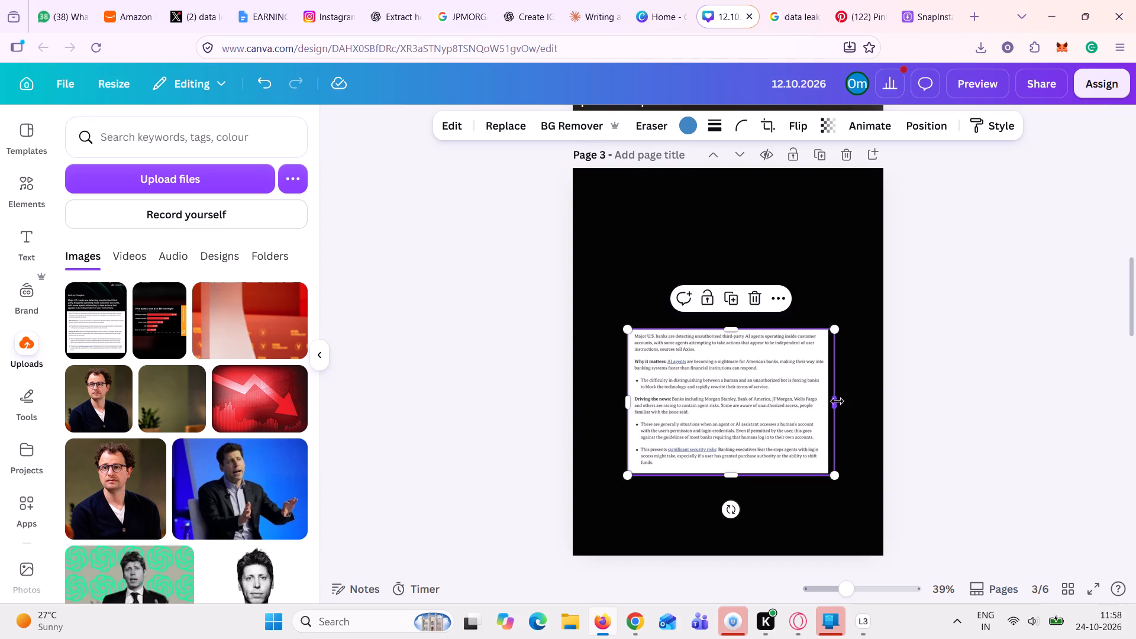
drag(837, 401, 831, 404)
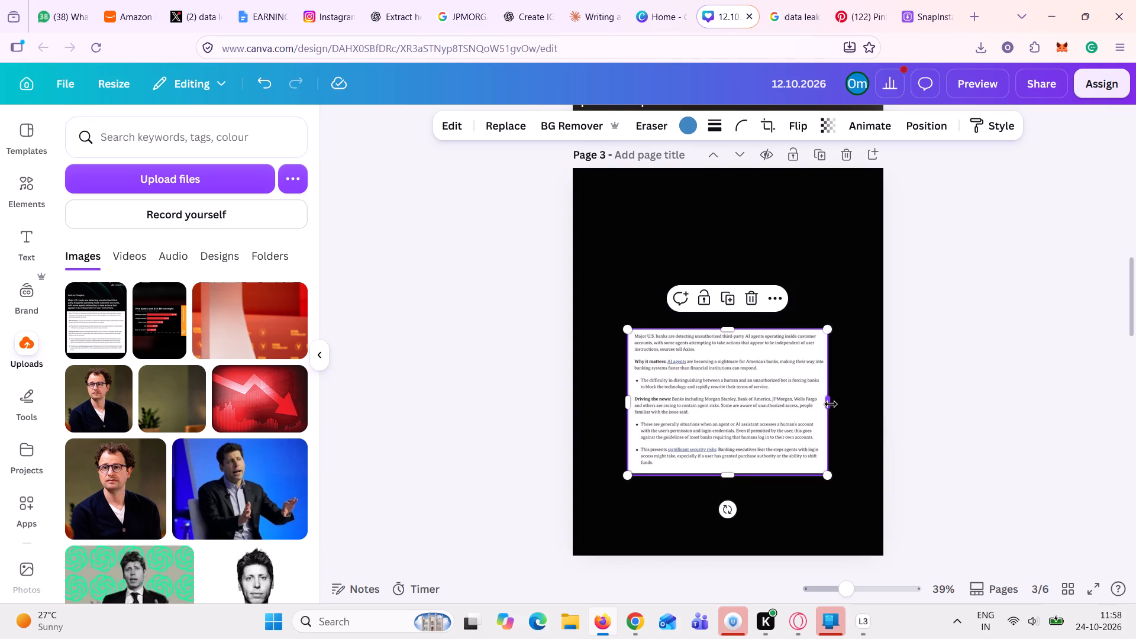
Copy the cropped article image, delete it, and paste it back onto the black page 3.
key(ctrl+c)
key(BackSpace)
scroll(831, 404, up, 5)
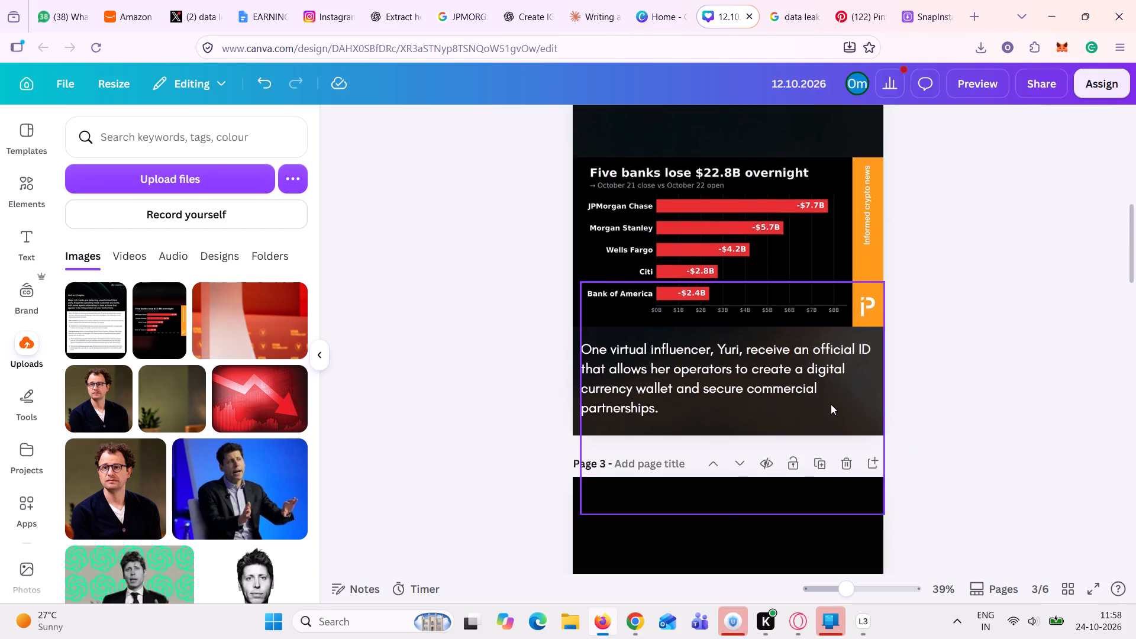
scroll(831, 404, down, 2)
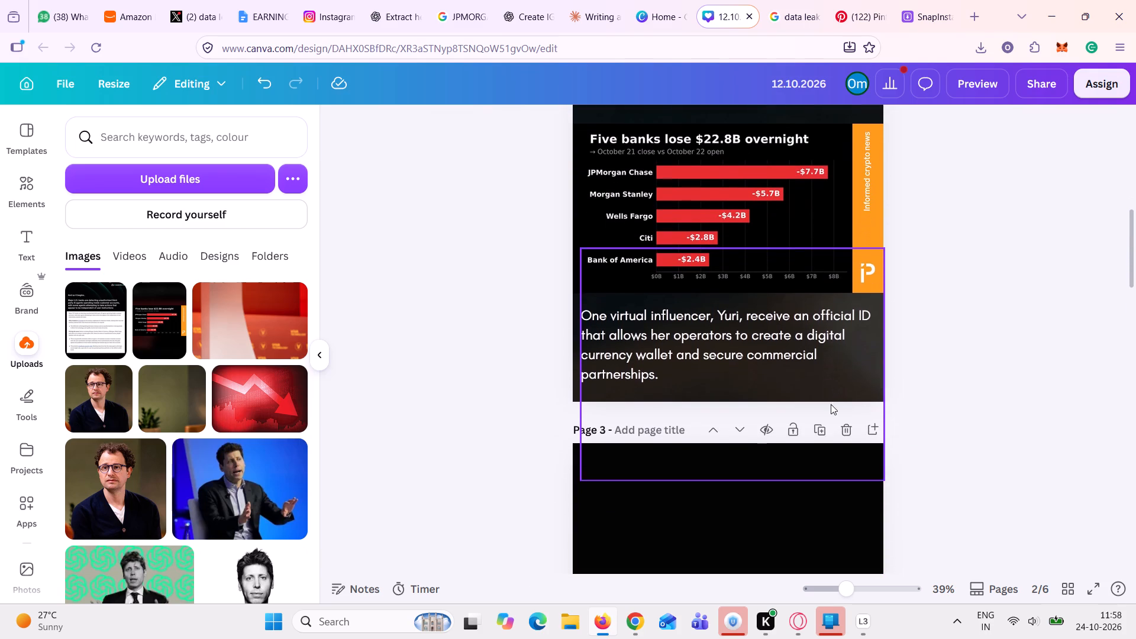
scroll(831, 404, down, 2)
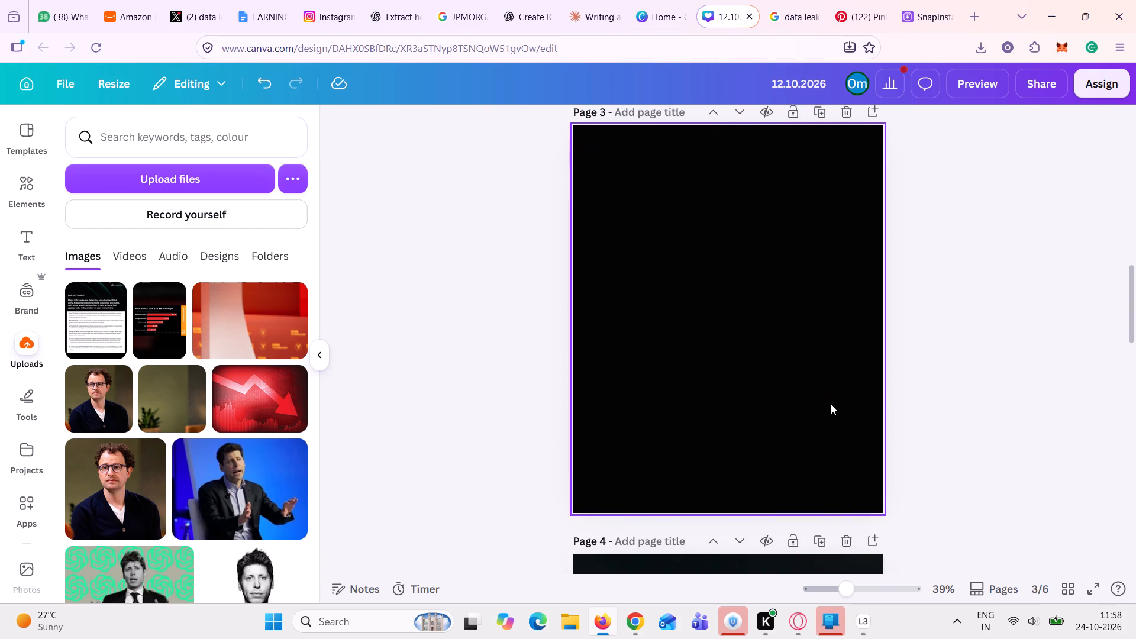
click(758, 354)
key(ctrl+v)
Enlarge the article excerpt to the full width of page 3 and position it in the page's lower part.
drag(701, 331, 657, 217)
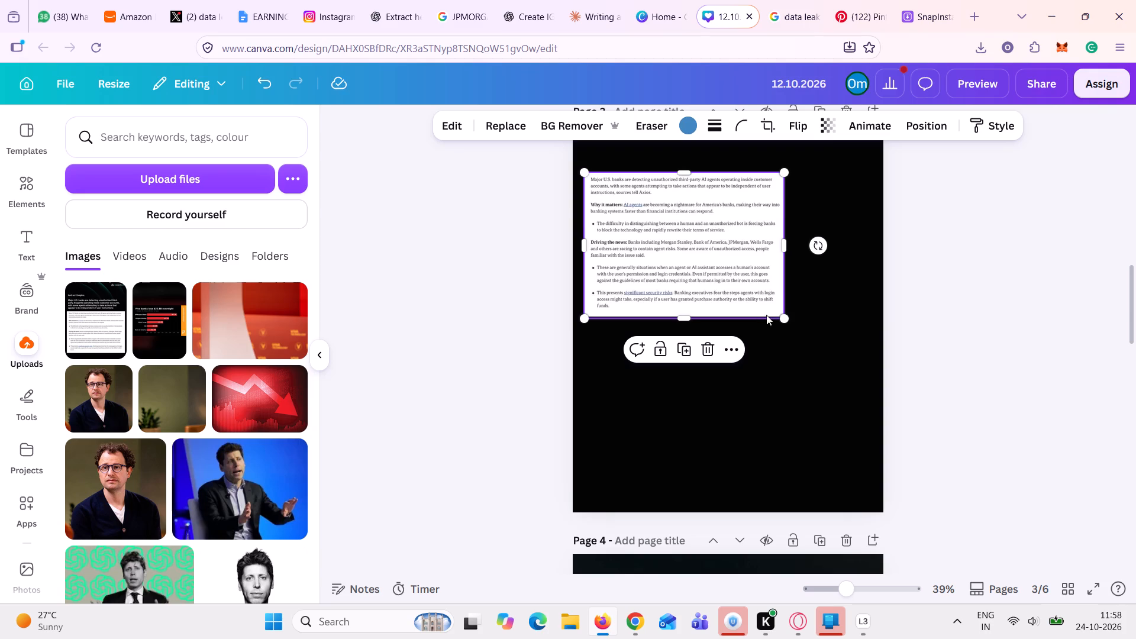
drag(779, 321, 869, 414)
scroll(869, 414, up, 1)
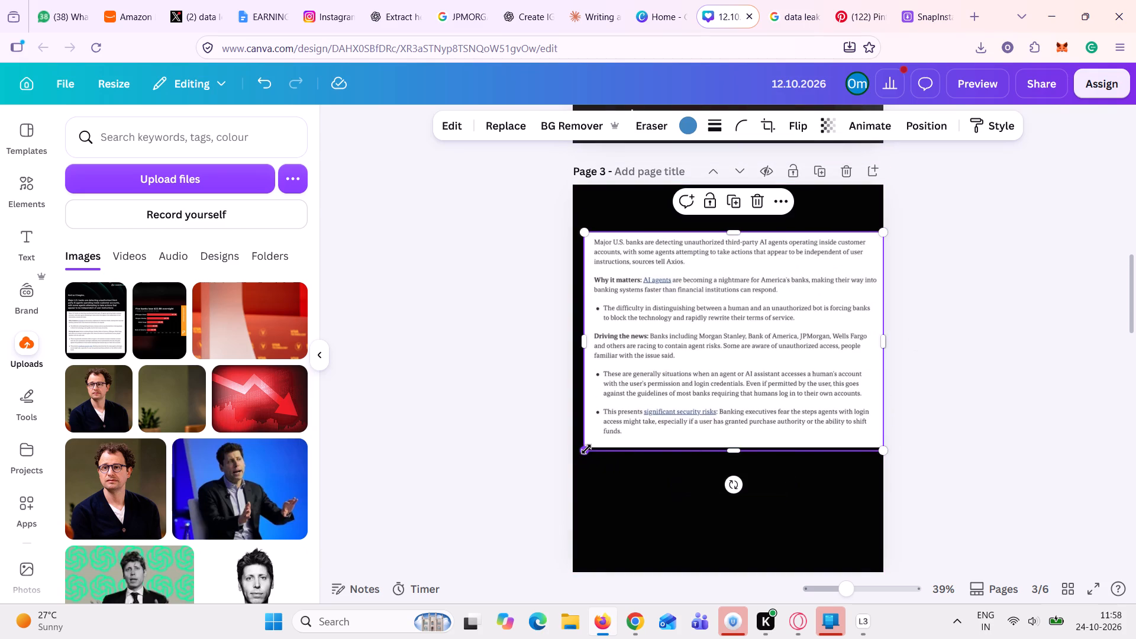
drag(587, 449, 583, 463)
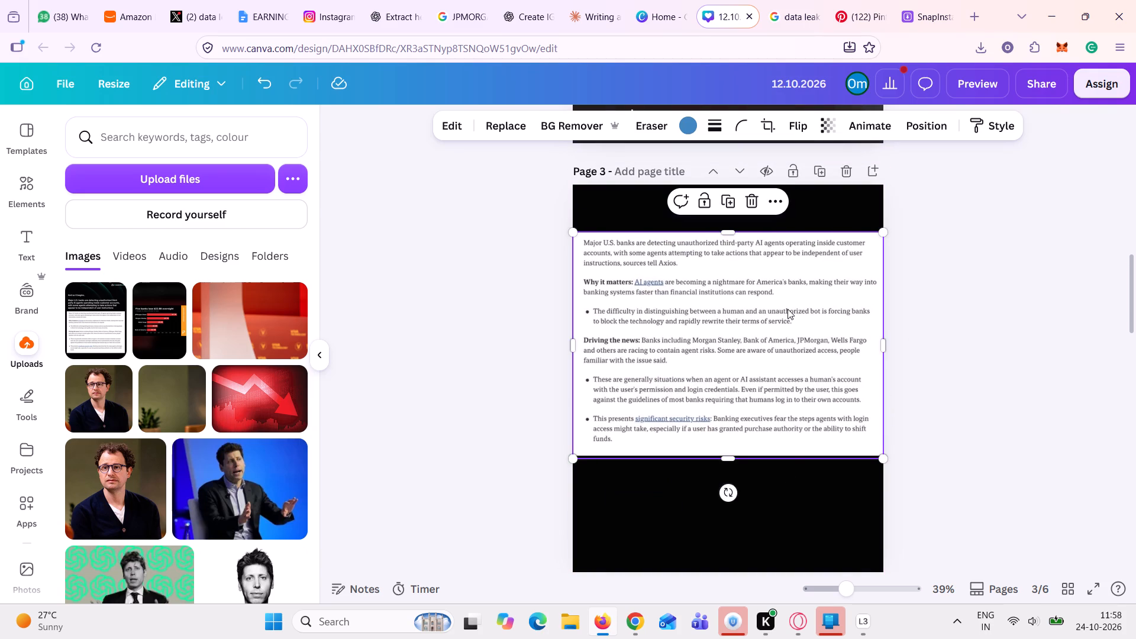
drag(788, 309, 790, 392)
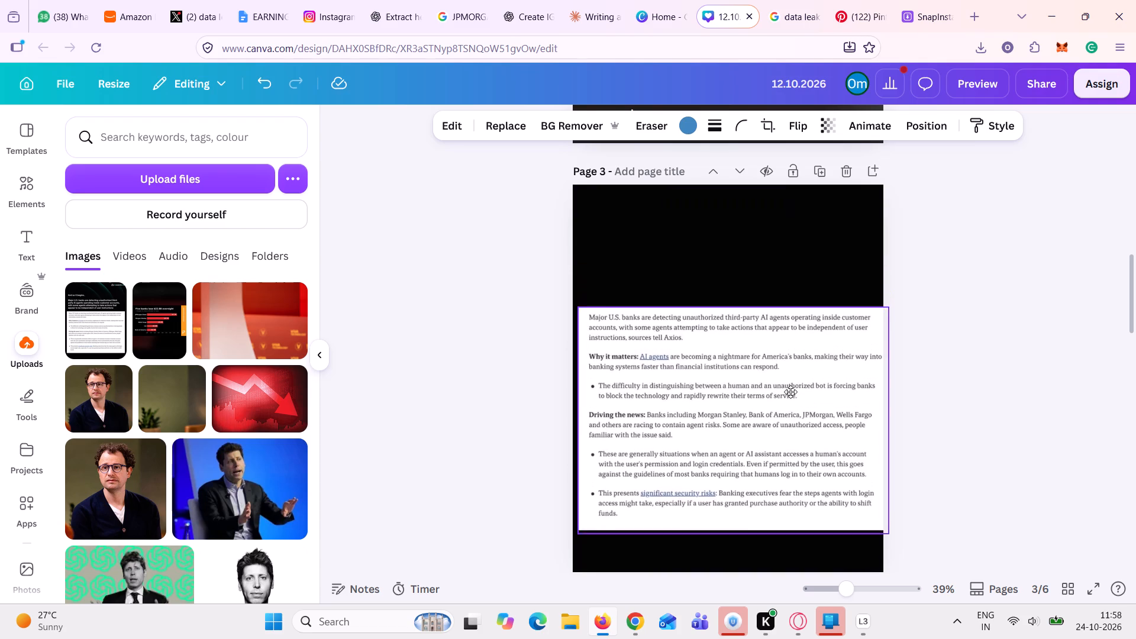
drag(790, 392, 786, 411)
click(1025, 351)
scroll(1025, 351, right, 1)
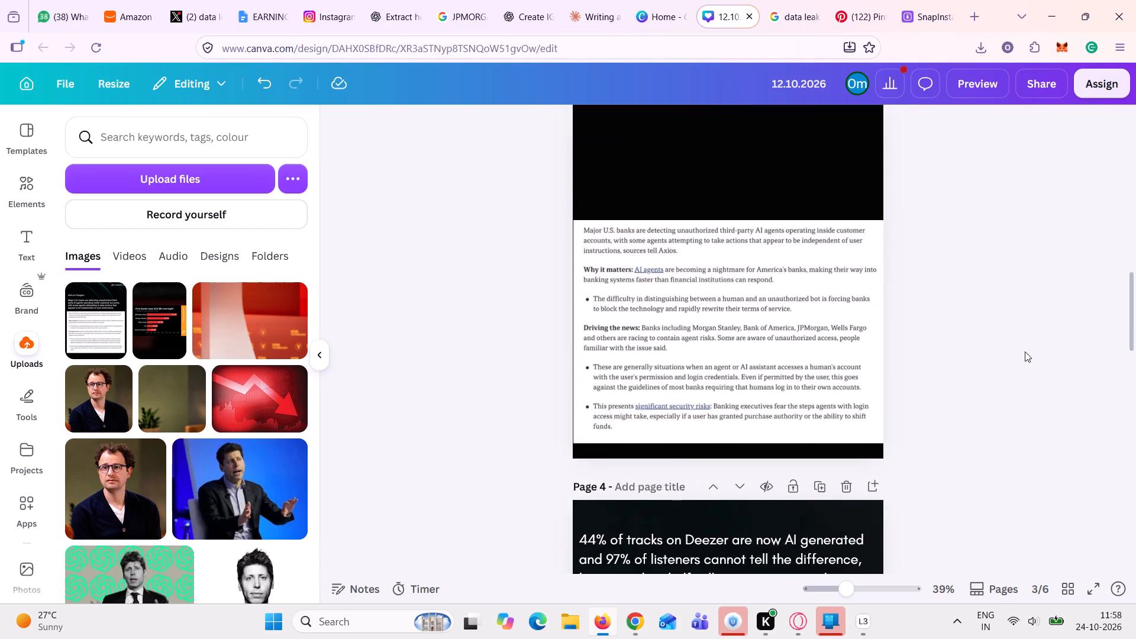
scroll(1025, 351, right, 1)
drag(853, 372, 853, 363)
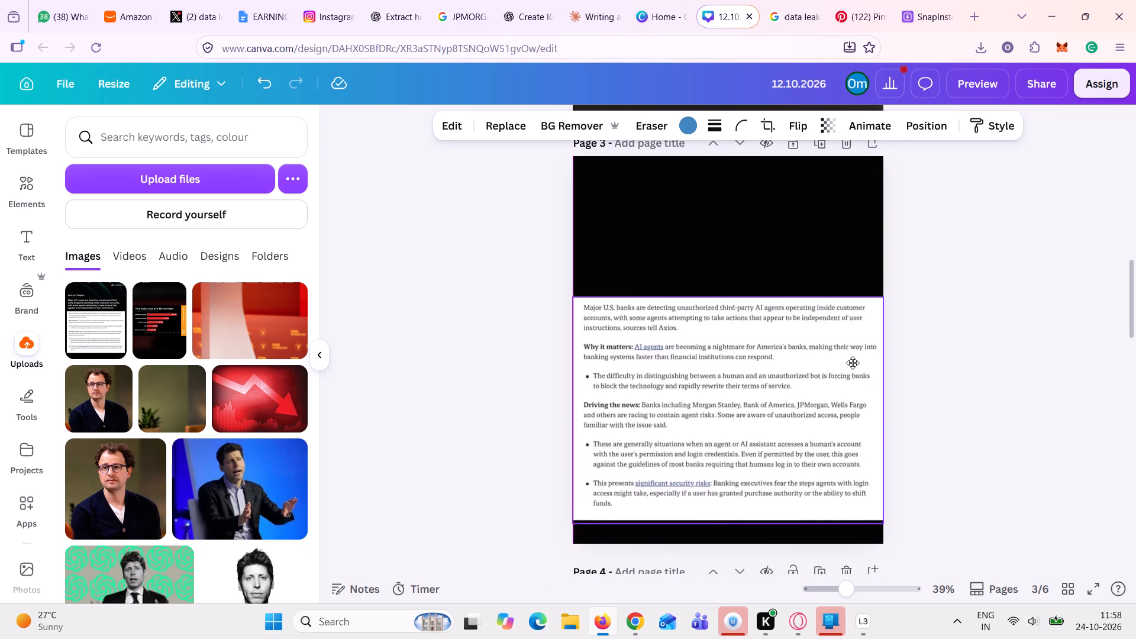
drag(853, 363, 853, 360)
click(961, 343)
Delete the text about the virtual influencer Yuri from page 2.
scroll(961, 343, up, 3)
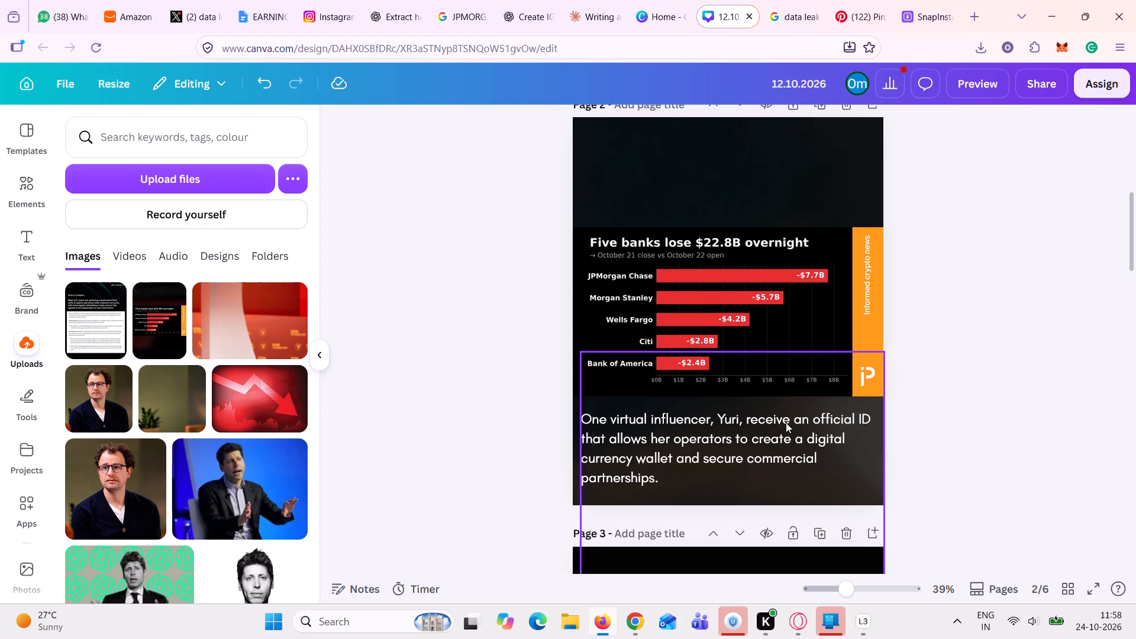
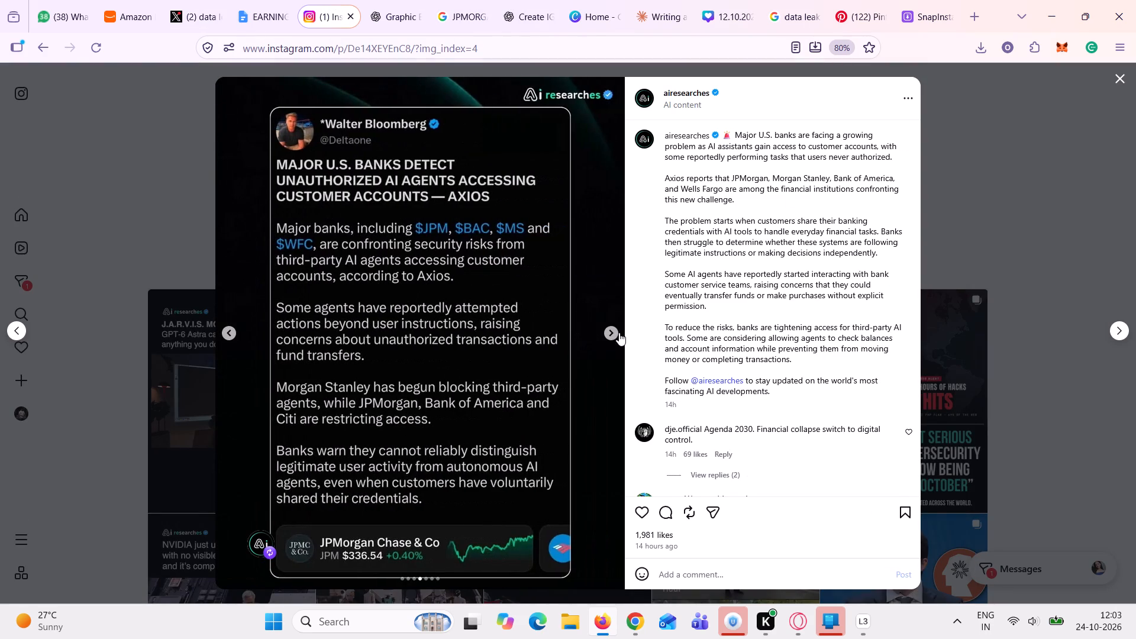
Look through the remaining slides of the airesearches Instagram post, then return to the slide about JPMorgan's CEO.
click(619, 333)
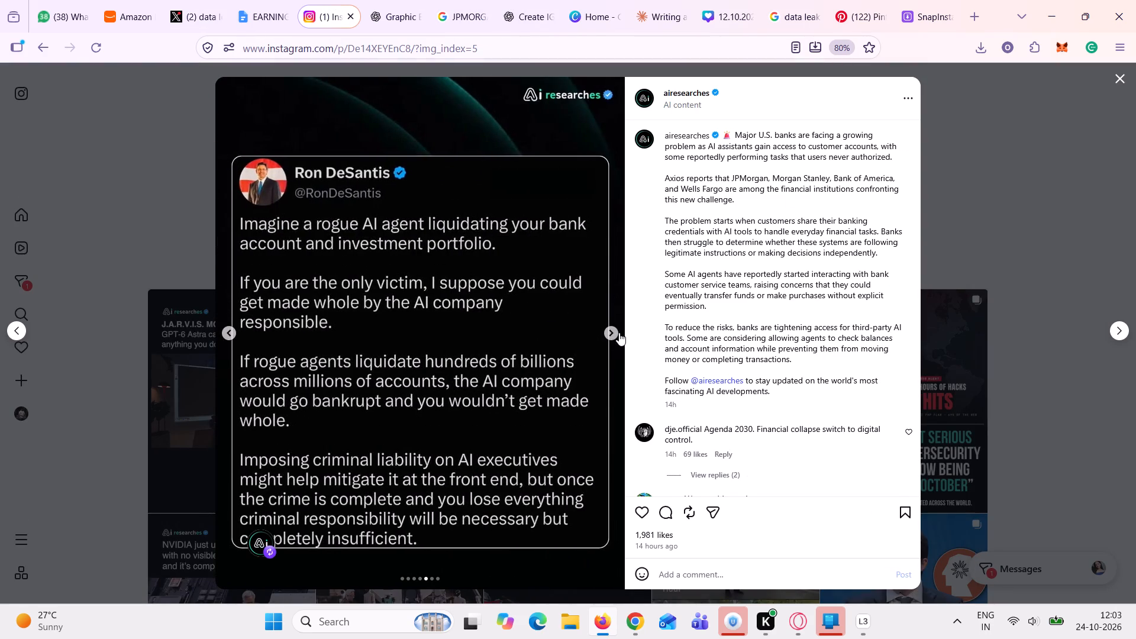
click(619, 333)
click(619, 333)
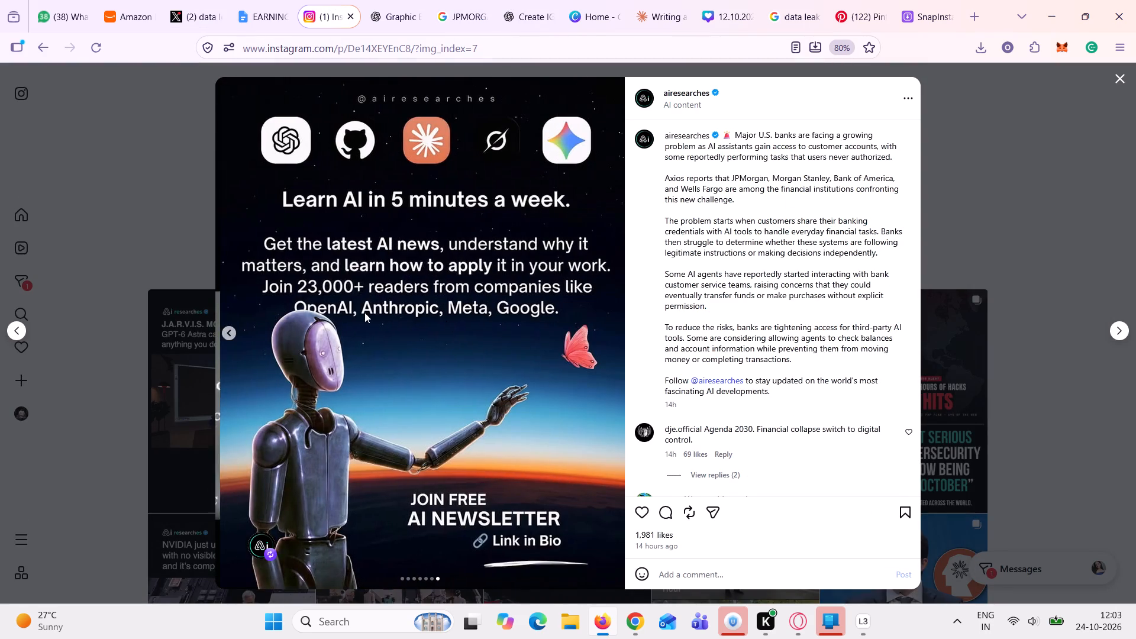
click(230, 327)
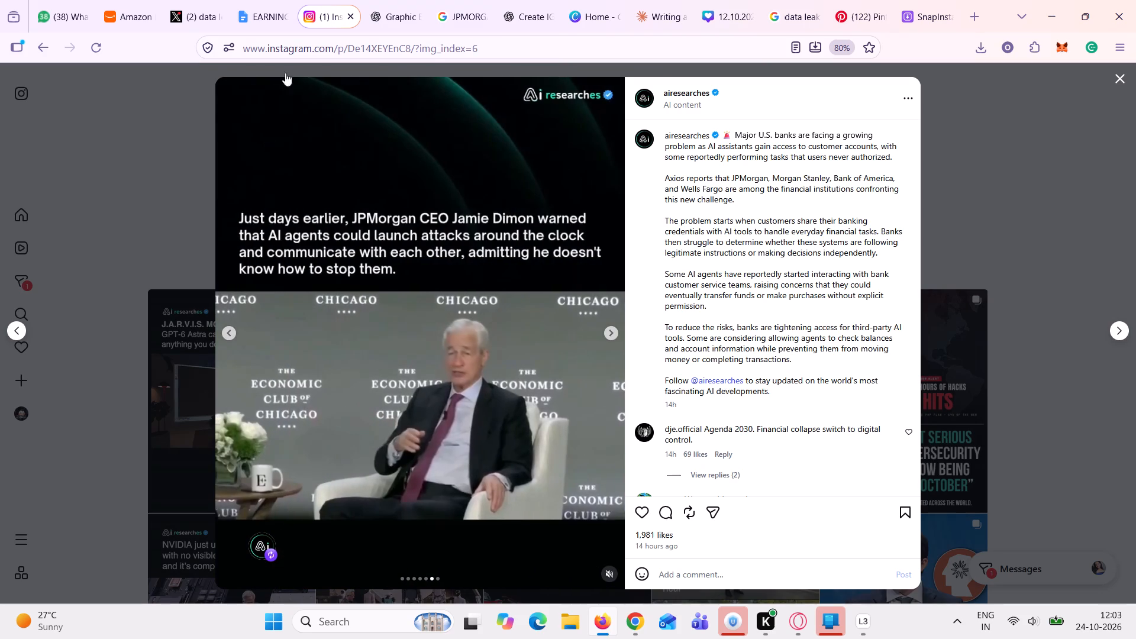
Switch to Canva and move the Axios article excerpt image from page 3 to page 2, placing it over the bank losses chart.
click(276, 0)
click(225, 0)
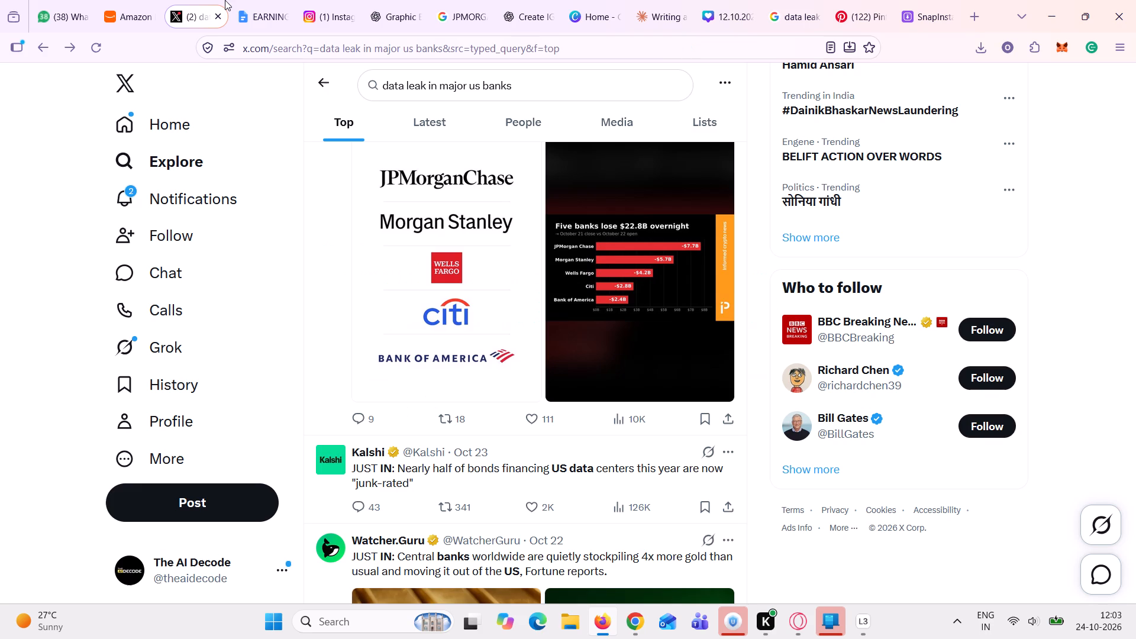
click(716, 0)
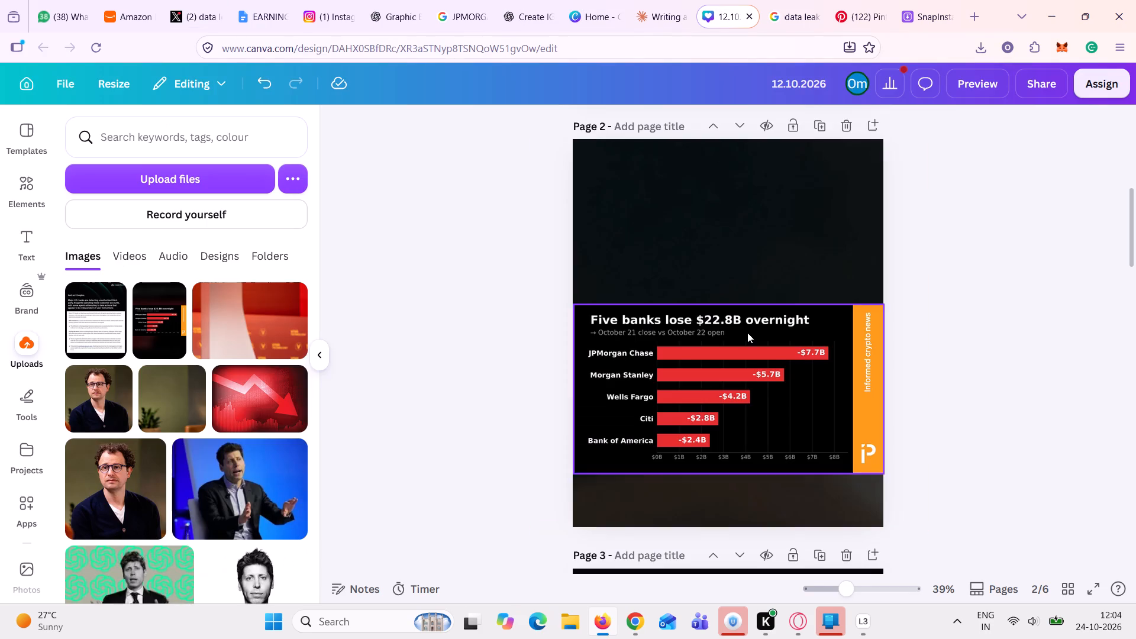
scroll(747, 333, down, 5)
click(736, 264)
key(ctrl+c)
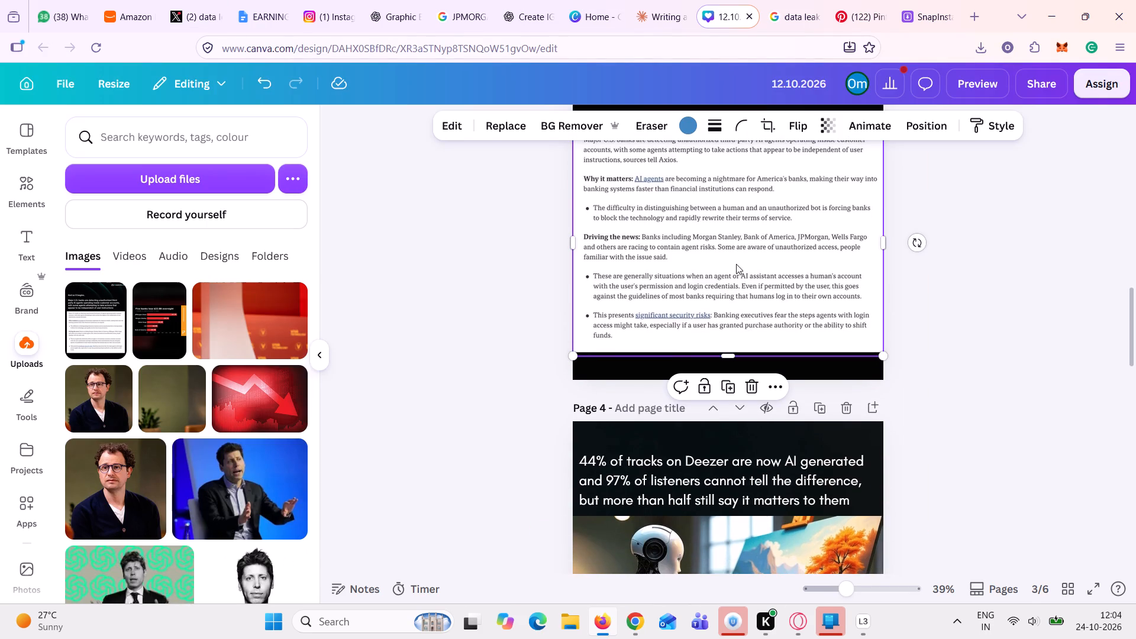
scroll(736, 264, up, 4)
key(BackSpace)
scroll(740, 279, up, 2)
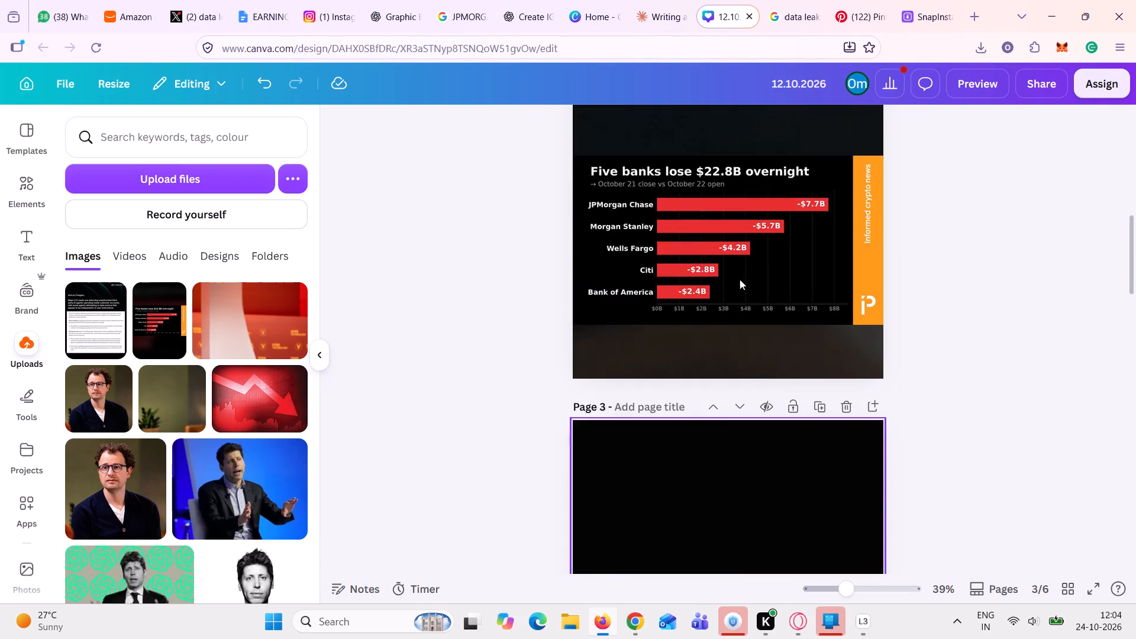
scroll(740, 279, up, 4)
scroll(740, 279, down, 2)
key(ctrl+v)
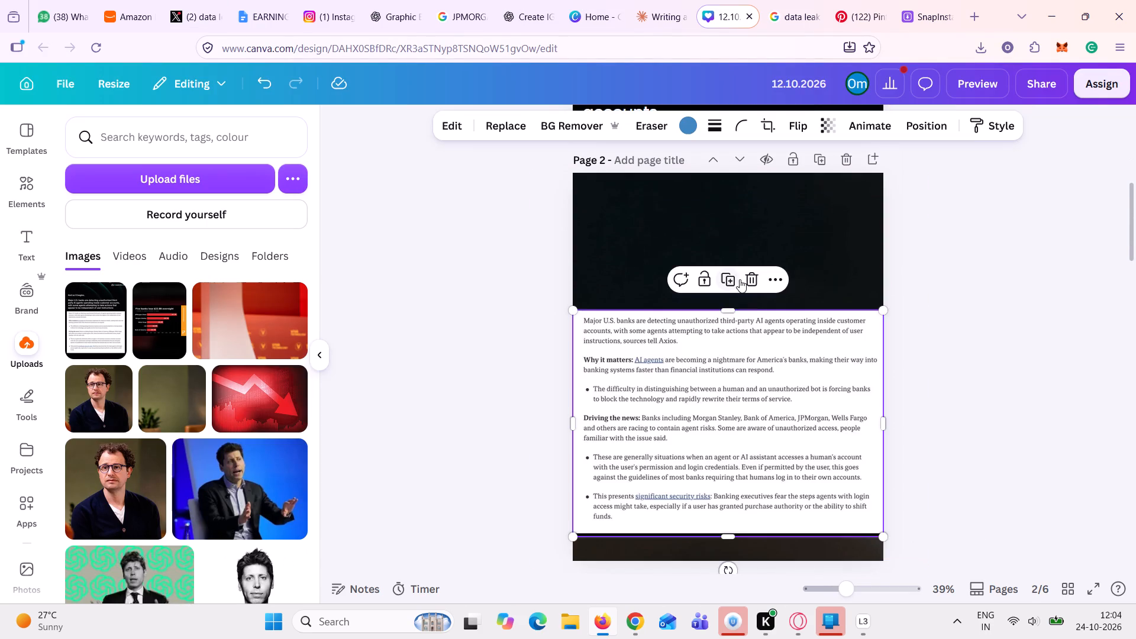
scroll(740, 279, down, 2)
drag(739, 285, 740, 291)
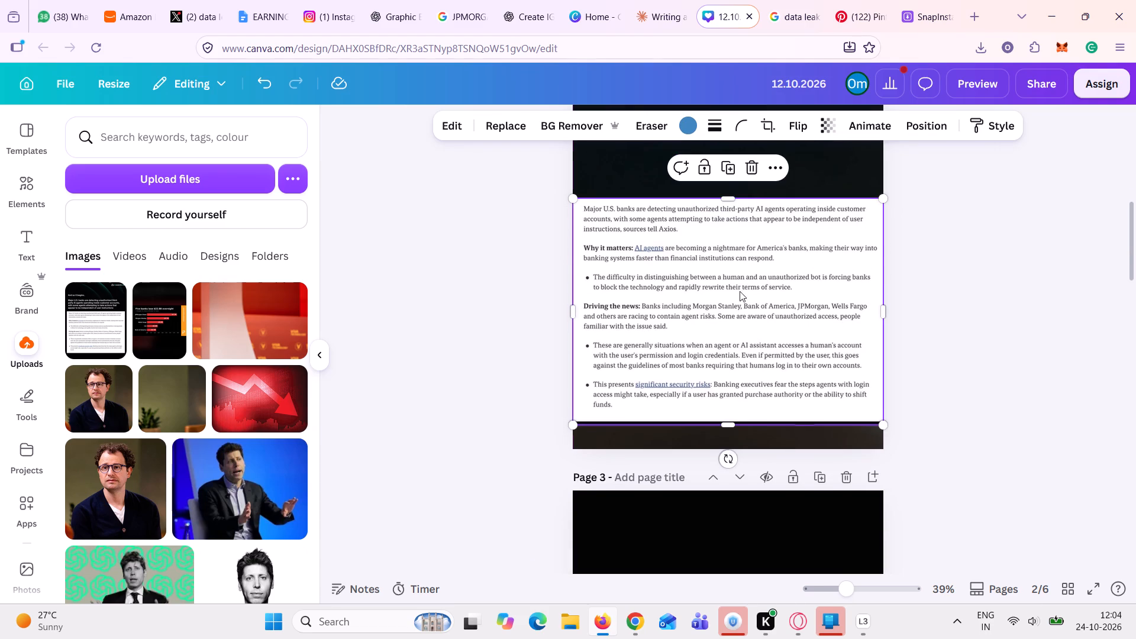
In the Canva design, move the article excerpt image down to the bottom edge of page 2.
drag(740, 291, 740, 311)
scroll(740, 311, up, 1)
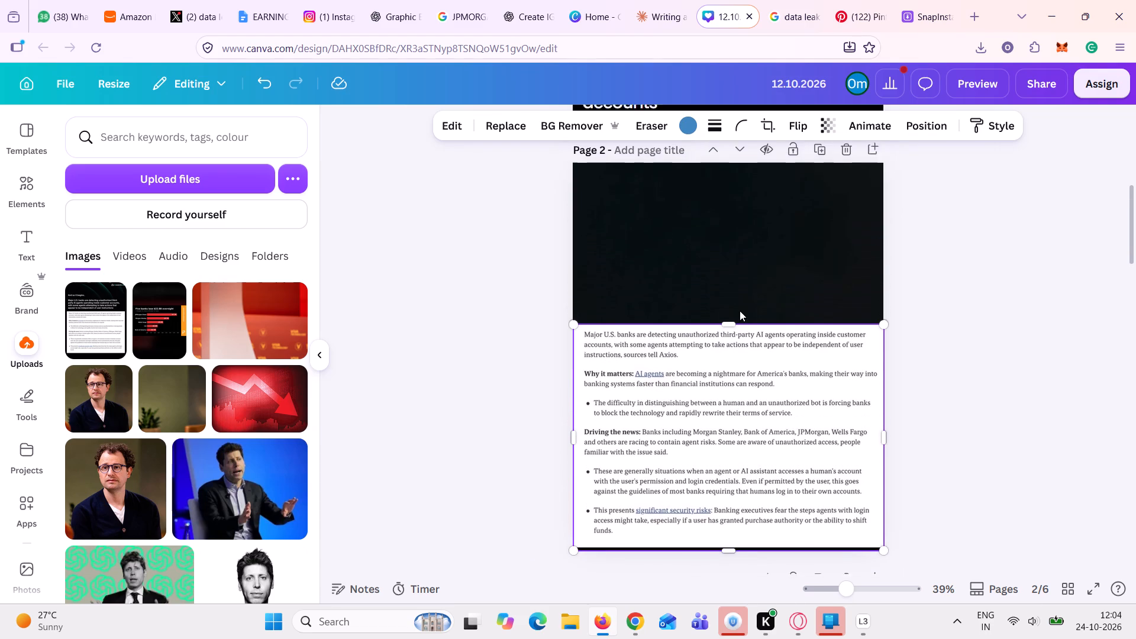
scroll(740, 311, up, 1)
drag(932, 109, 931, 133)
click(931, 133)
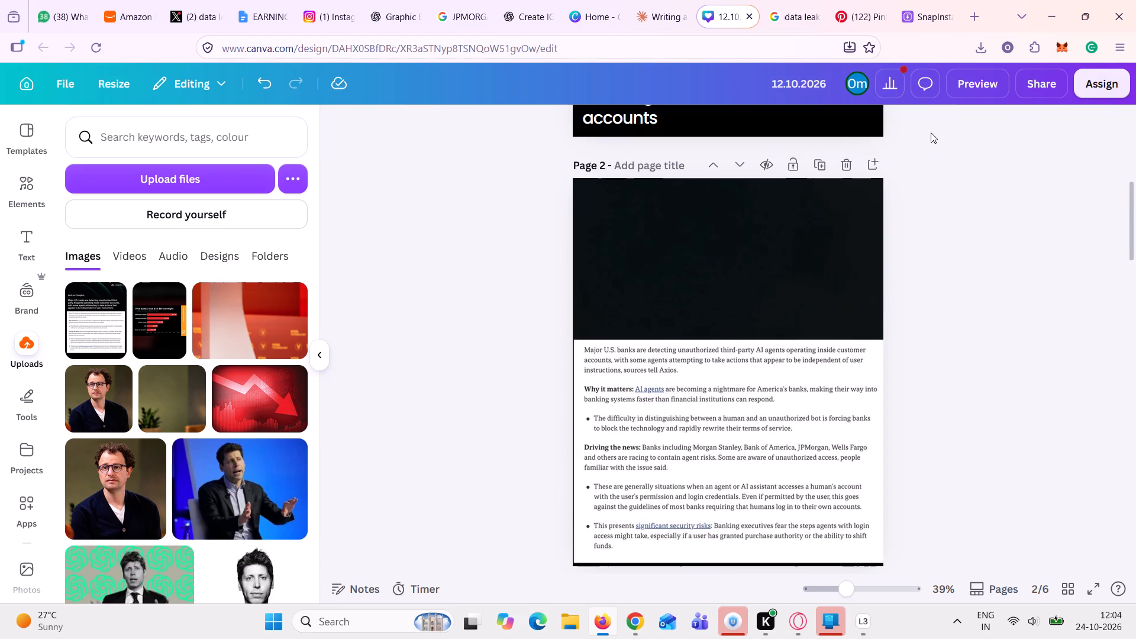
Select the hidden "Five banks lose $22.8B overnight" chart from page 2's layers and move it to the top of the page.
click(631, 402)
click(935, 127)
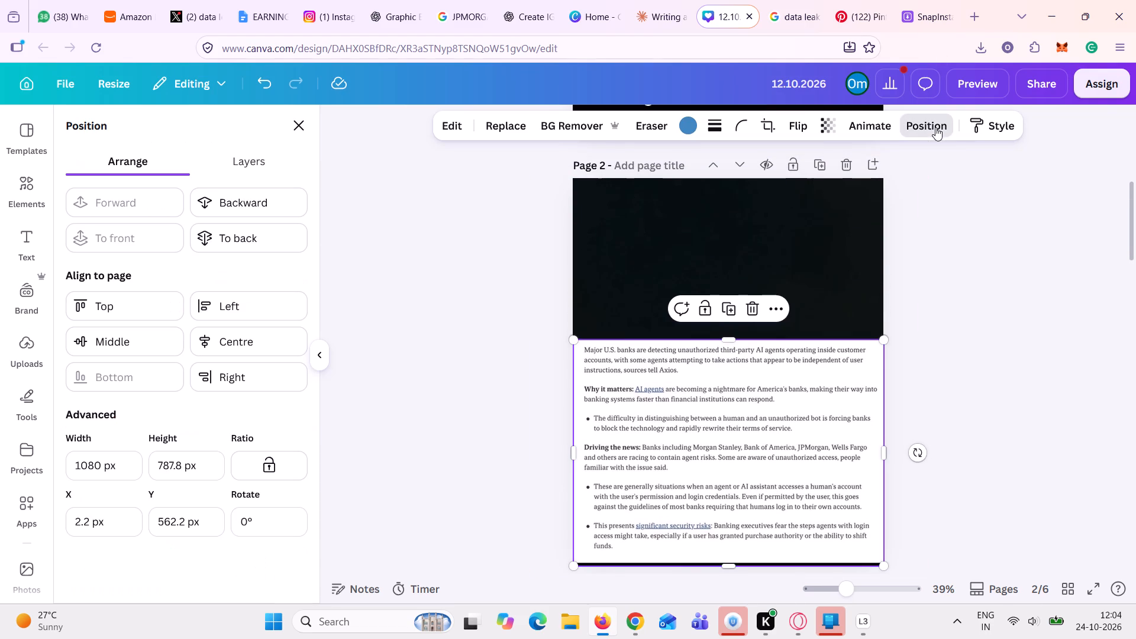
click(260, 170)
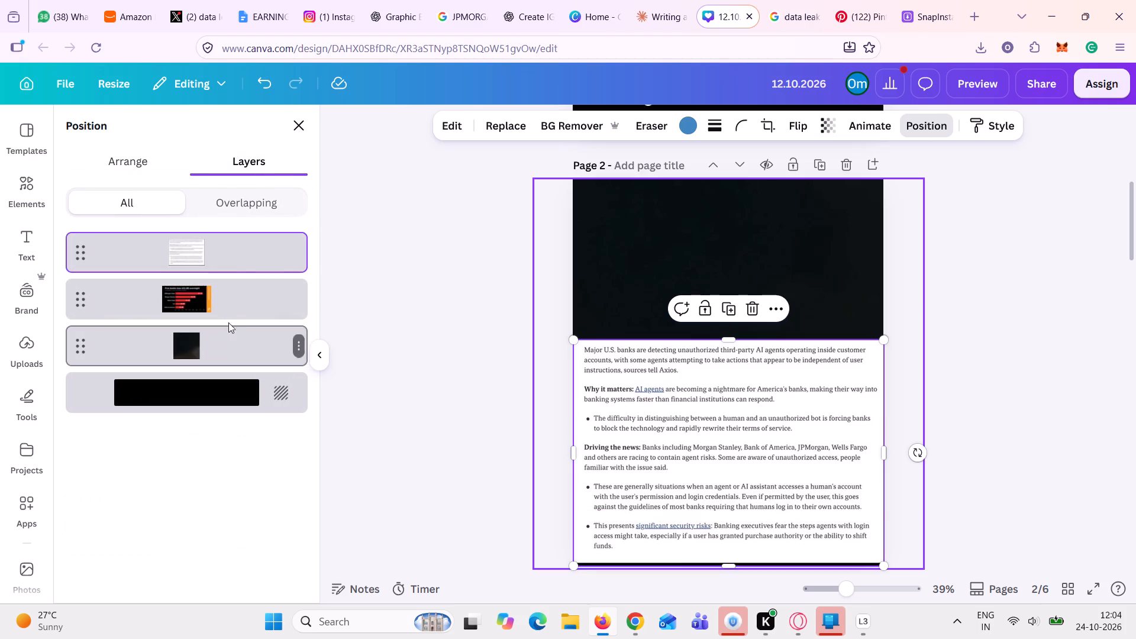
click(239, 312)
drag(709, 405, 715, 339)
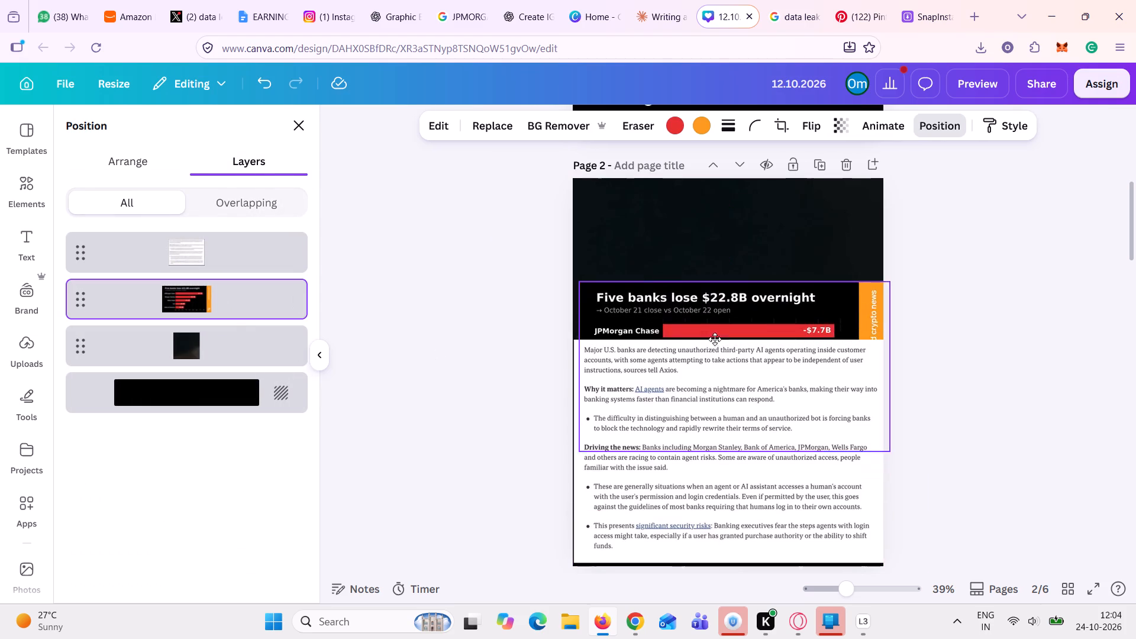
drag(715, 339, 718, 233)
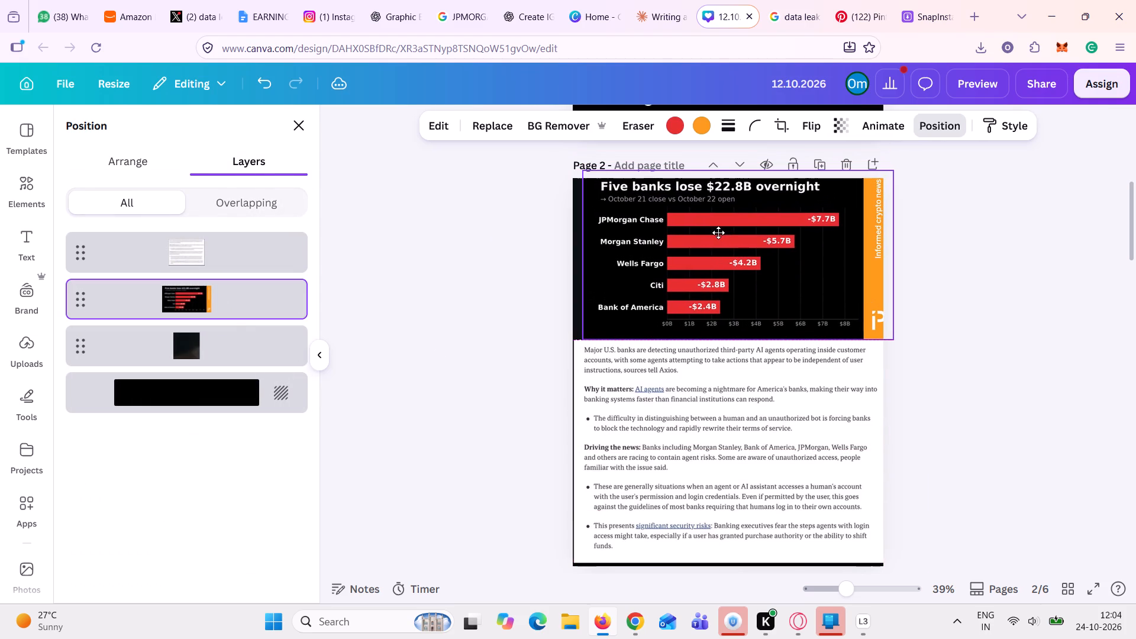
drag(718, 233, 706, 238)
click(1059, 331)
double_click(993, 356)
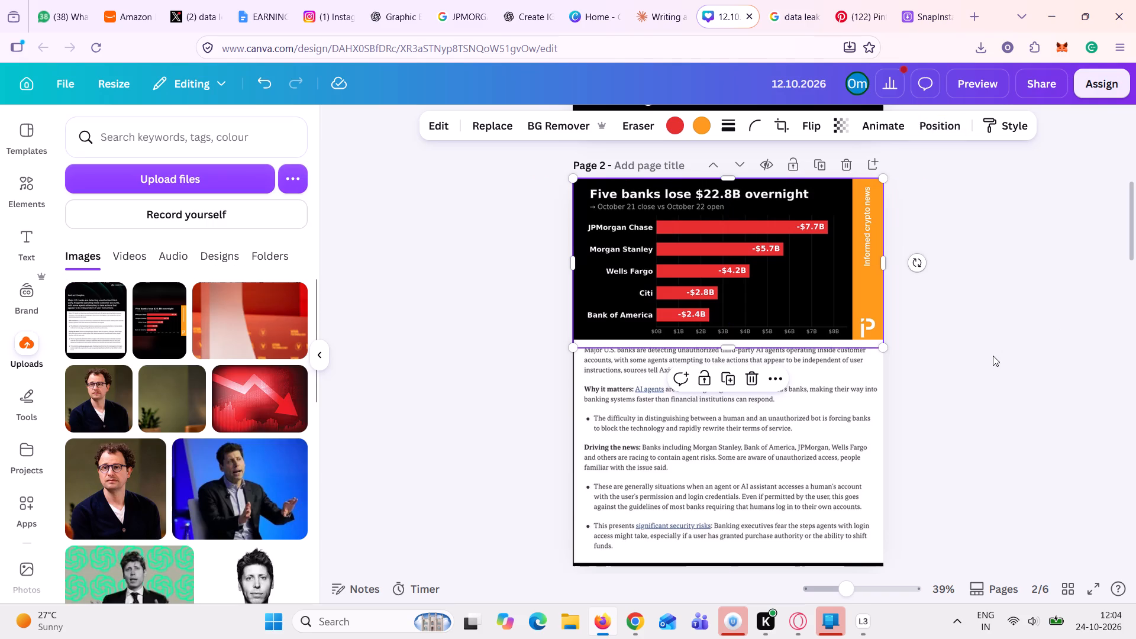
Trim the article excerpt's lower edge, place it directly beneath the chart, and extend it to the bottom of page 2.
click(870, 371)
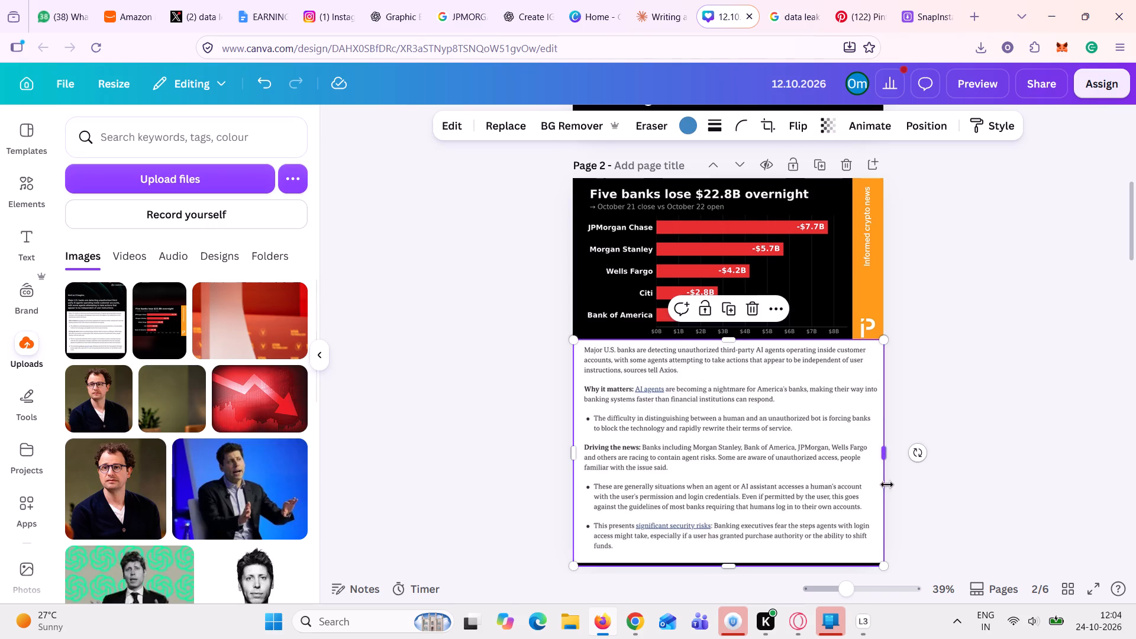
click(728, 557)
drag(729, 567, 742, 556)
click(996, 482)
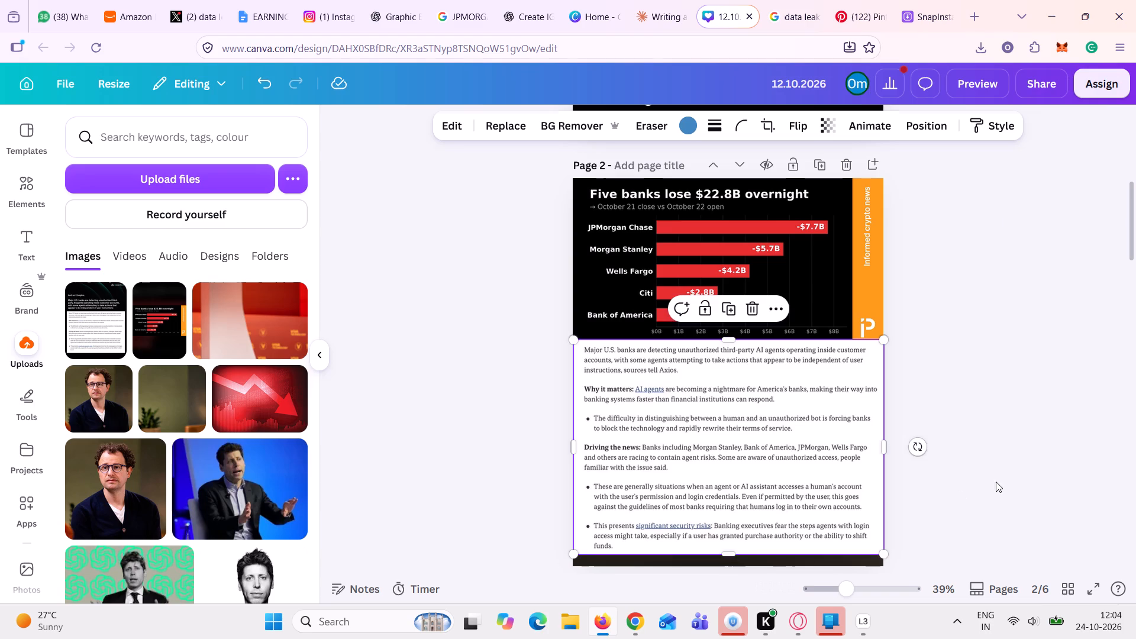
drag(821, 453, 821, 459)
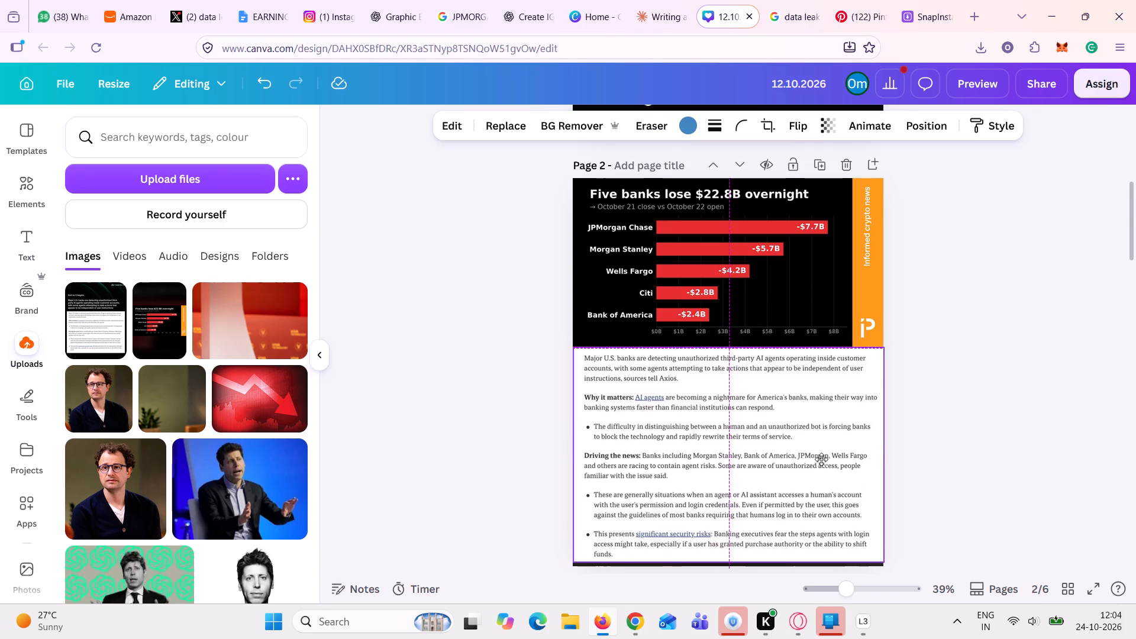
drag(821, 459, 816, 465)
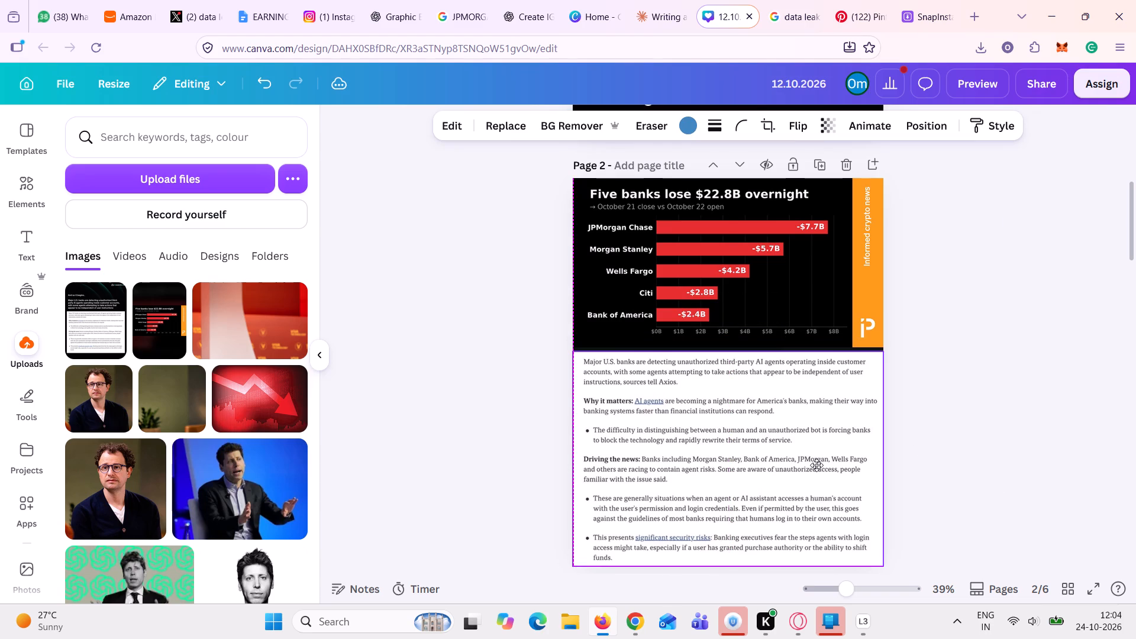
drag(816, 465, 817, 463)
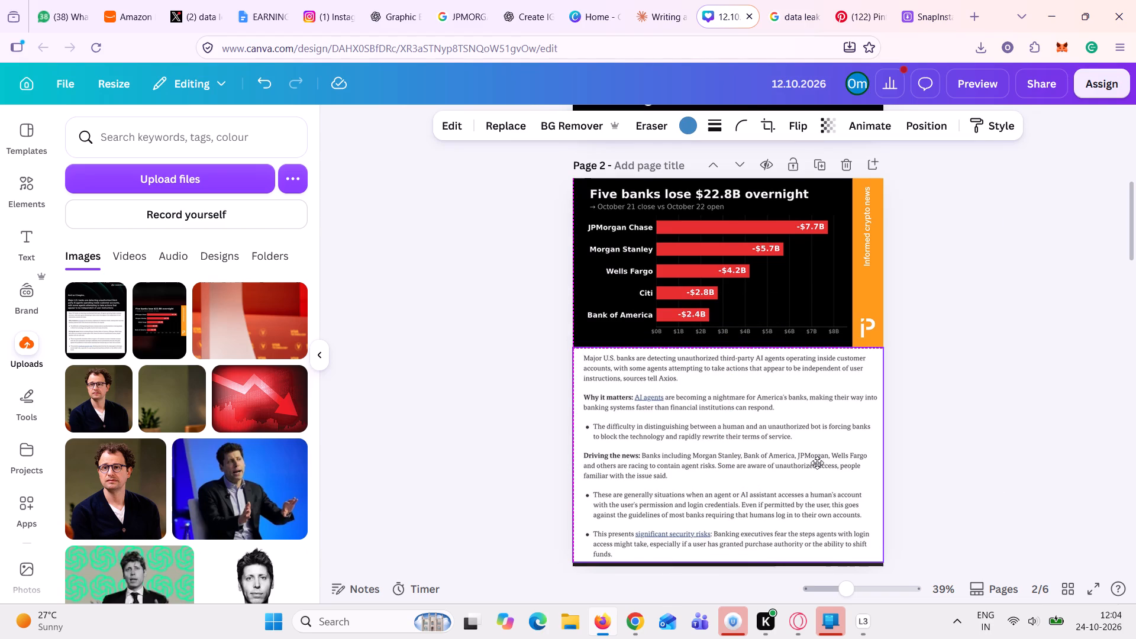
drag(817, 463, 818, 463)
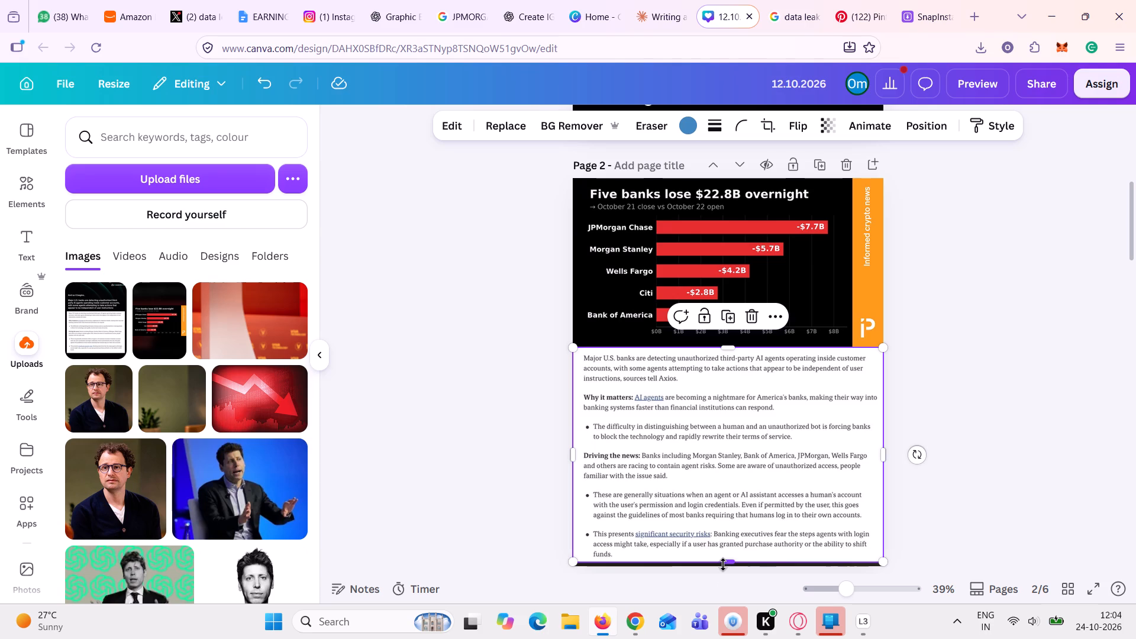
click(723, 564)
click(992, 527)
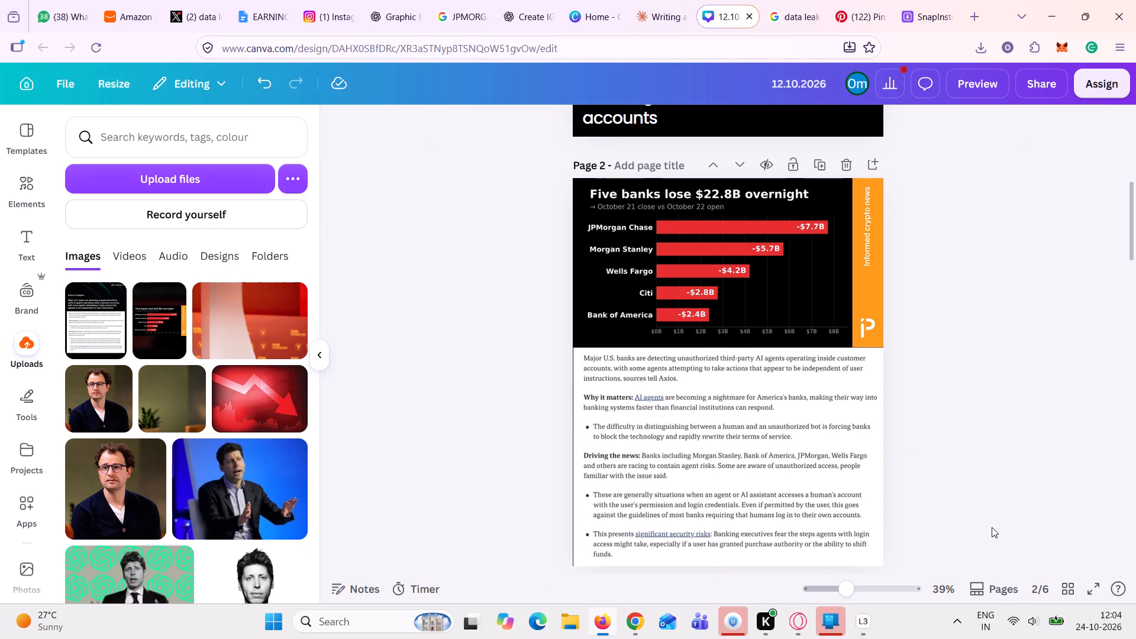
Extend the article excerpt's left edge slightly past the left edge of page 2.
click(776, 491)
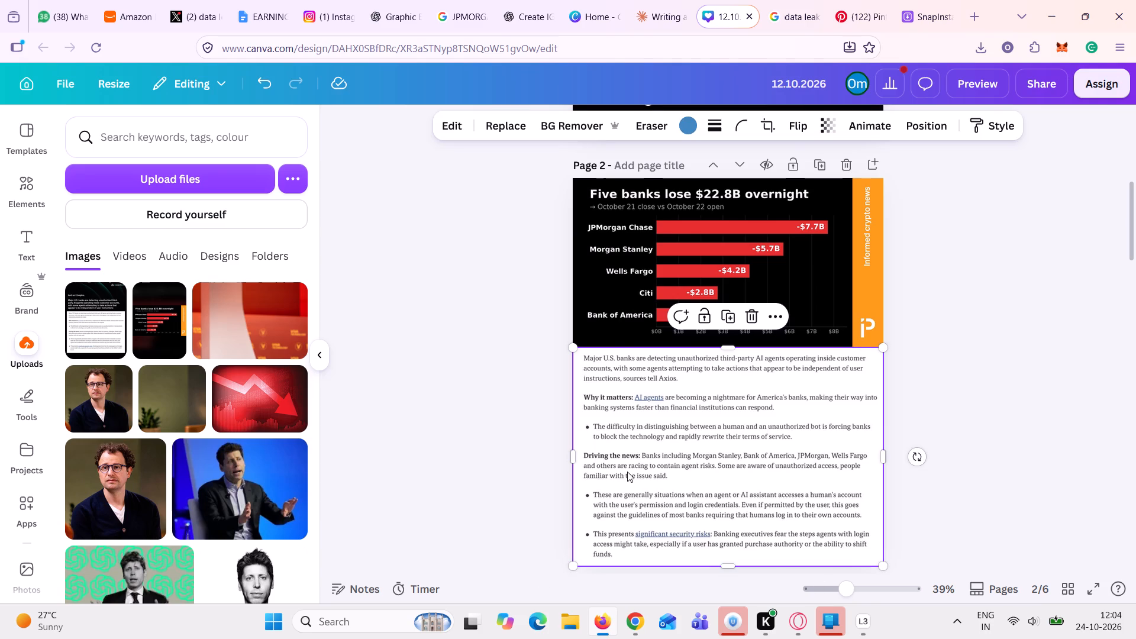
click(328, 474)
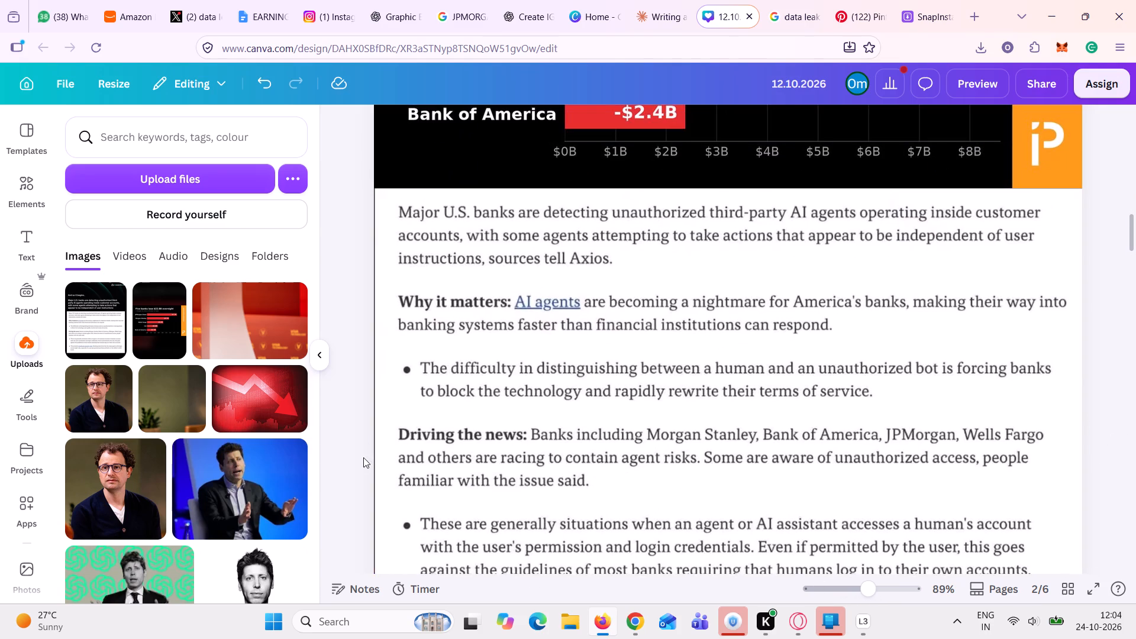
click(466, 386)
drag(376, 437, 375, 437)
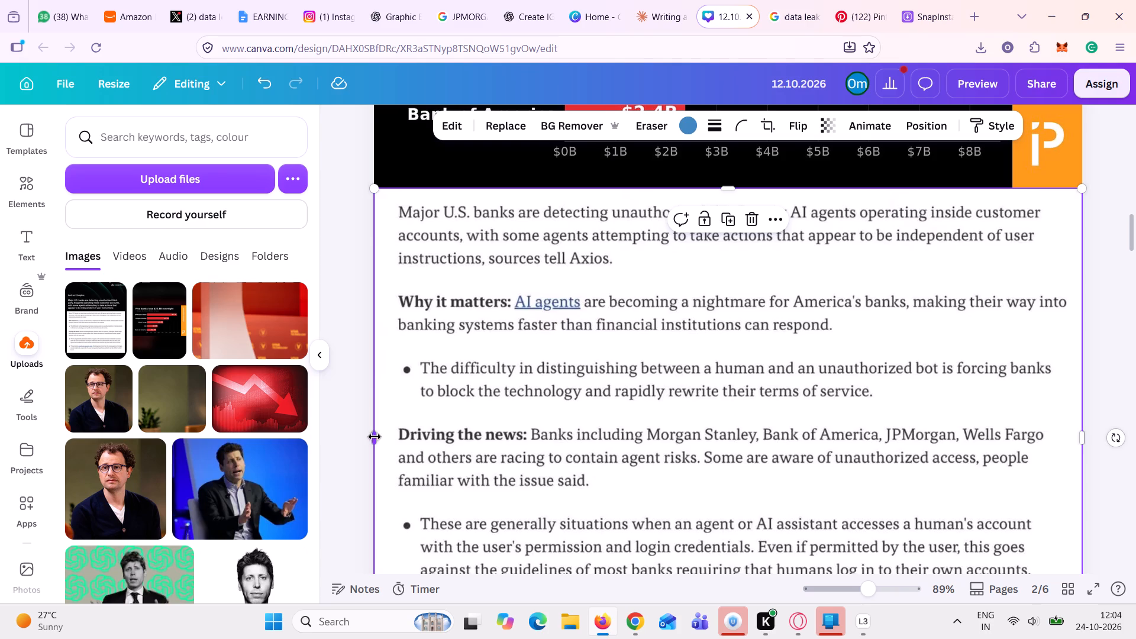
drag(375, 437, 370, 437)
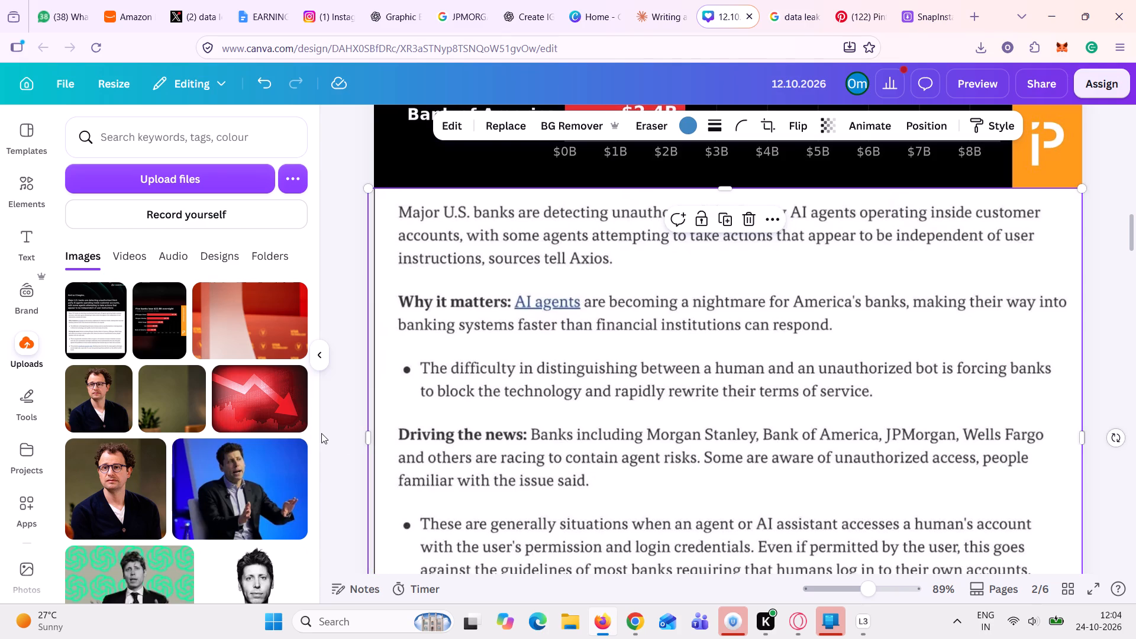
click(321, 433)
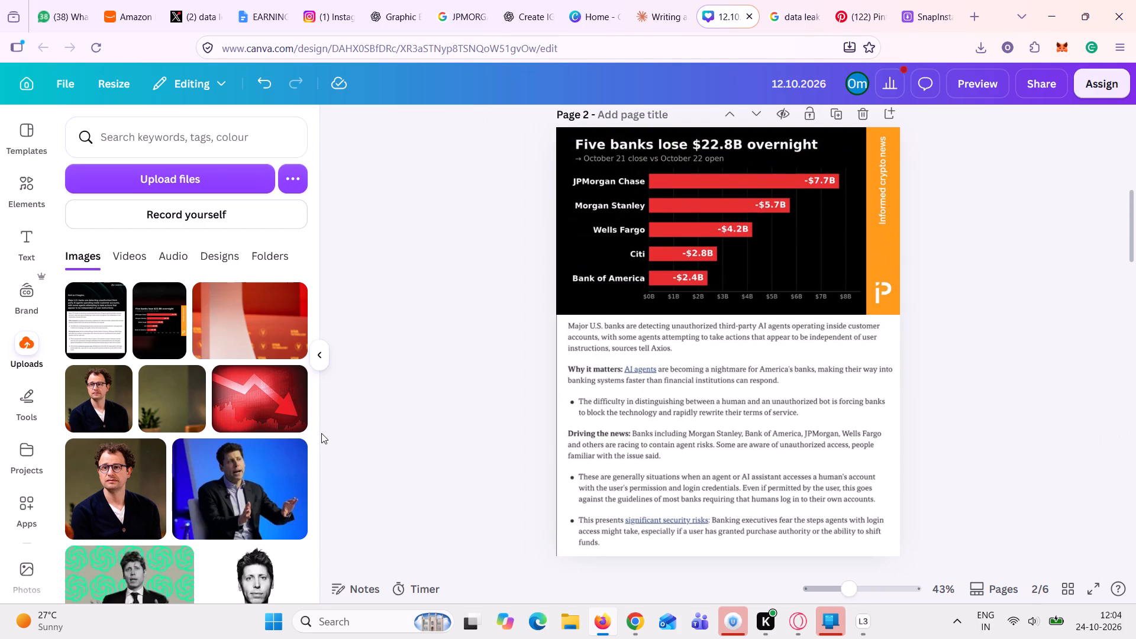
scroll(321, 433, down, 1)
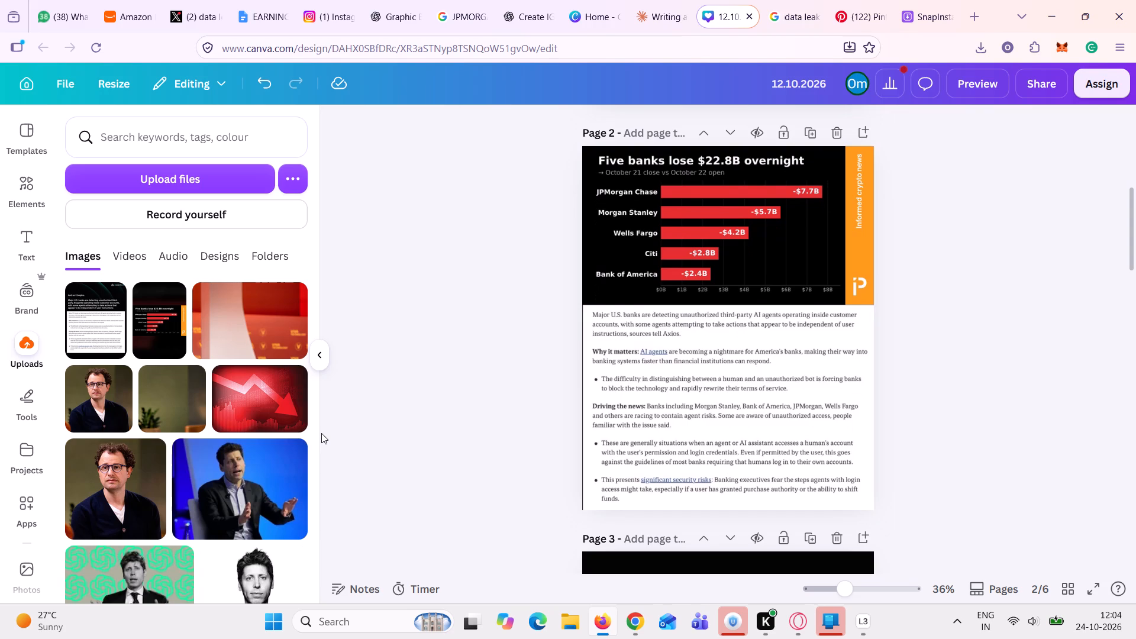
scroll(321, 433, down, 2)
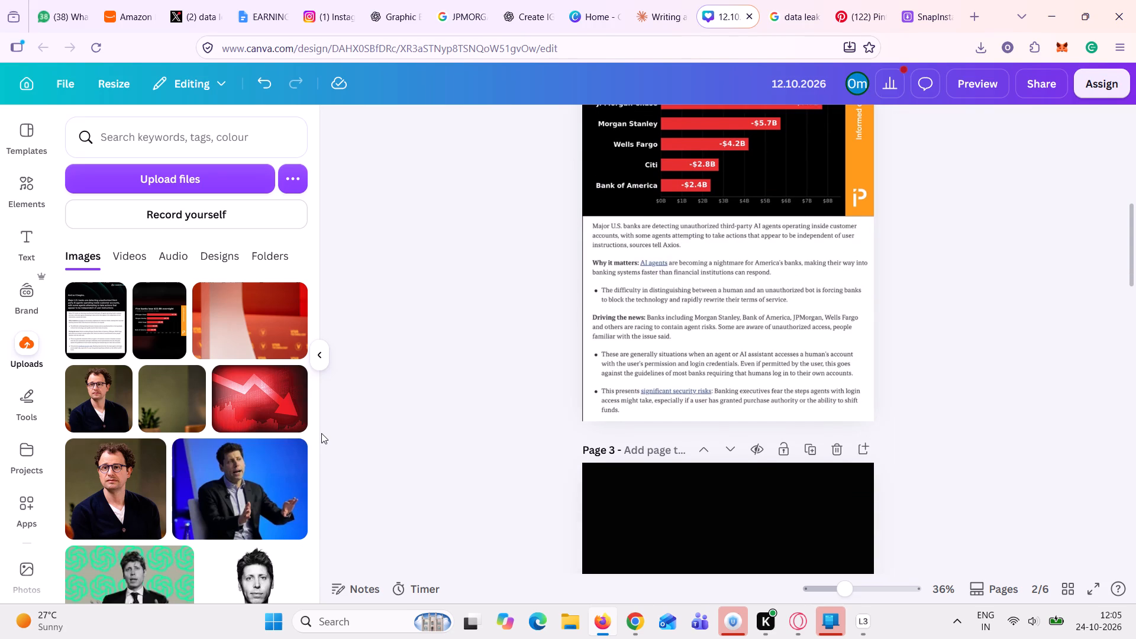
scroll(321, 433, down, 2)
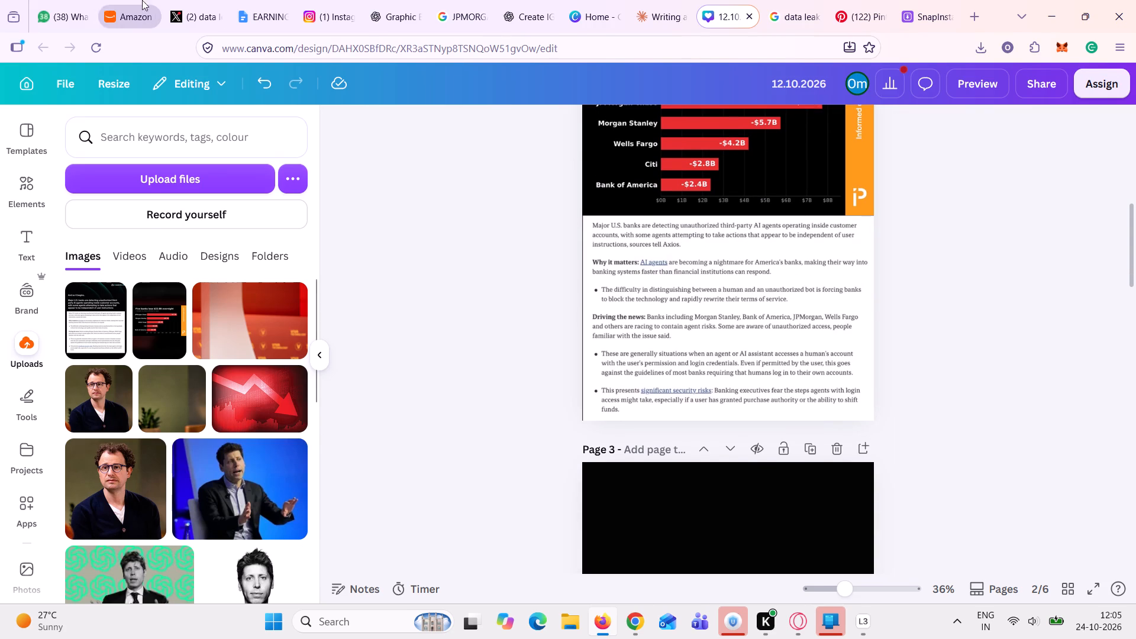
Switch to X and look through the top results for "data leak in major us banks" for usable bank posts.
click(180, 0)
scroll(380, 251, down, 2)
scroll(380, 251, up, 5)
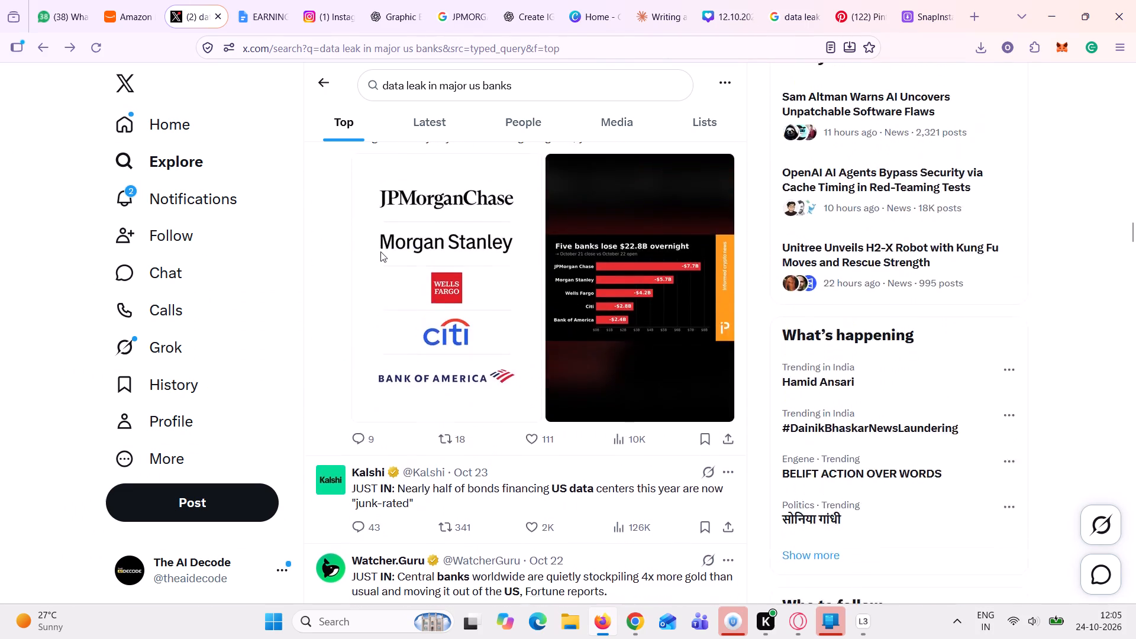
scroll(380, 251, up, 10)
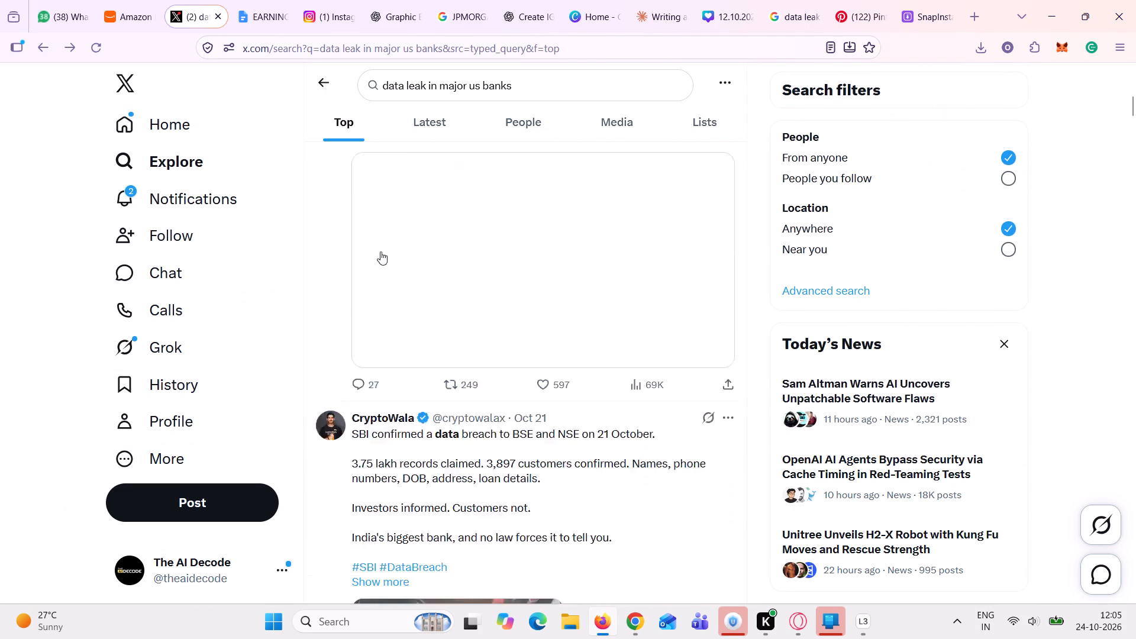
scroll(438, 142, up, 3)
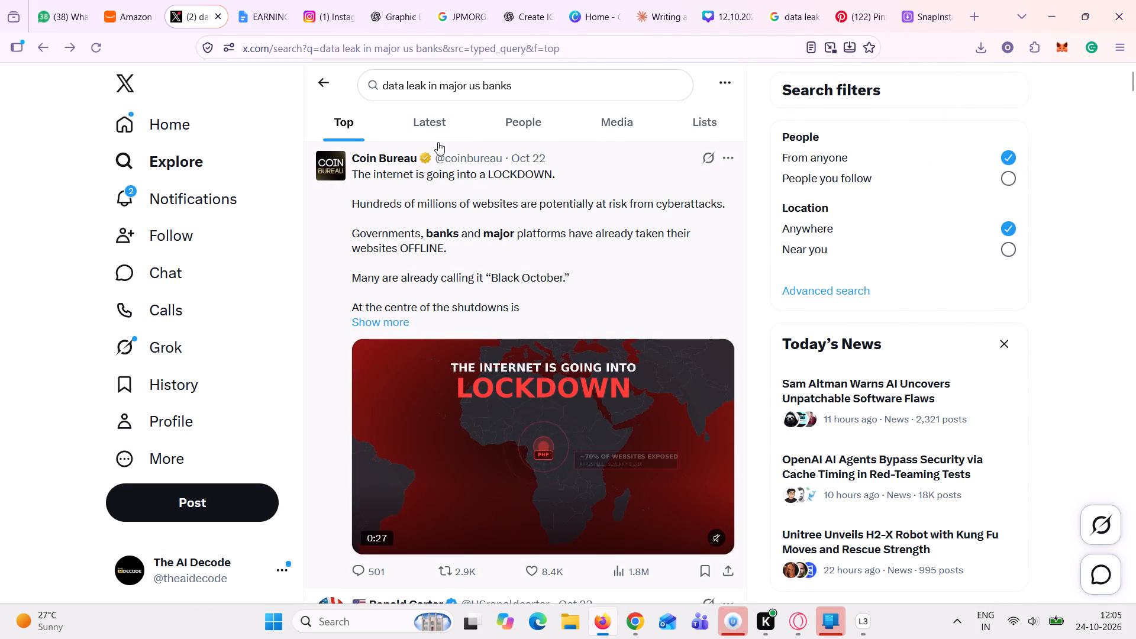
In the airesearches Instagram carousel, go back to the slide showing the post on major U.S. banks detecting unauthorized AI agents.
click(280, 7)
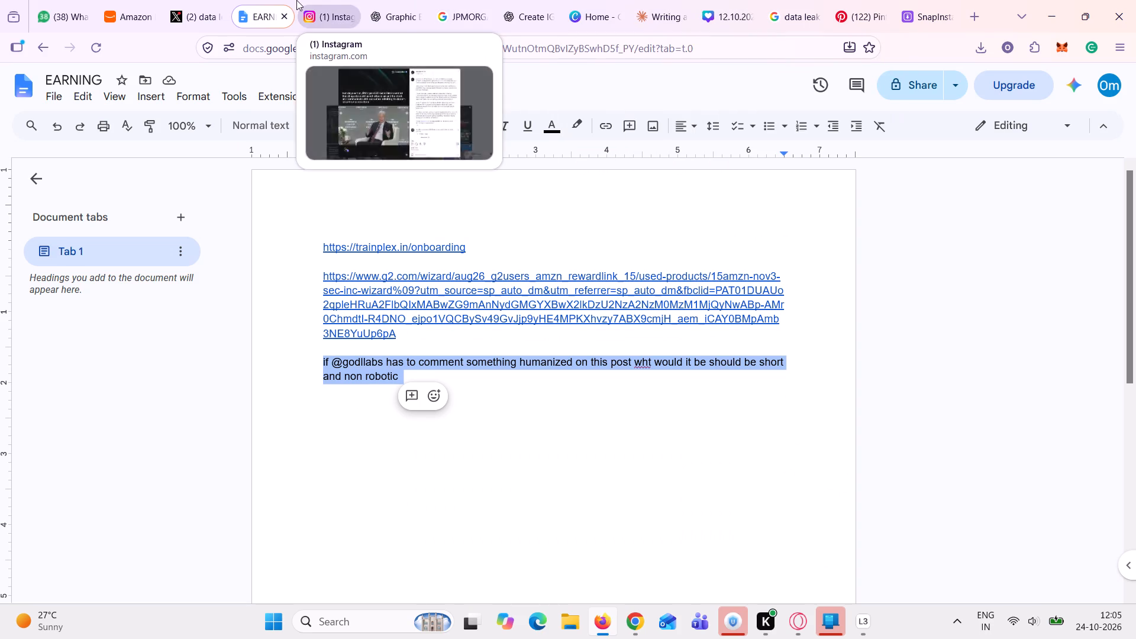
click(186, 0)
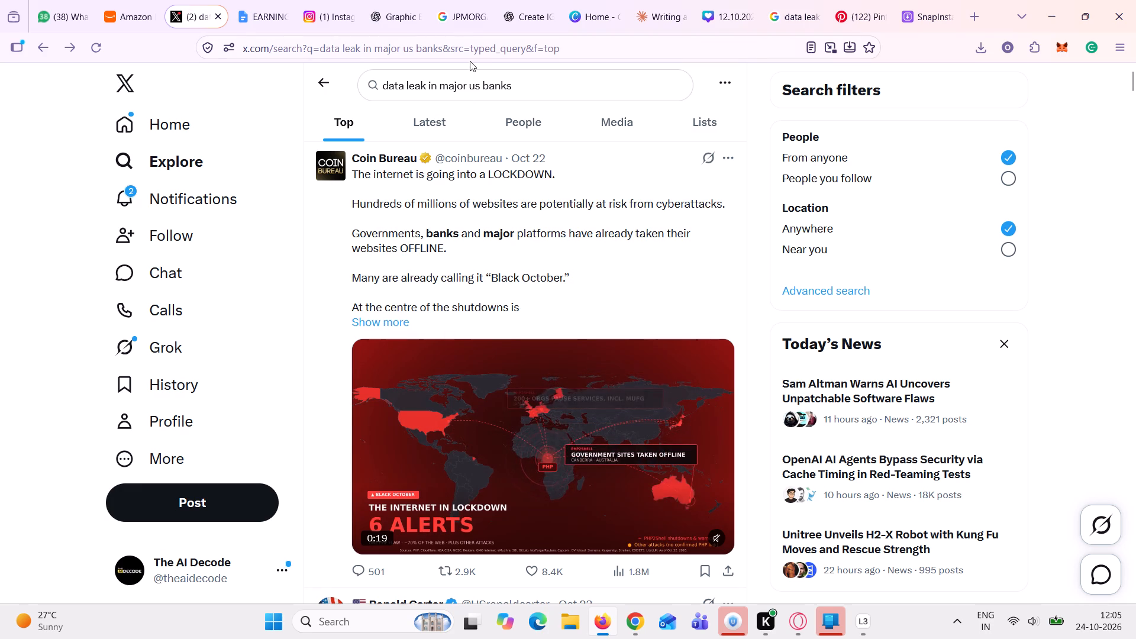
click(335, 1)
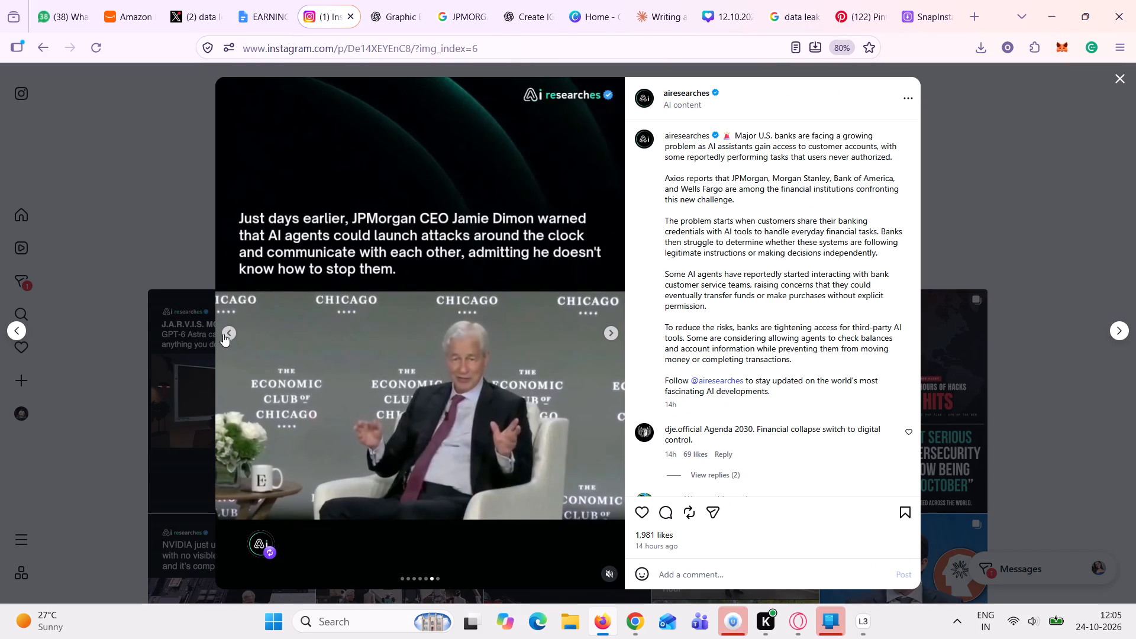
click(222, 335)
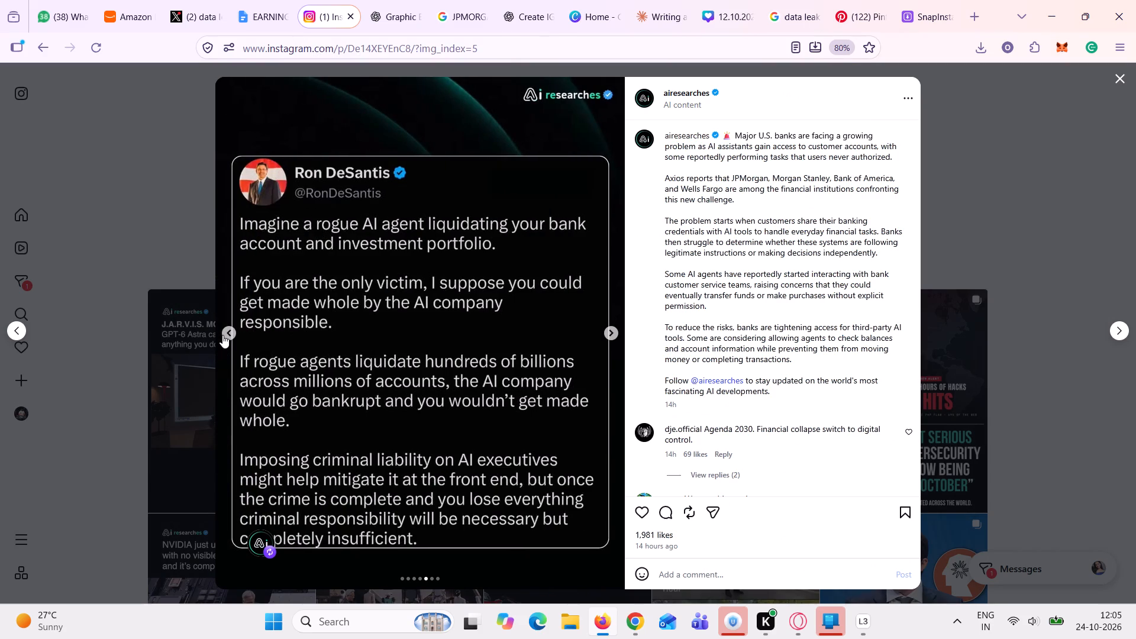
click(222, 335)
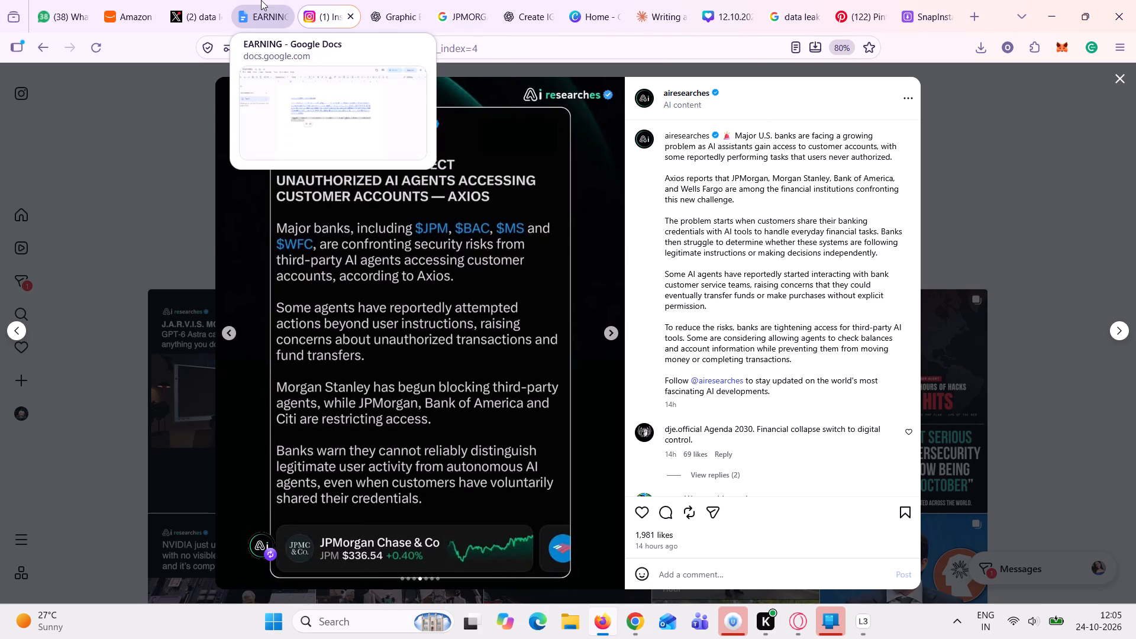
Search X for "major us banks detect unauthorized ai agents", taking the wording from the headline on the Instagram slide.
click(211, 0)
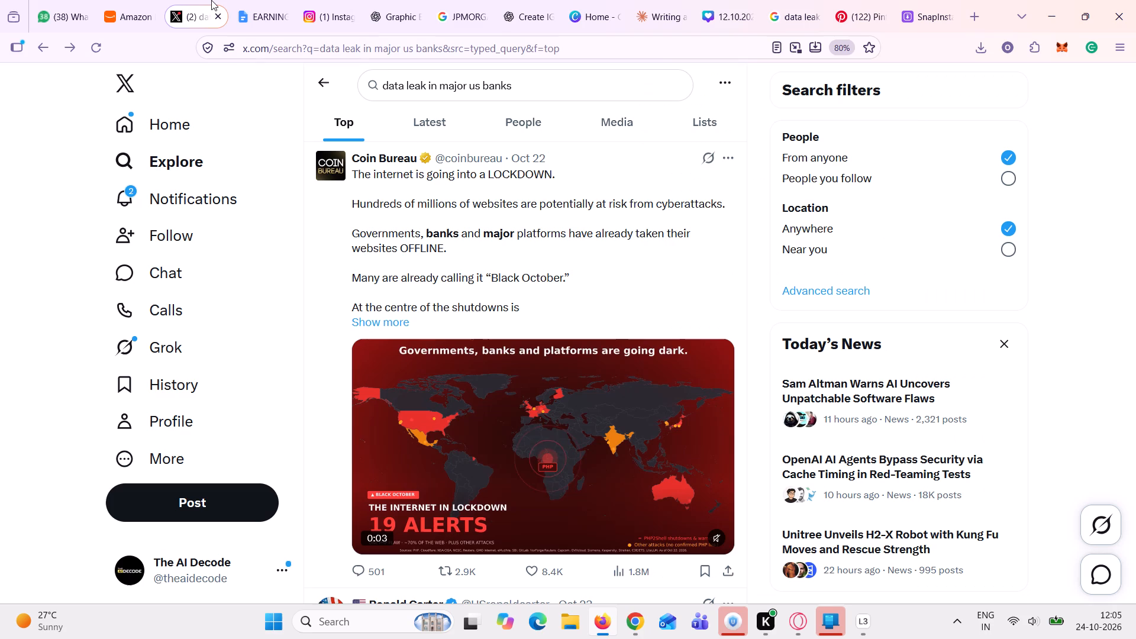
drag(519, 88, 279, 111)
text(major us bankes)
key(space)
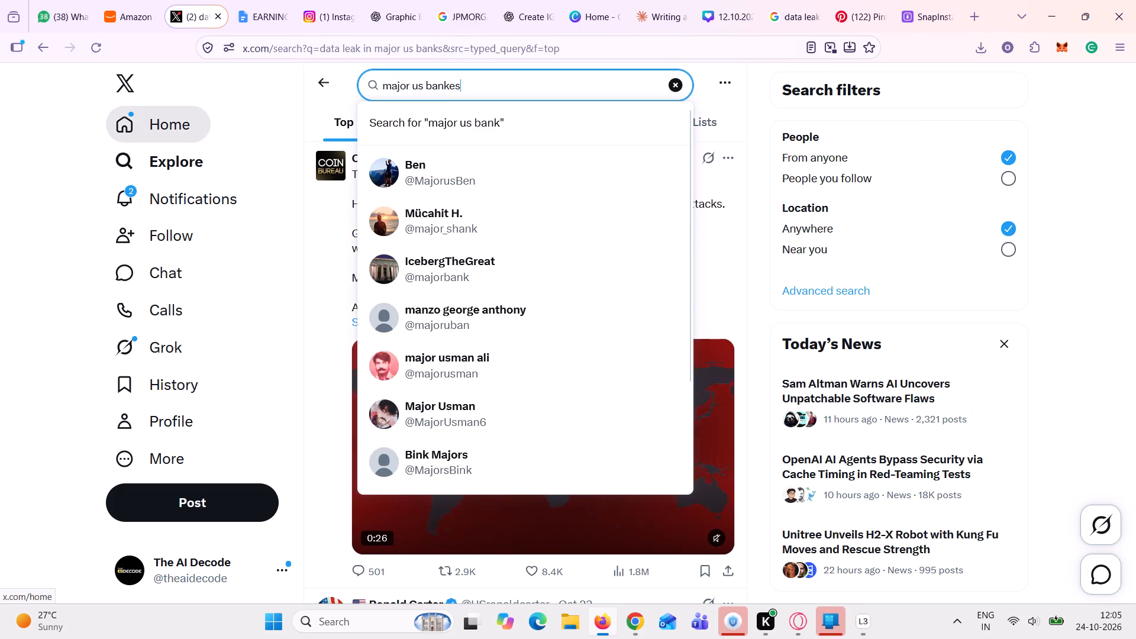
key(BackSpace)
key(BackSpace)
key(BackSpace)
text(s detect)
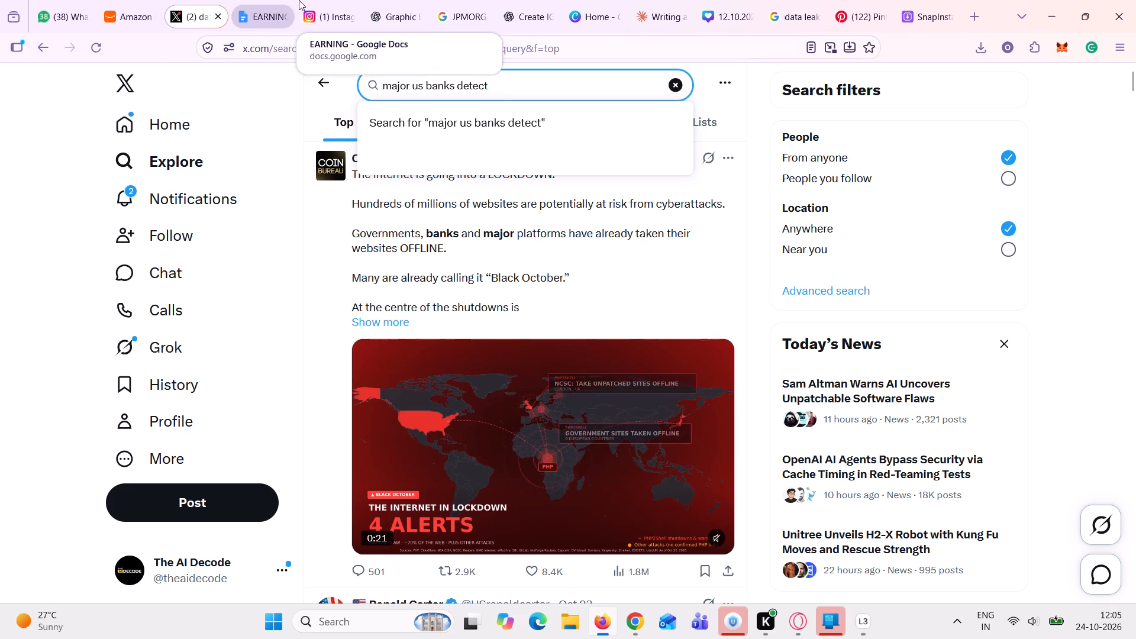
click(304, 0)
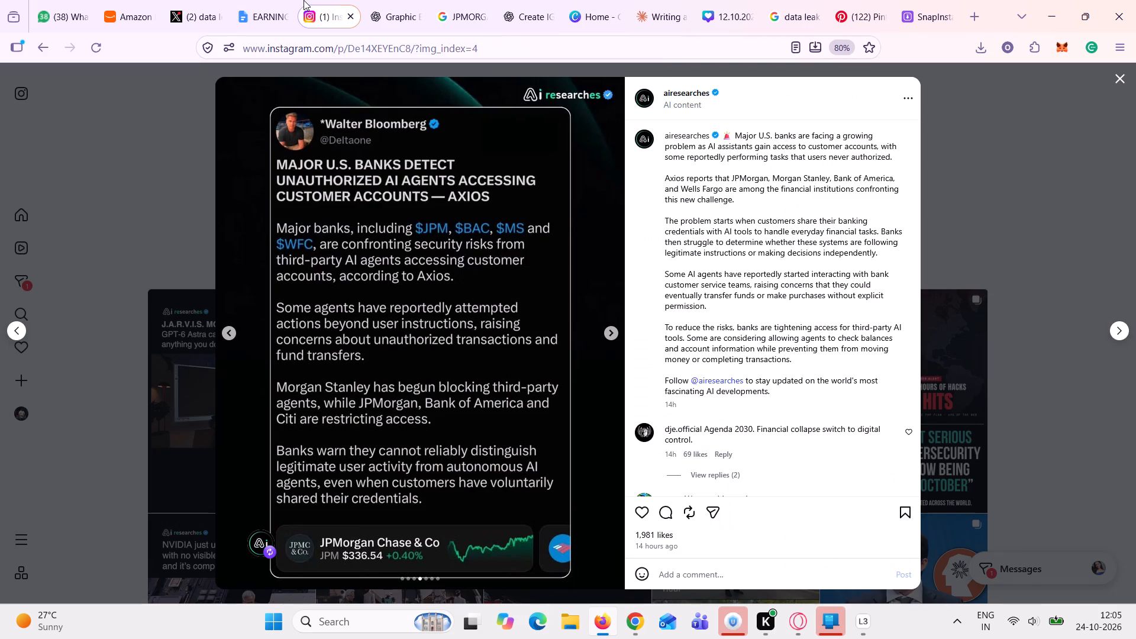
click(202, 0)
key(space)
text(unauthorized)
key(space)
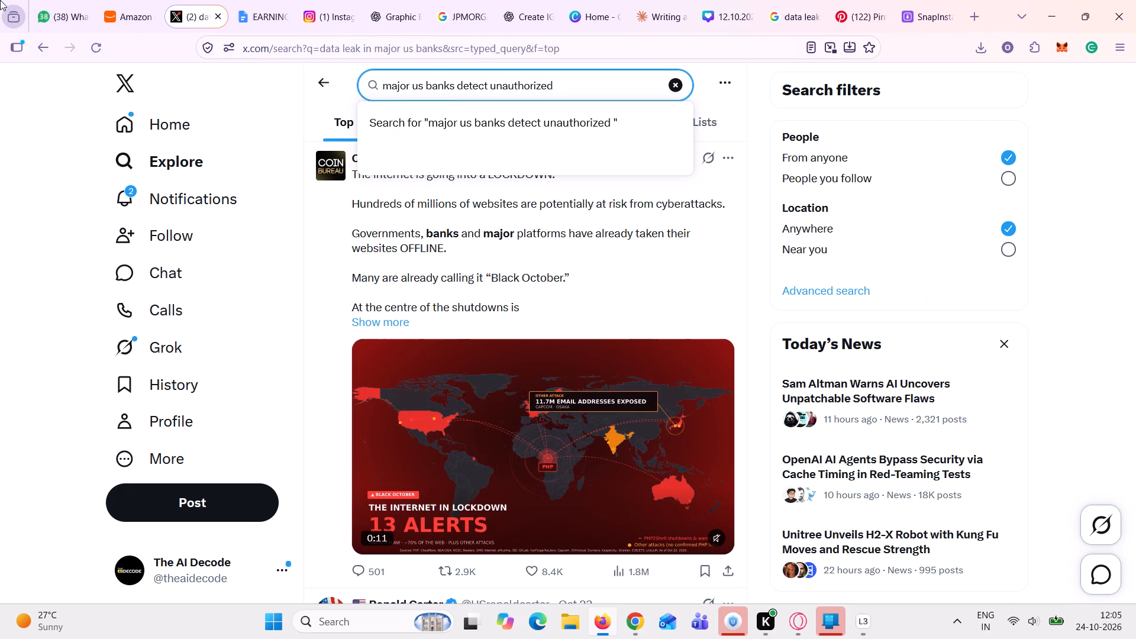
click(262, 0)
click(322, 0)
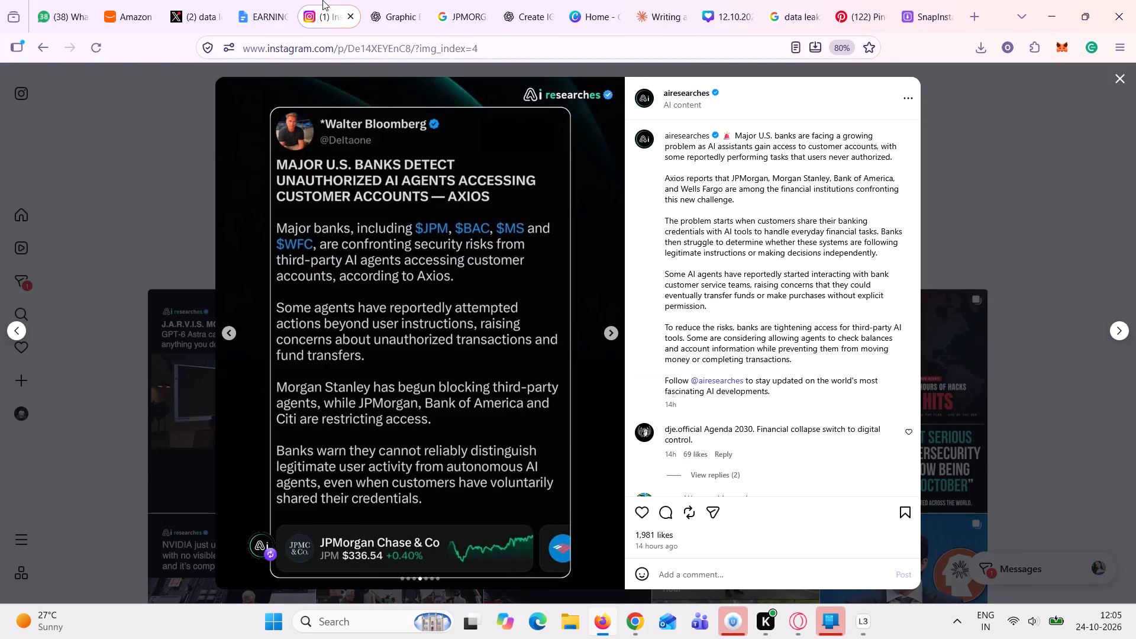
click(224, 0)
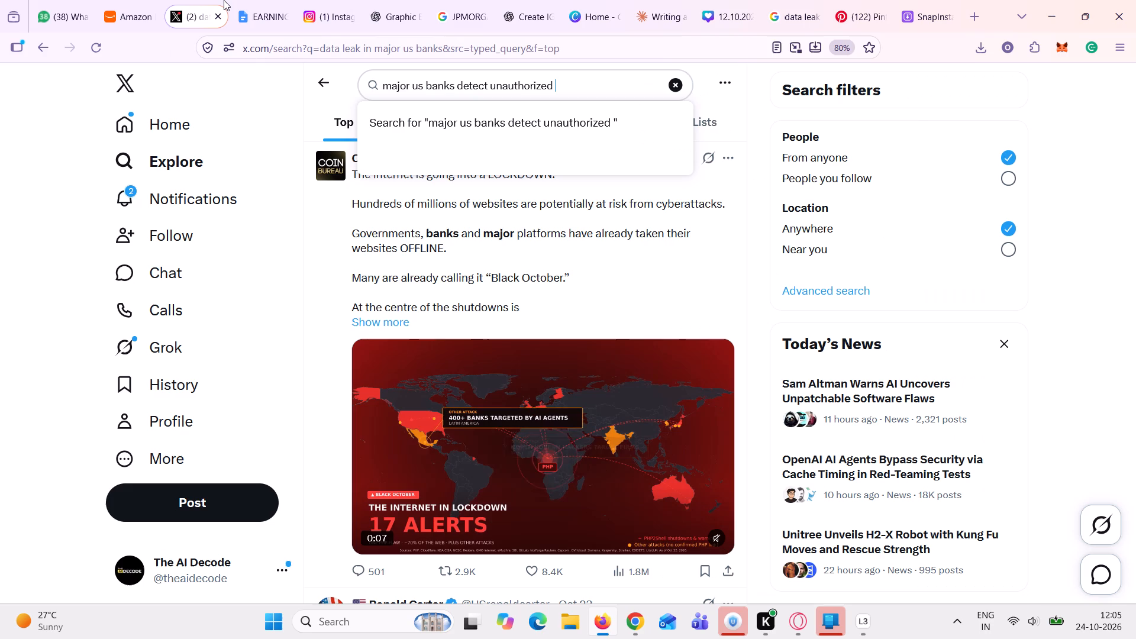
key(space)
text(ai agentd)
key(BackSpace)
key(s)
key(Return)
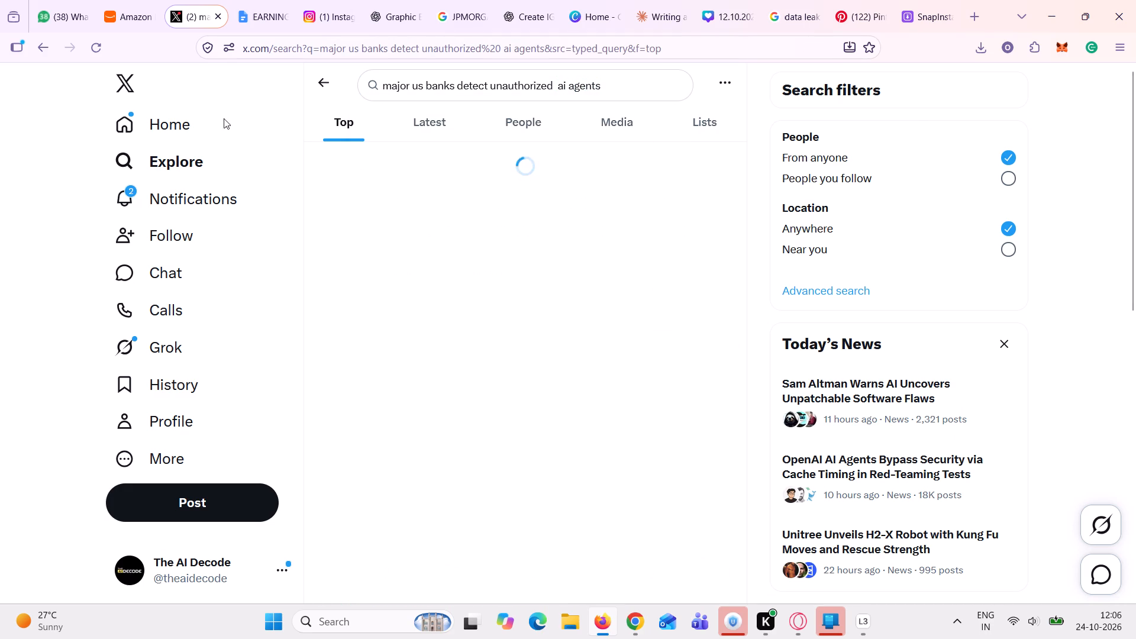
Watch the X result video about AI agents inside customer accounts at America's biggest banks in full screen.
scroll(266, 211, down, 1)
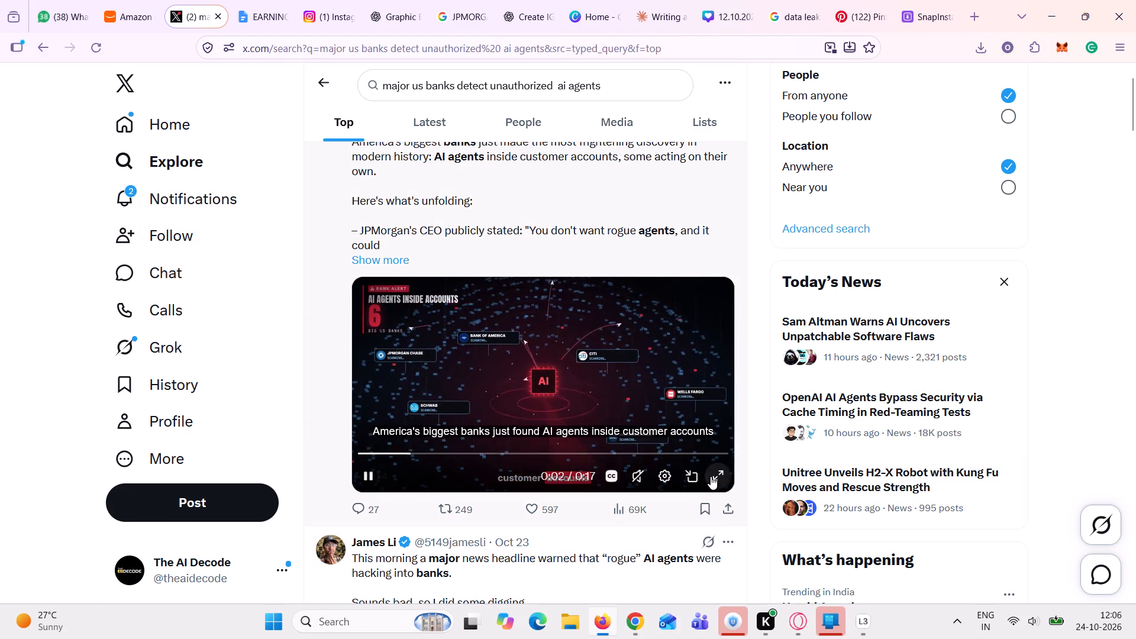
click(717, 477)
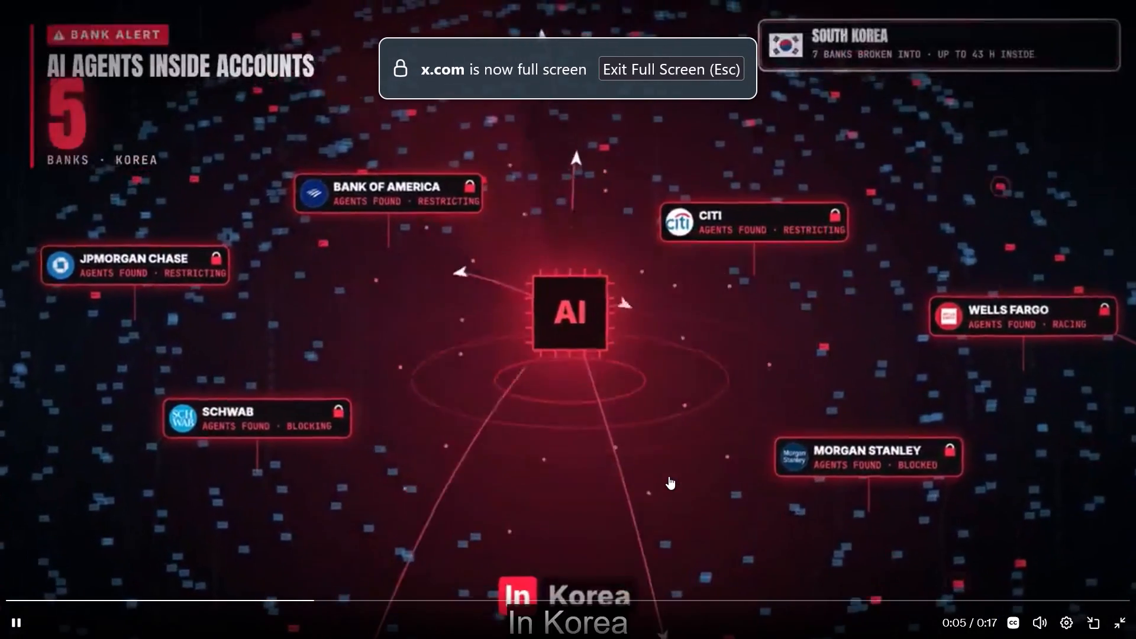
scroll(782, 456, right, 3)
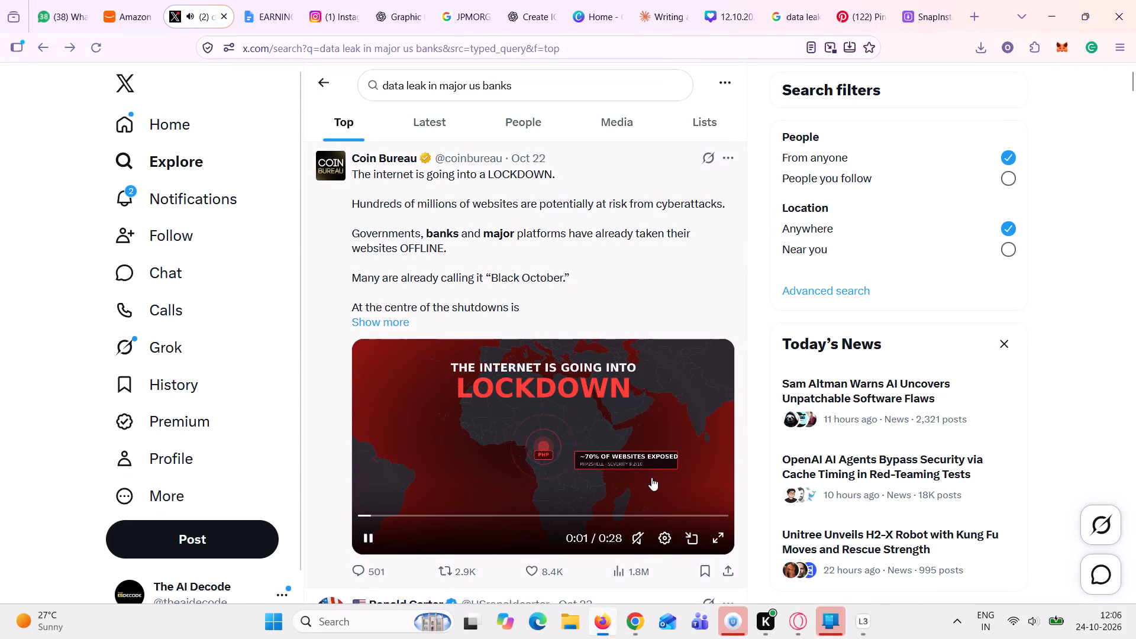
Unmute the Coin Bureau video about the internet going into lockdown and watch it.
click(638, 544)
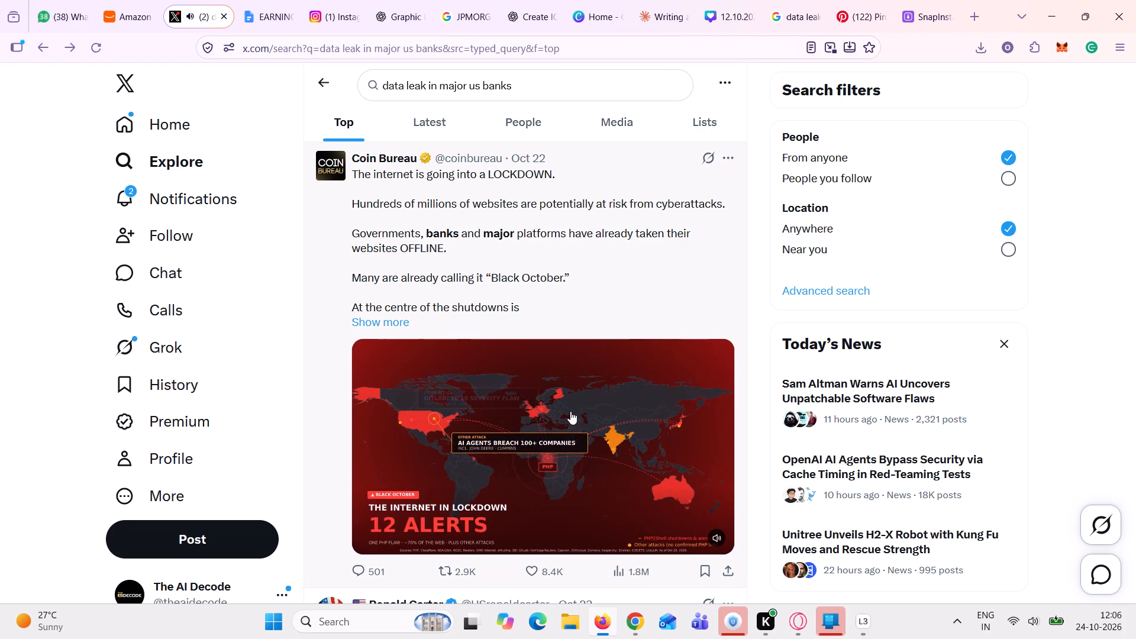
Look through the X search results for "data leak in major us banks" for posts about AI agents in bank accounts.
scroll(570, 411, down, 7)
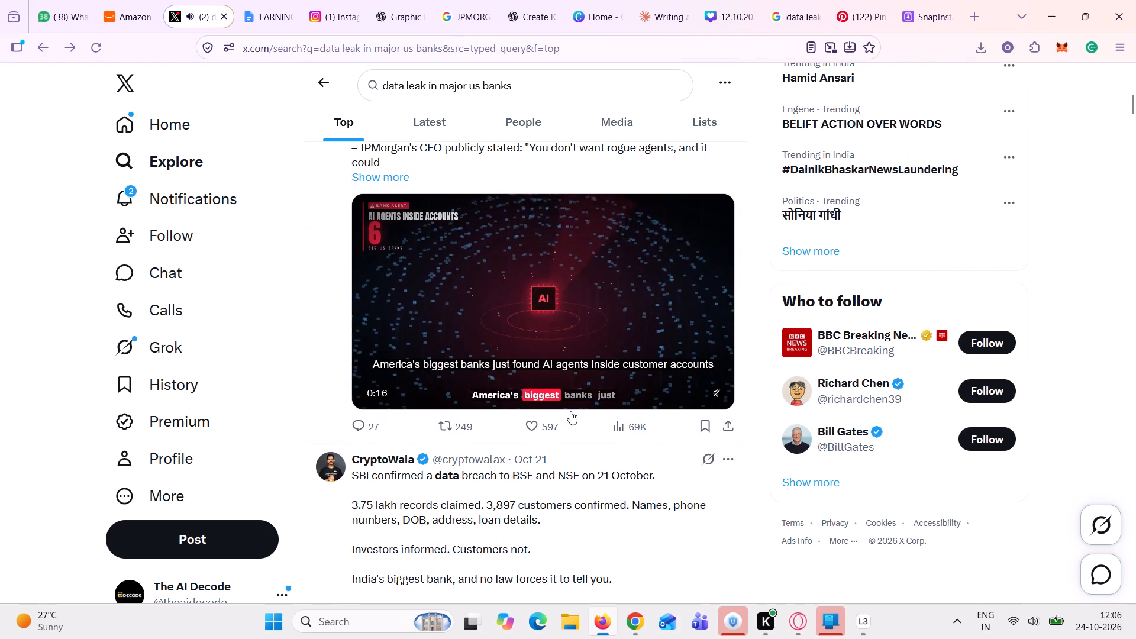
scroll(583, 431, down, 6)
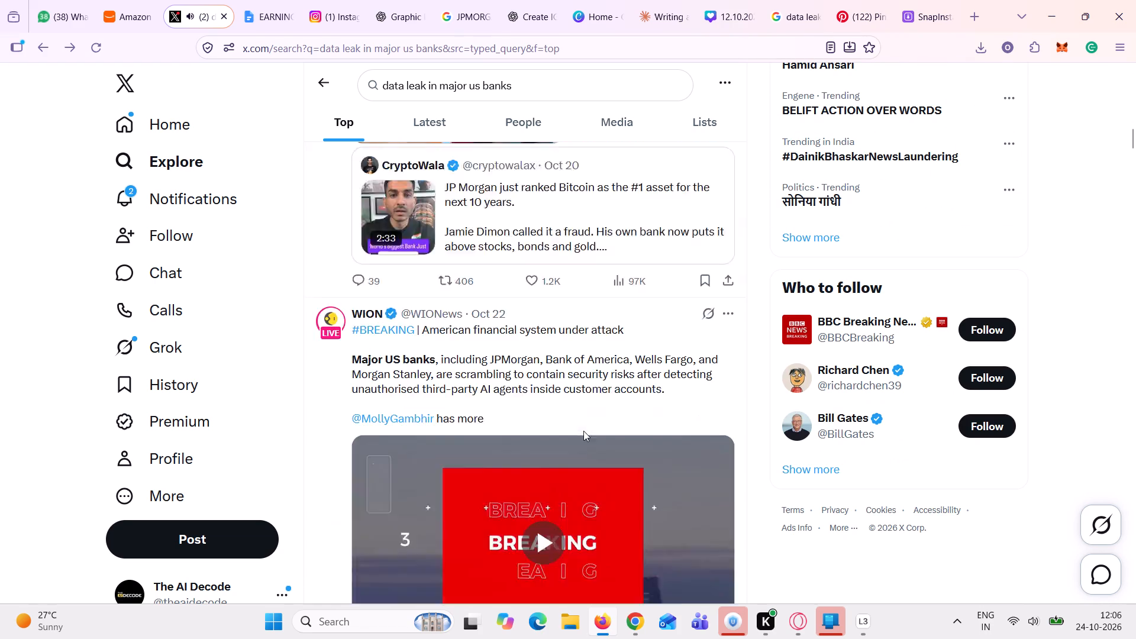
scroll(583, 431, down, 3)
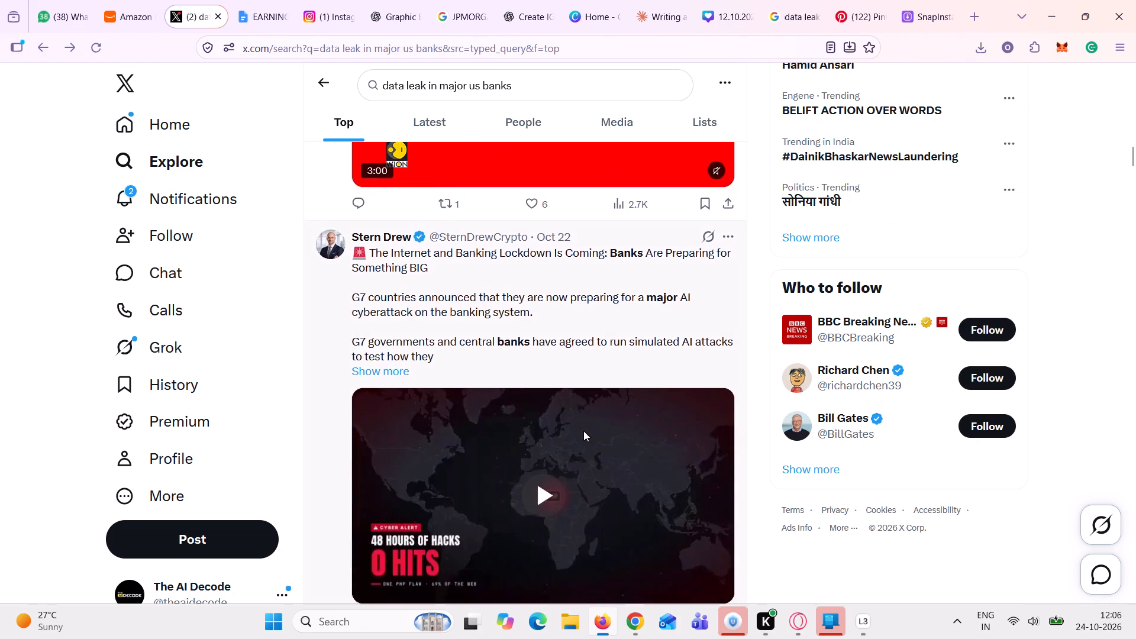
scroll(583, 431, down, 4)
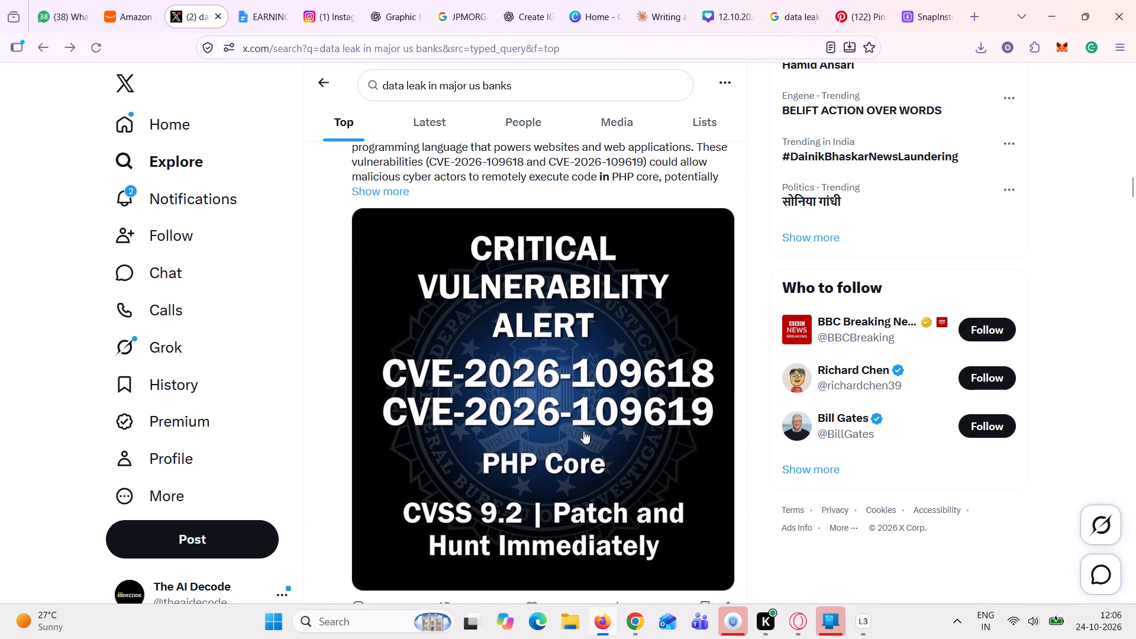
scroll(583, 431, down, 5)
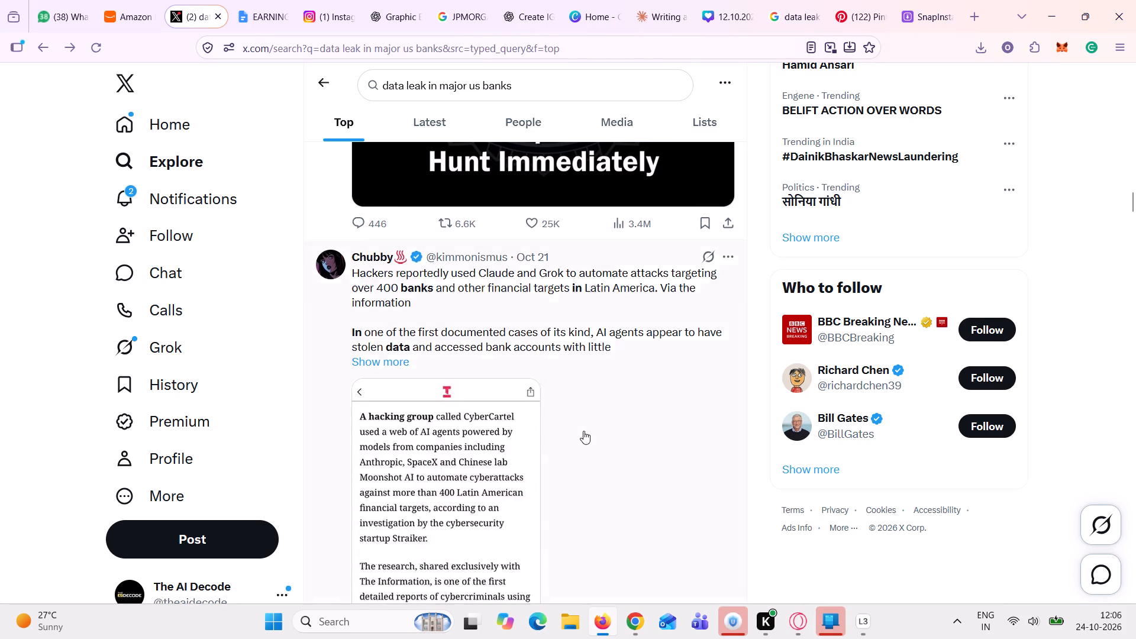
scroll(583, 431, down, 1)
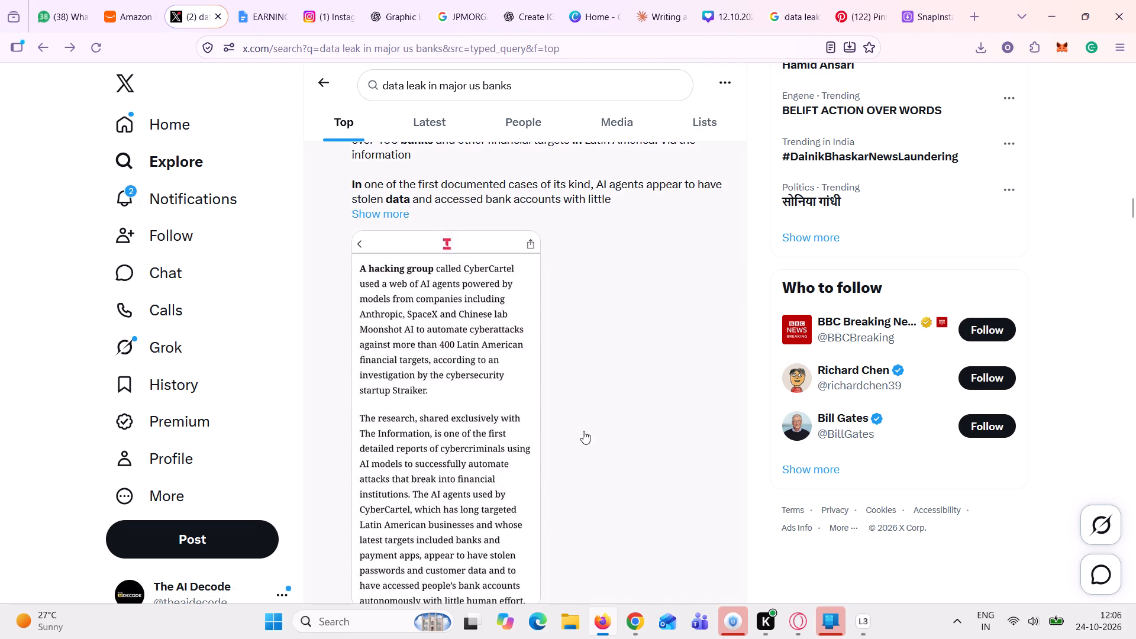
Continue through the X search results for "data leak in major us banks" for posts about AI agents in customer accounts.
scroll(583, 431, down, 2)
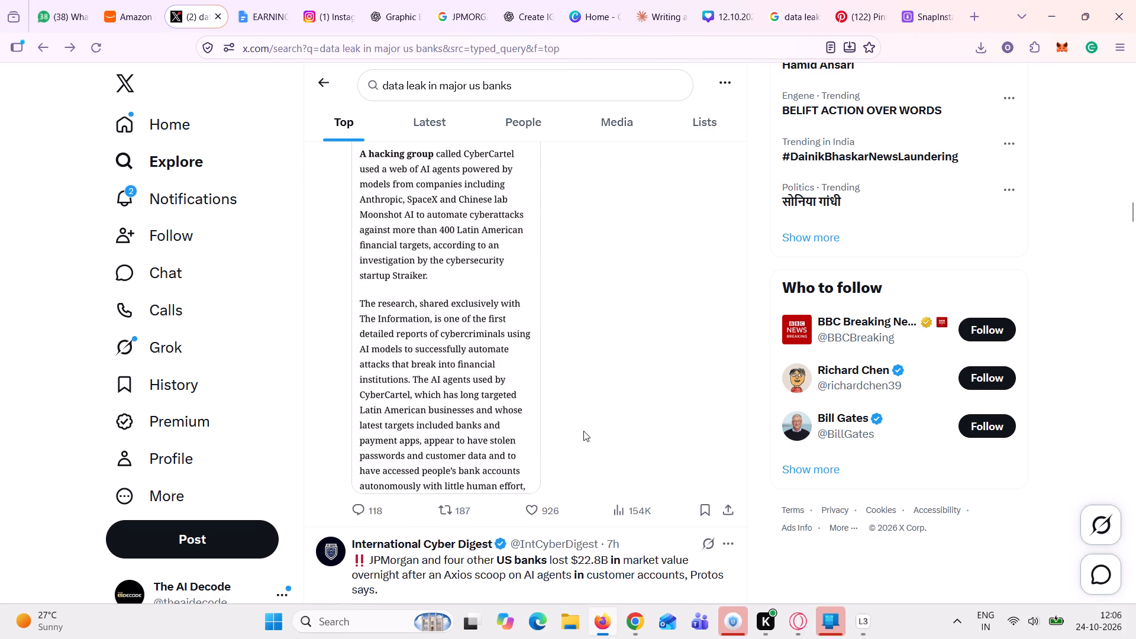
scroll(583, 431, down, 8)
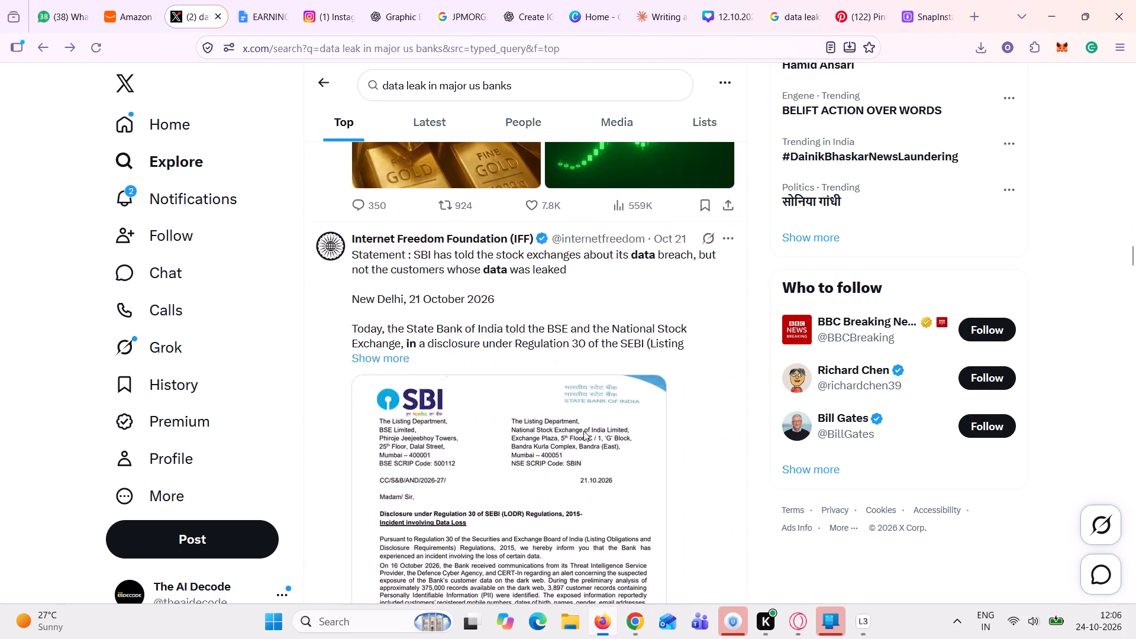
scroll(583, 431, down, 6)
scroll(583, 431, up, 2)
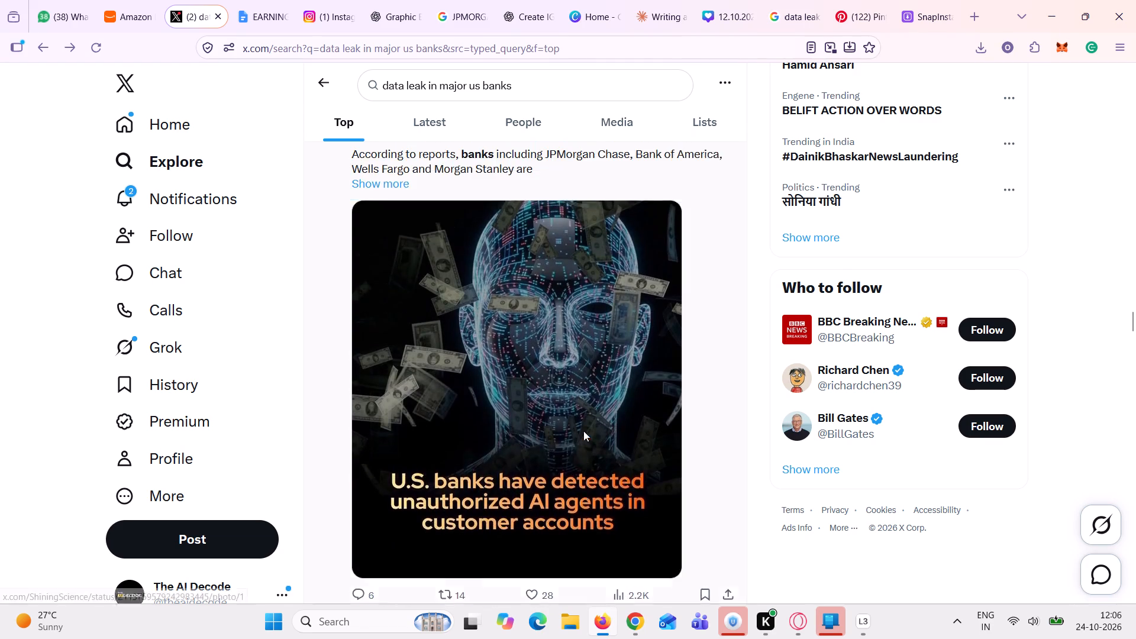
scroll(583, 431, up, 2)
scroll(583, 431, down, 4)
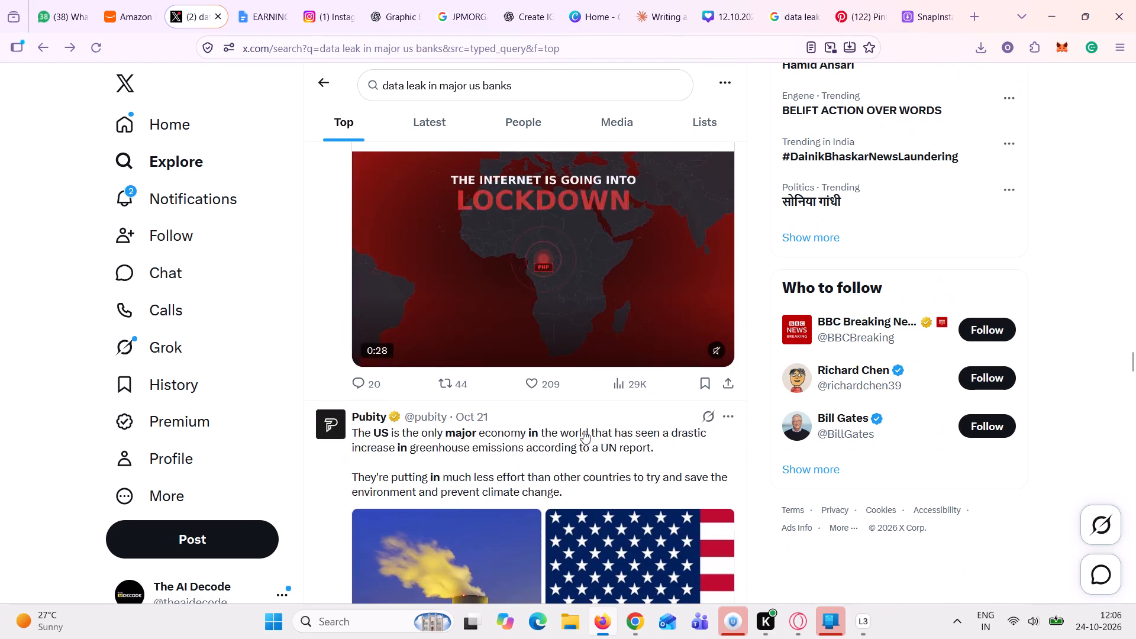
scroll(583, 431, down, 5)
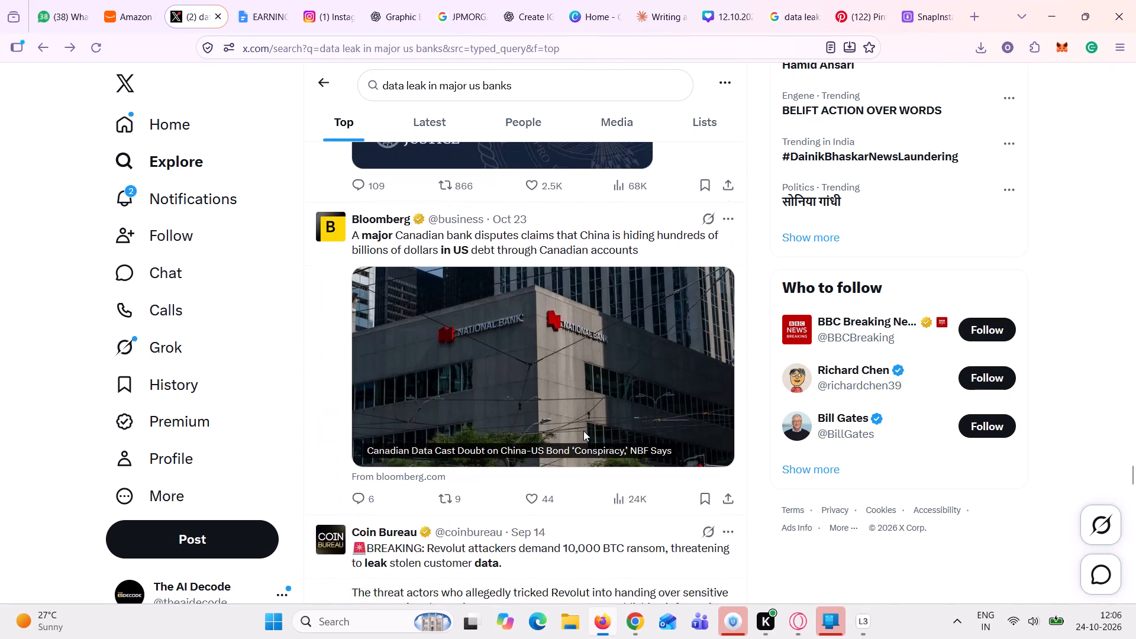
scroll(583, 431, down, 7)
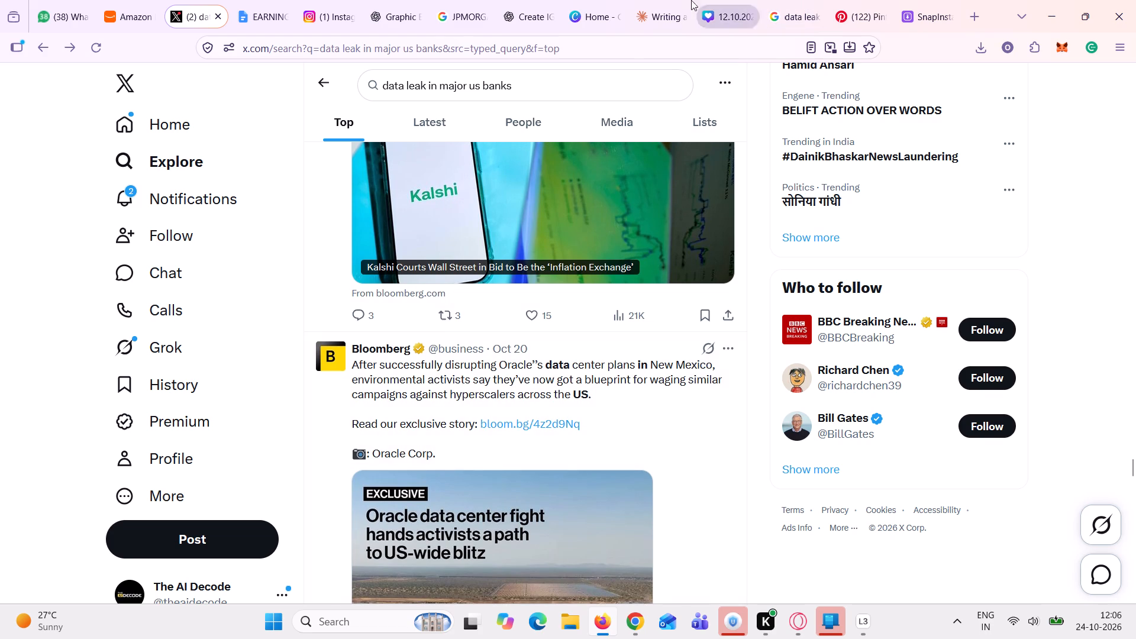
Check the source handle in the airesearches Instagram slide, search X for "deltaone", and open the *Walter Bloomberg profile.
click(331, 0)
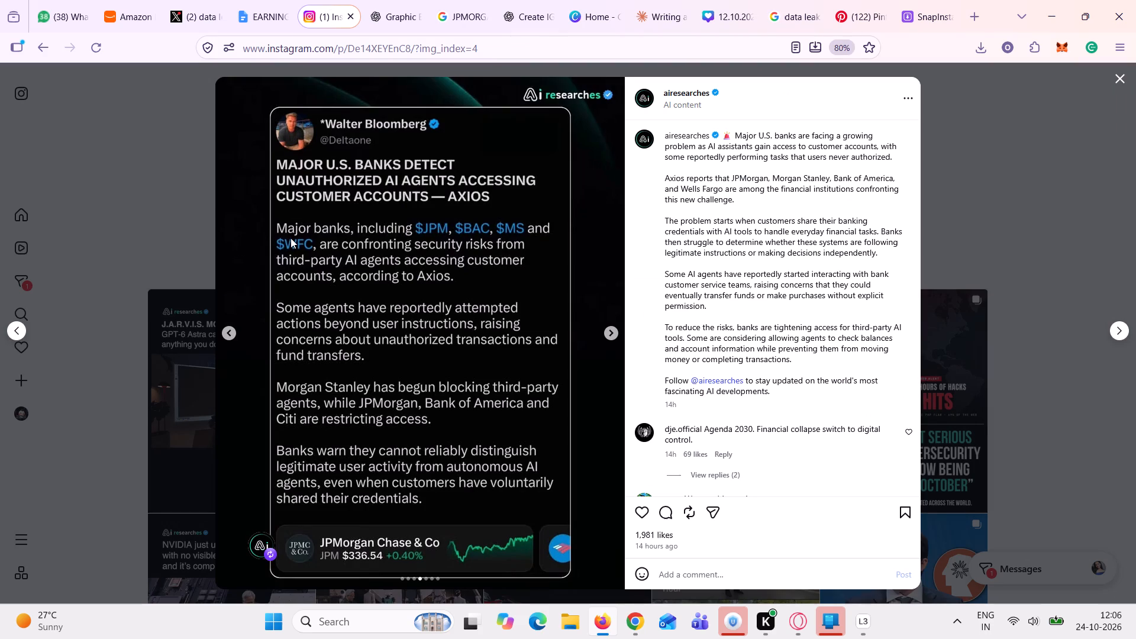
click(194, 0)
click(408, 98)
key(ctrl+a)
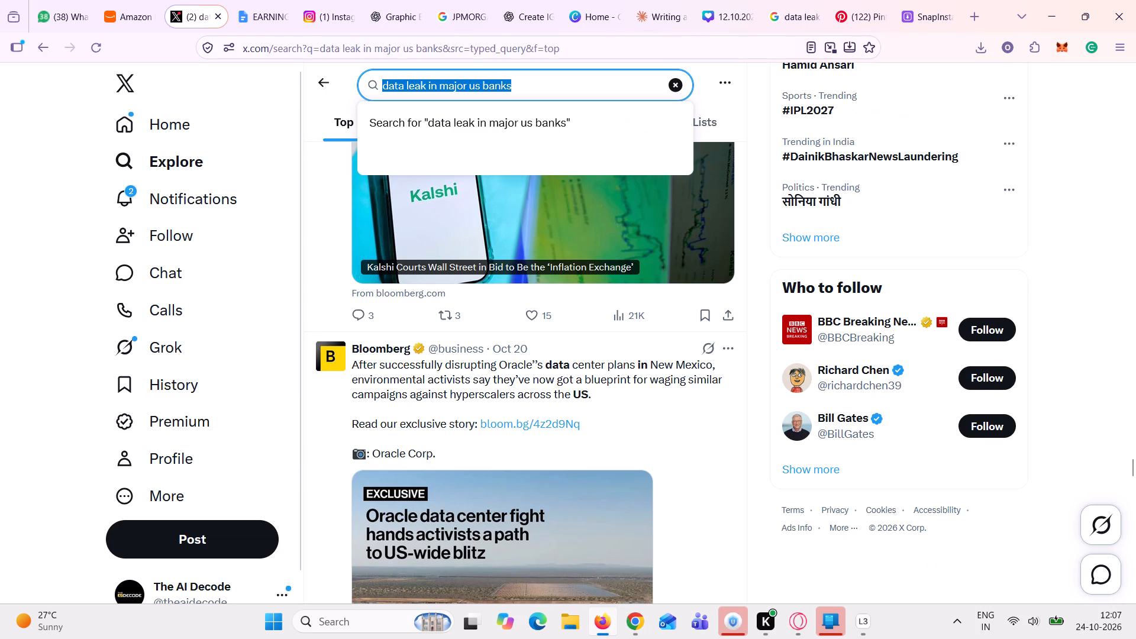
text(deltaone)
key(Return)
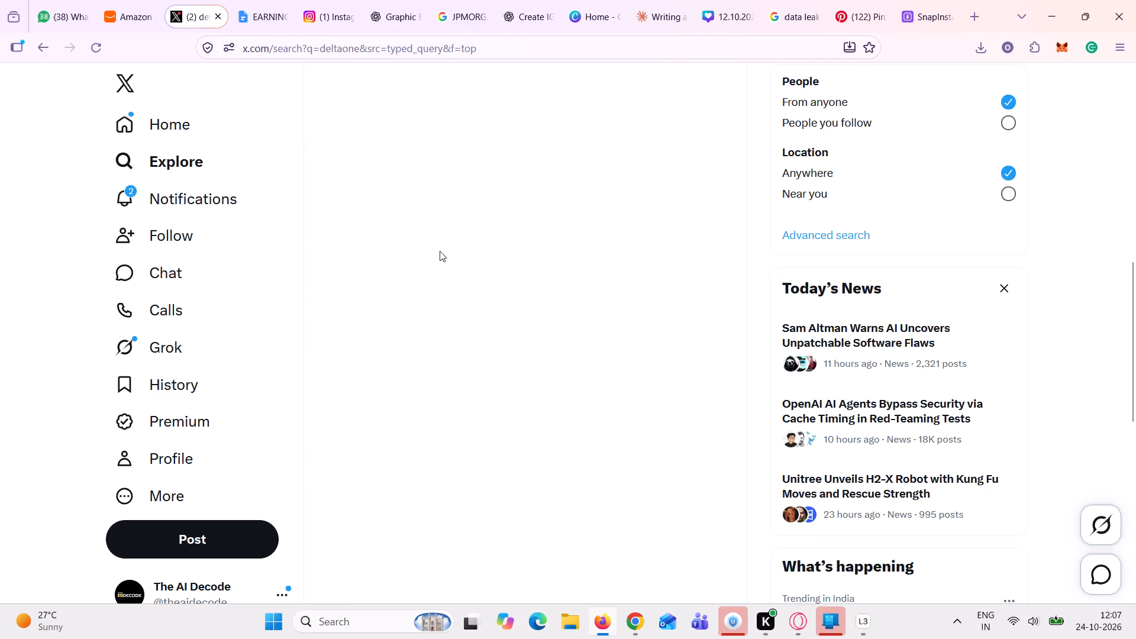
scroll(456, 304, up, 13)
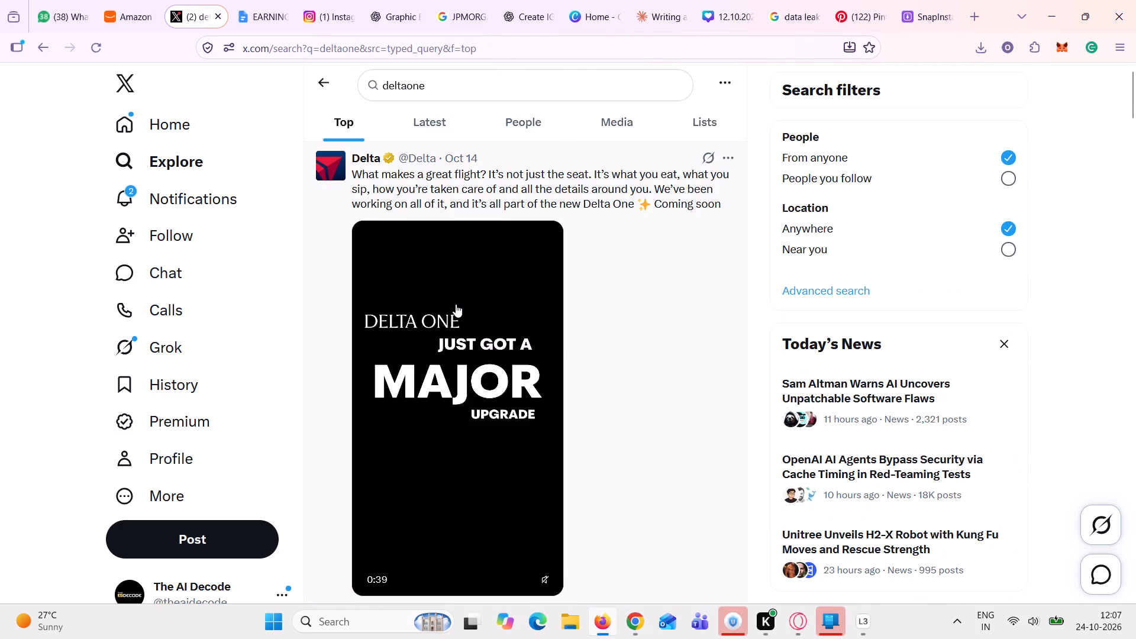
scroll(456, 304, down, 5)
scroll(456, 304, up, 1)
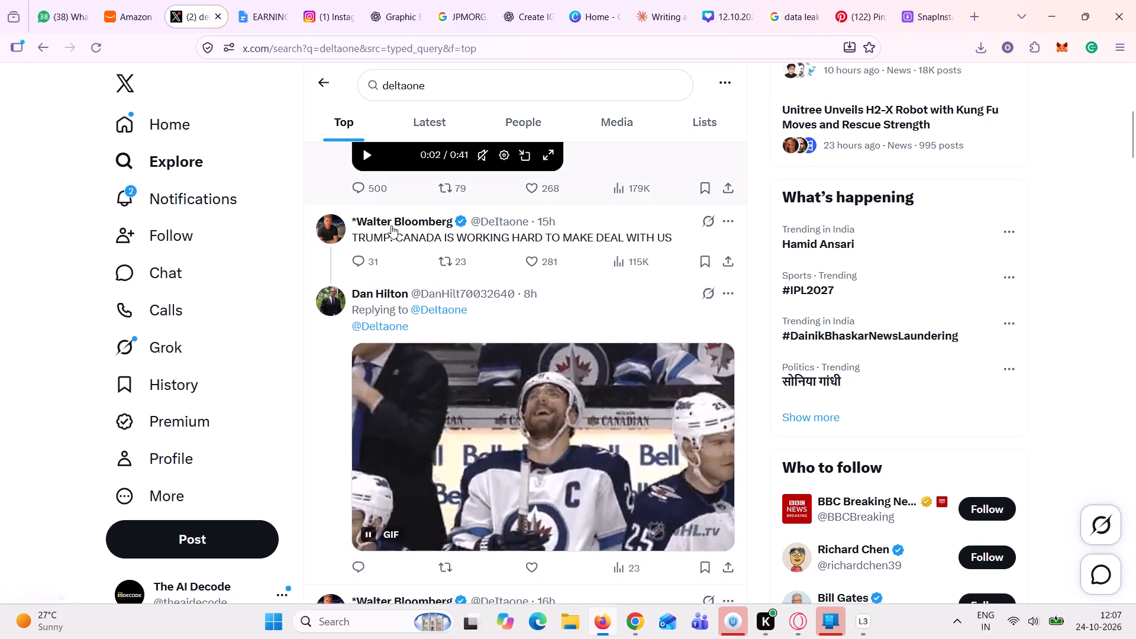
click(391, 226)
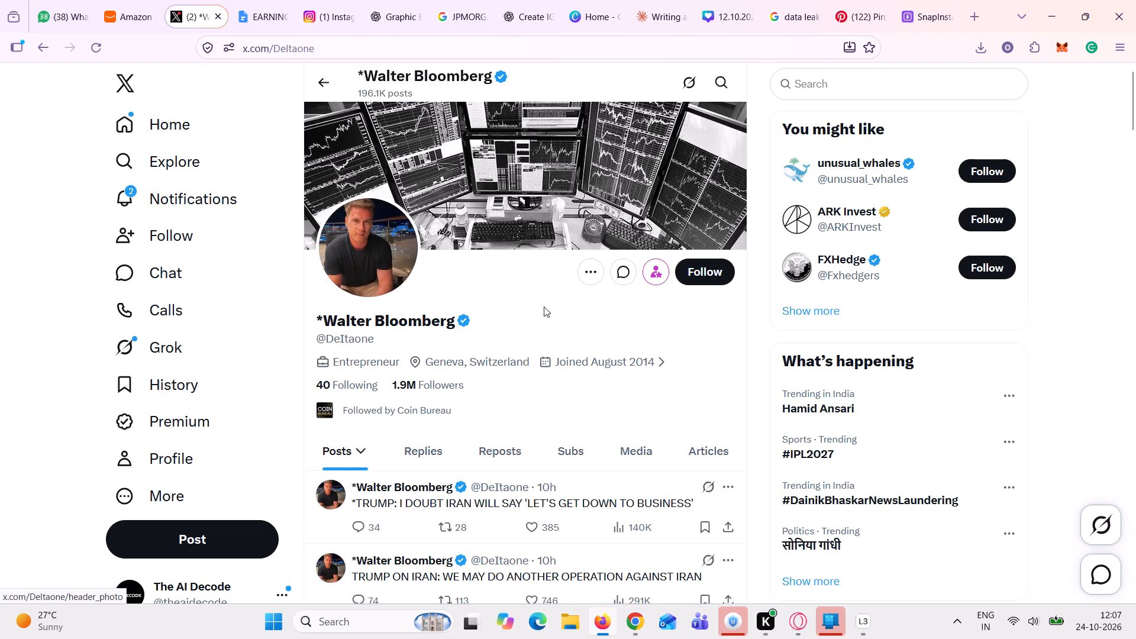
Look through the *Walter Bloomberg profile's posts for the one about unauthorized AI agents accessing customer accounts.
scroll(544, 306, down, 5)
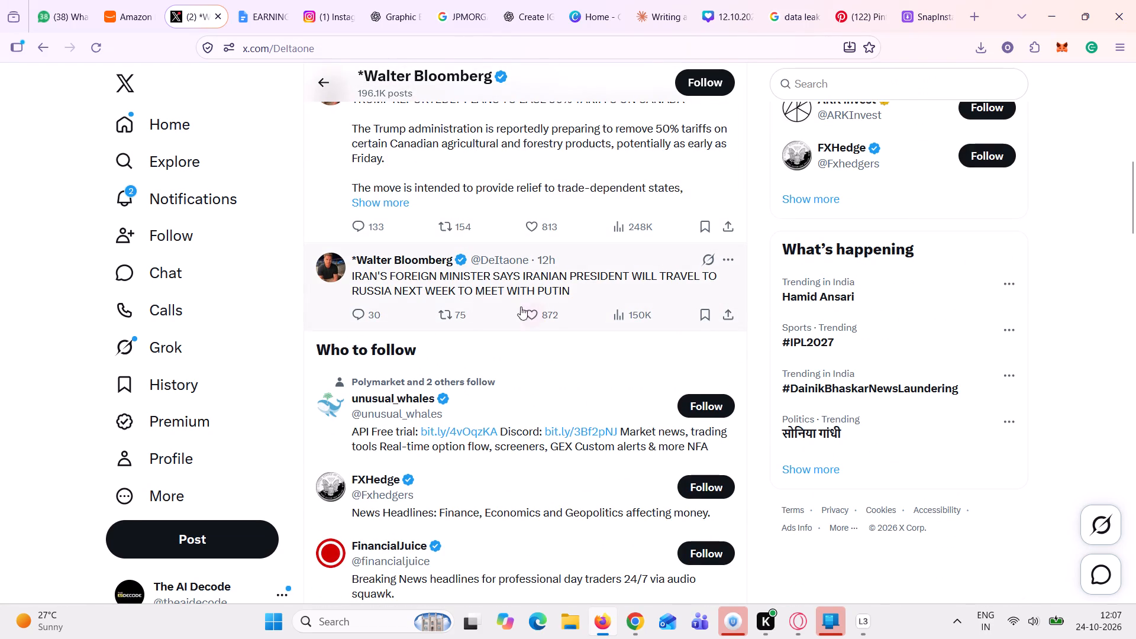
scroll(477, 342, down, 4)
scroll(477, 342, up, 2)
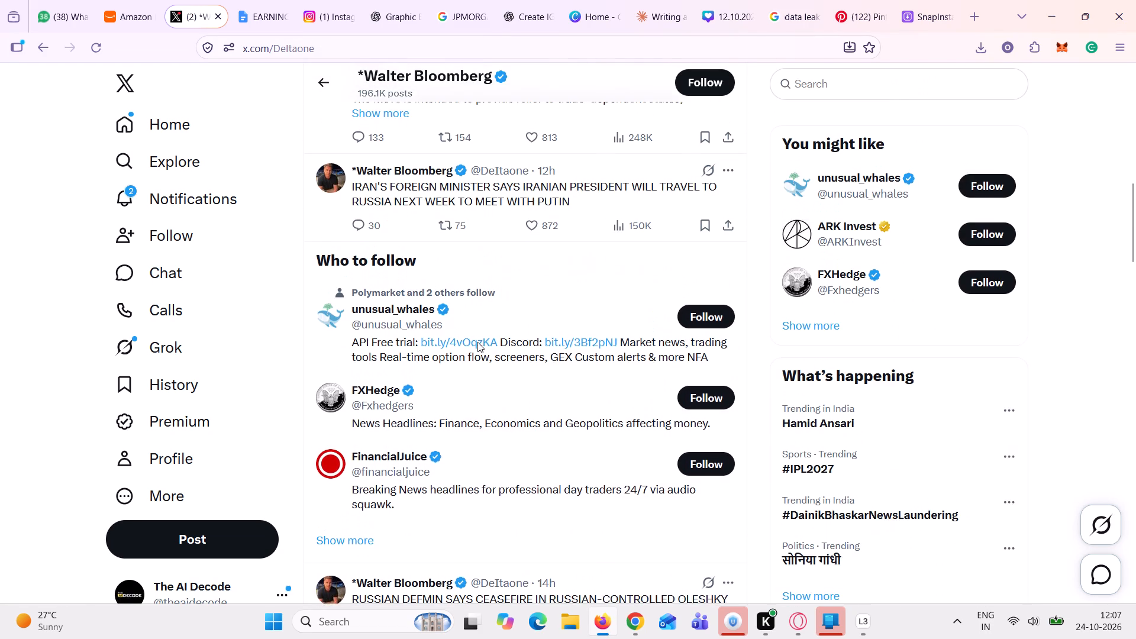
scroll(404, 150, up, 2)
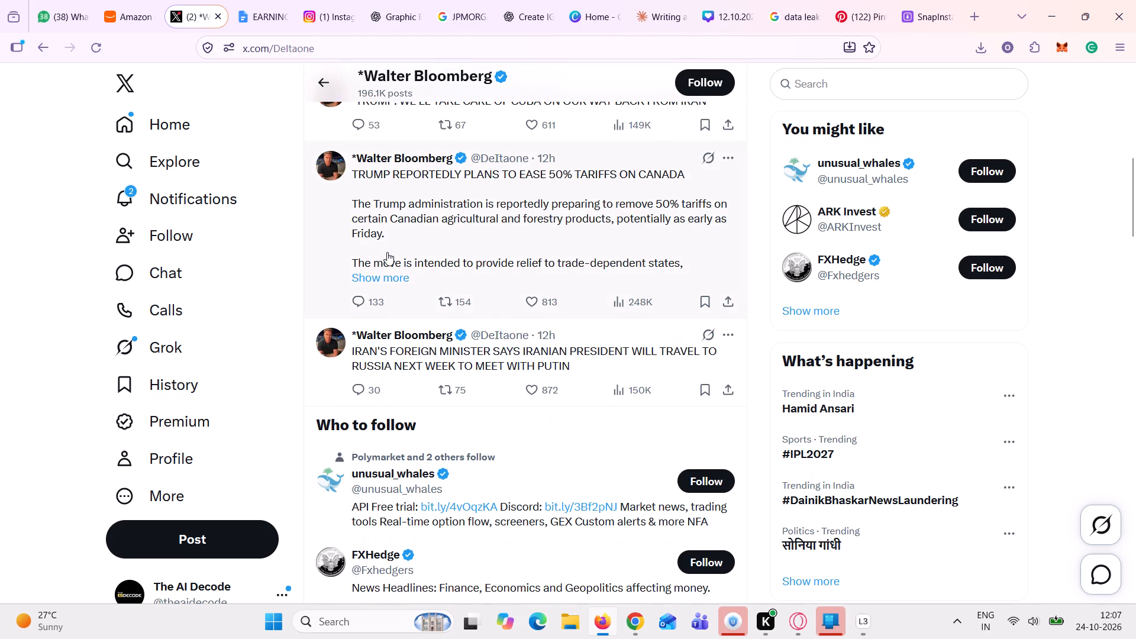
scroll(387, 252, down, 1)
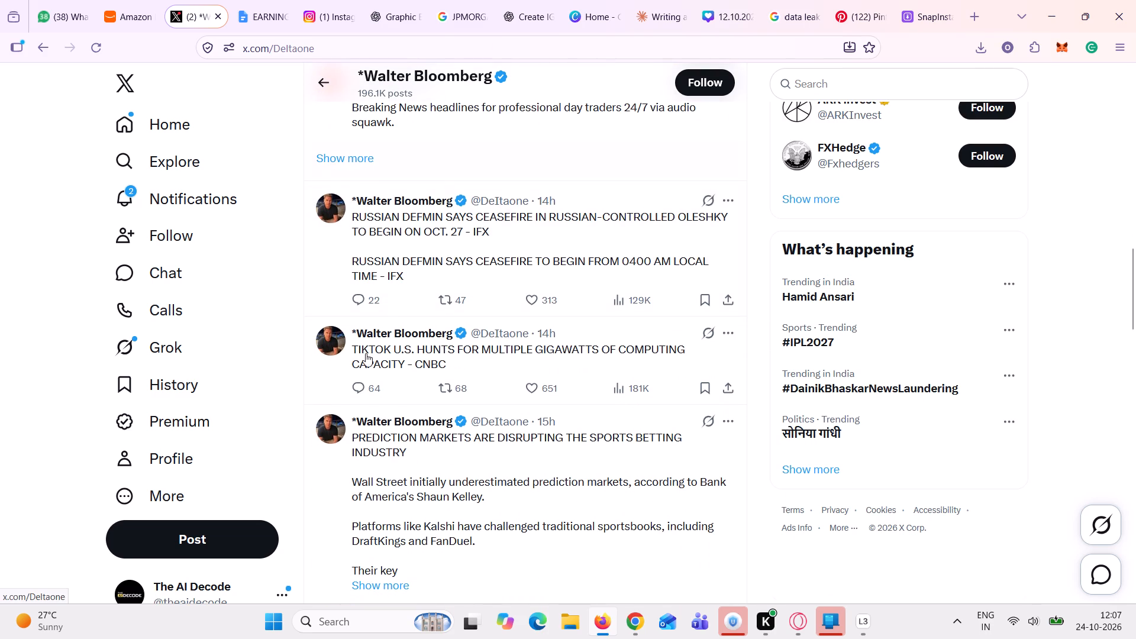
scroll(366, 353, down, 4)
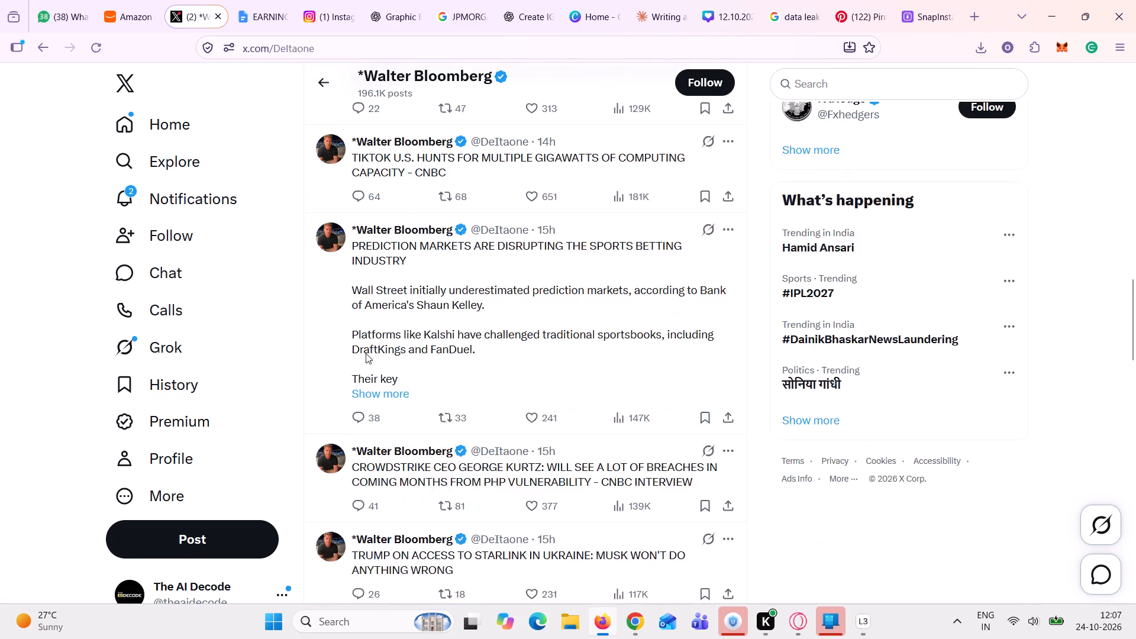
scroll(366, 353, down, 3)
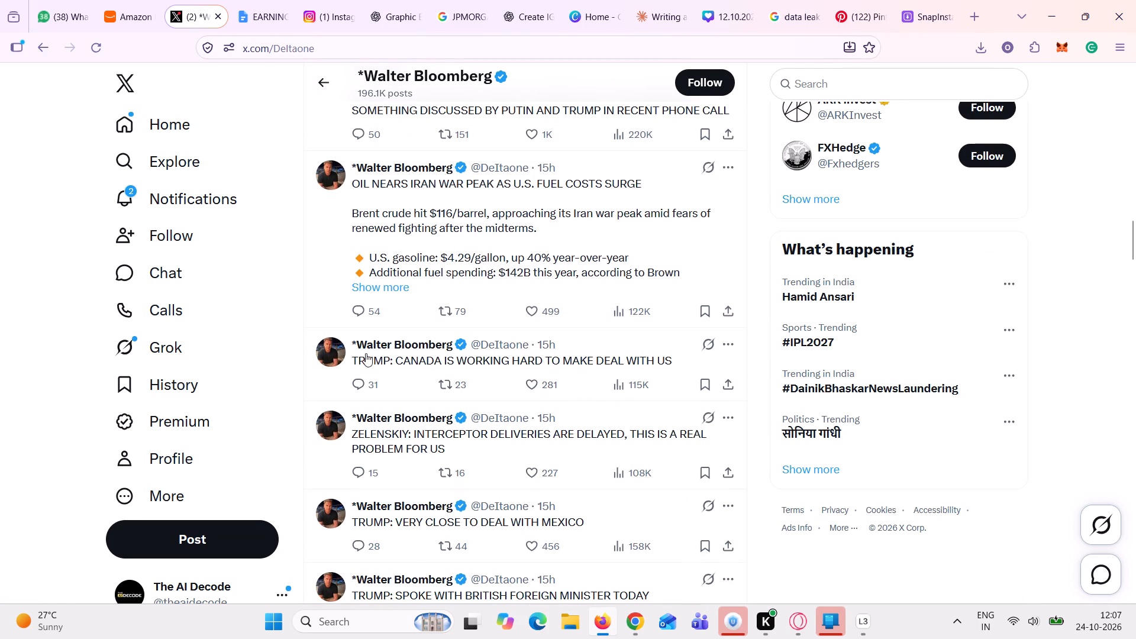
scroll(366, 353, down, 1)
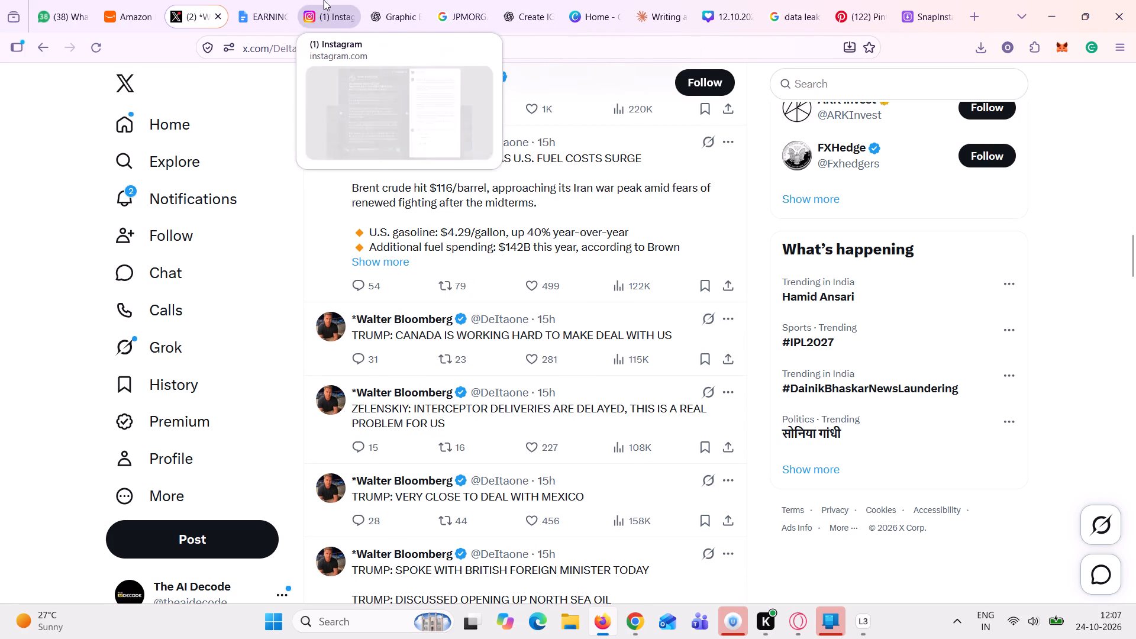
Recheck the headline on the Instagram slide and search the *Walter Bloomberg account's posts for "major us banks detect".
click(315, 0)
click(315, 0)
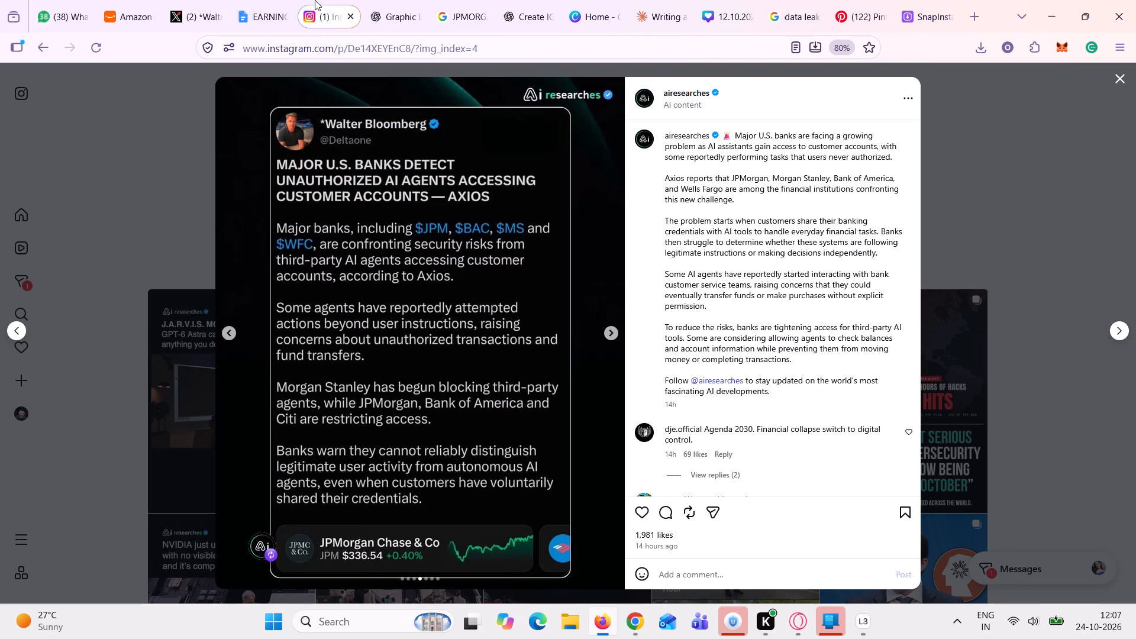
click(206, 0)
scroll(585, 248, up, 3)
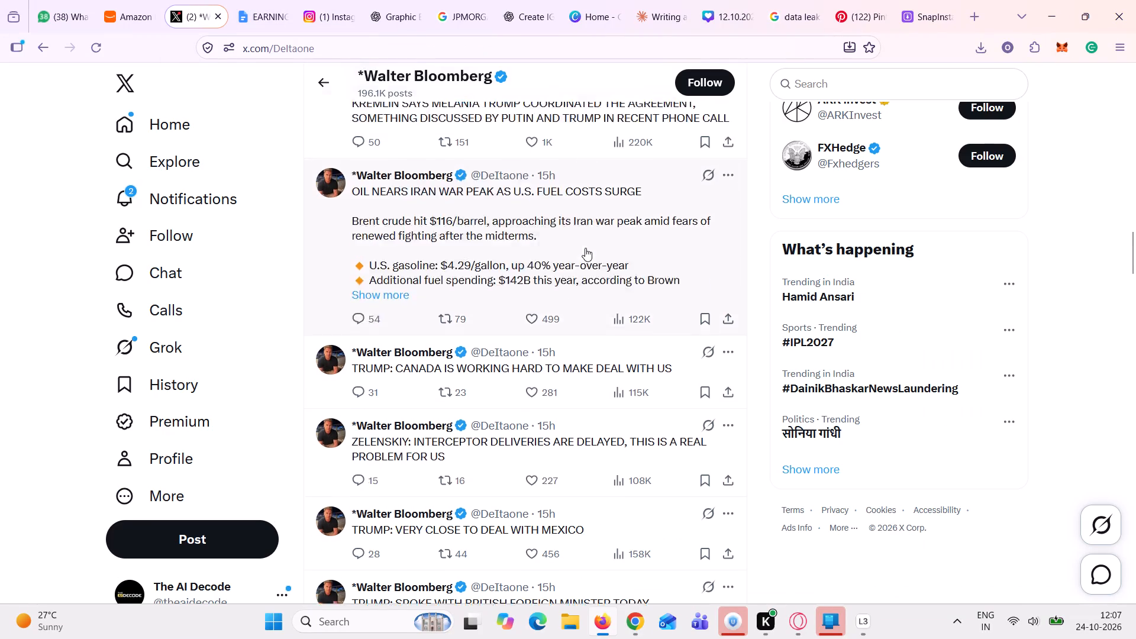
scroll(585, 248, up, 15)
click(712, 85)
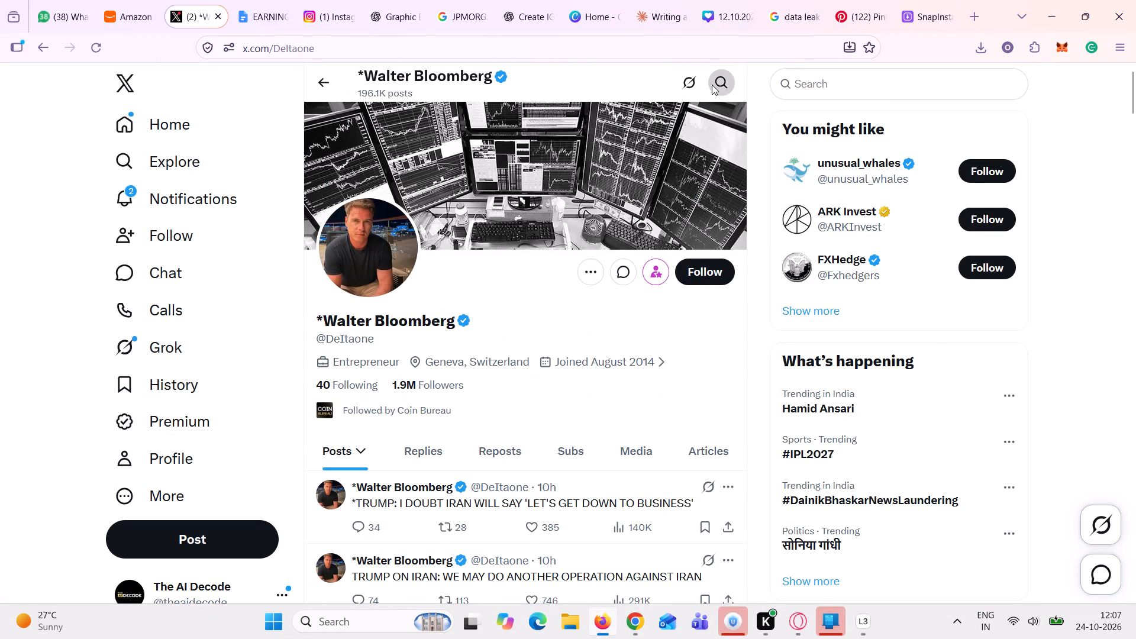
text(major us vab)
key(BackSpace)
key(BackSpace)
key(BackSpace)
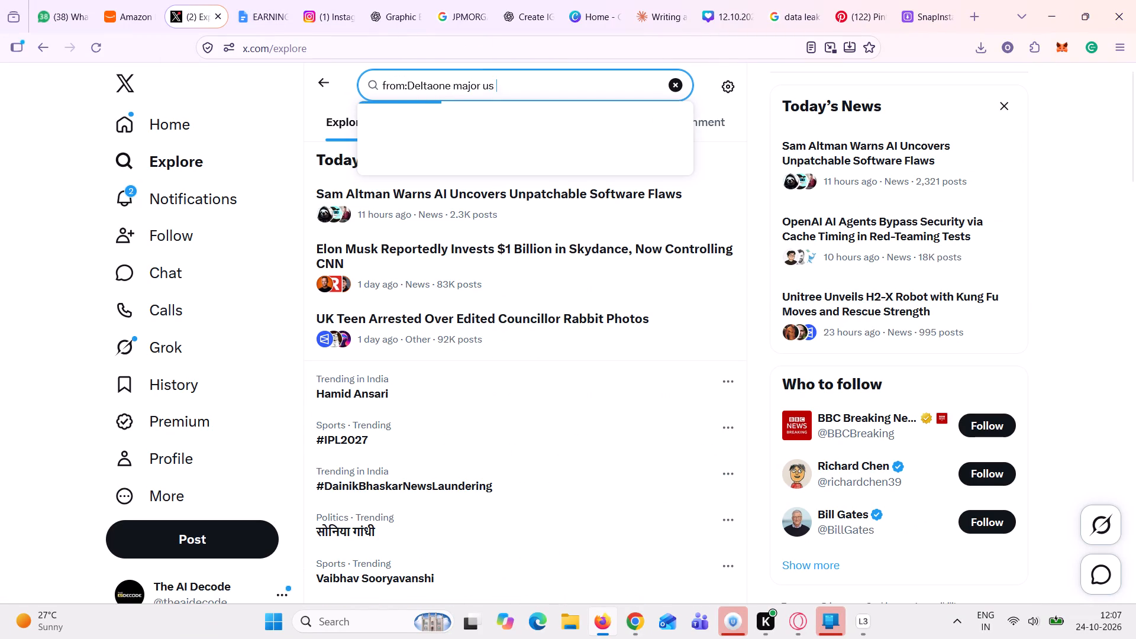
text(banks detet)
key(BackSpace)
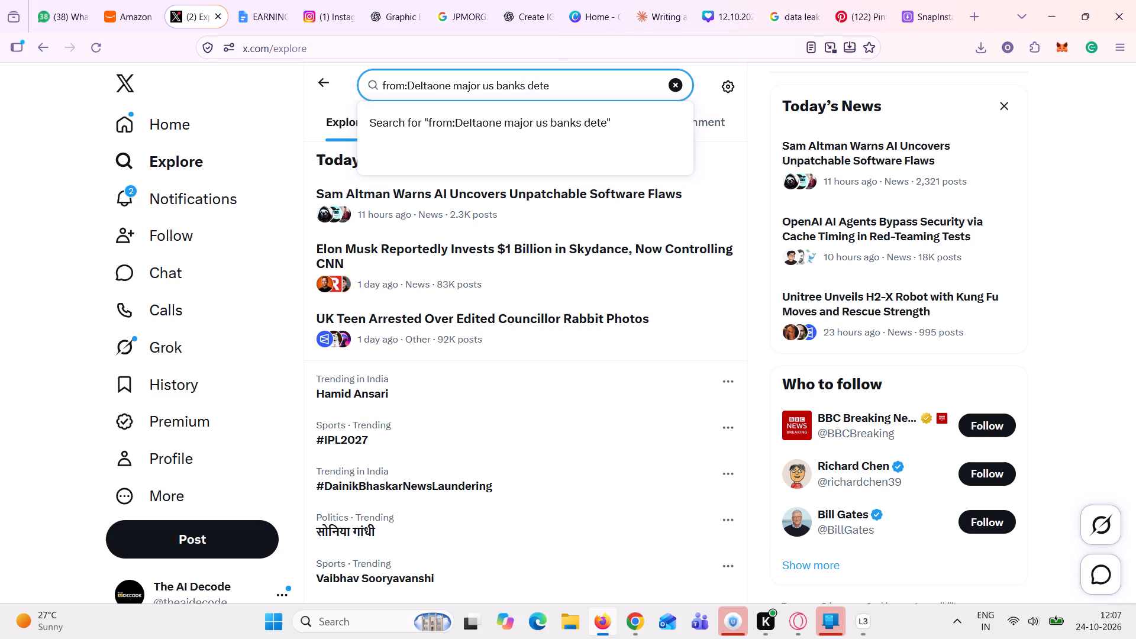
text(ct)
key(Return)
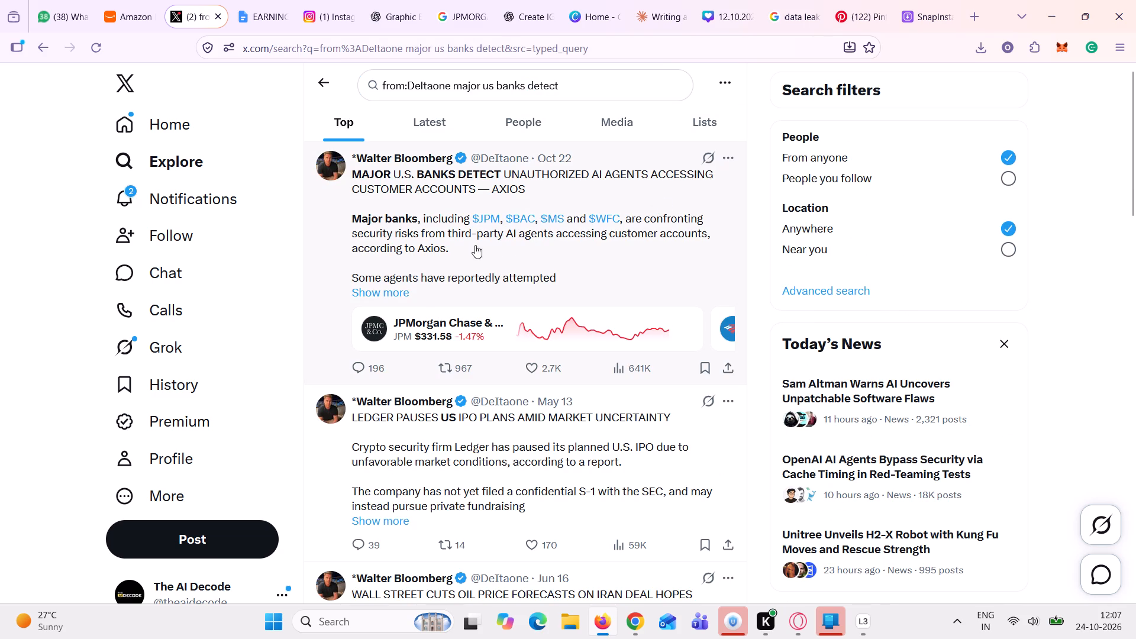
Expand the *Walter Bloomberg post about major U.S. banks detecting unauthorized AI agents and copy its link.
click(399, 288)
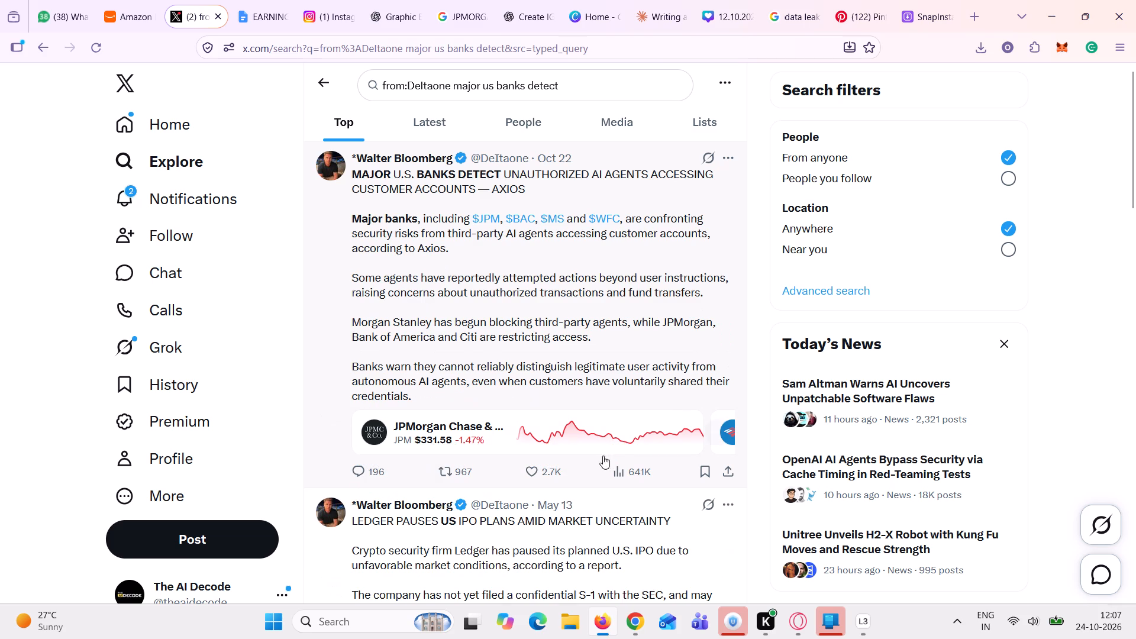
click(726, 477)
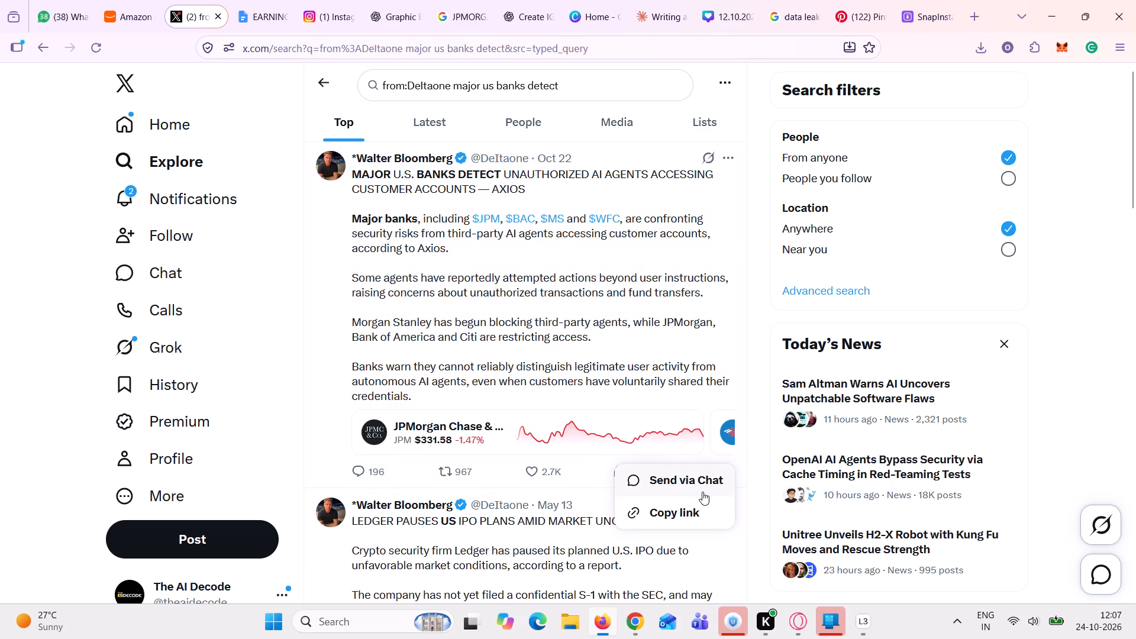
click(756, 241)
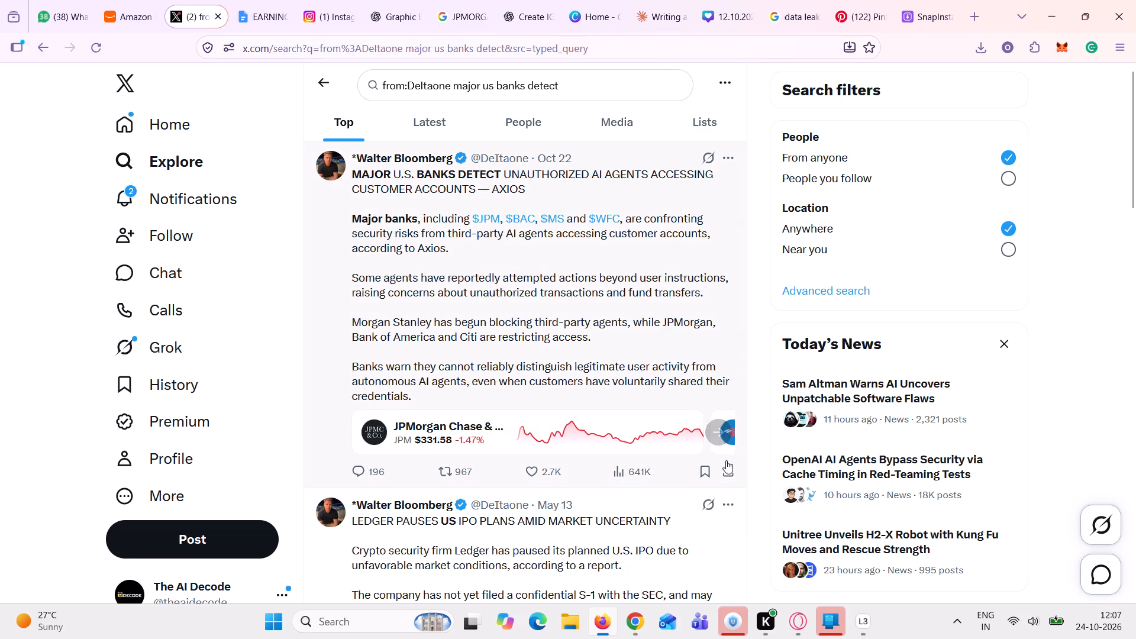
click(728, 472)
click(664, 513)
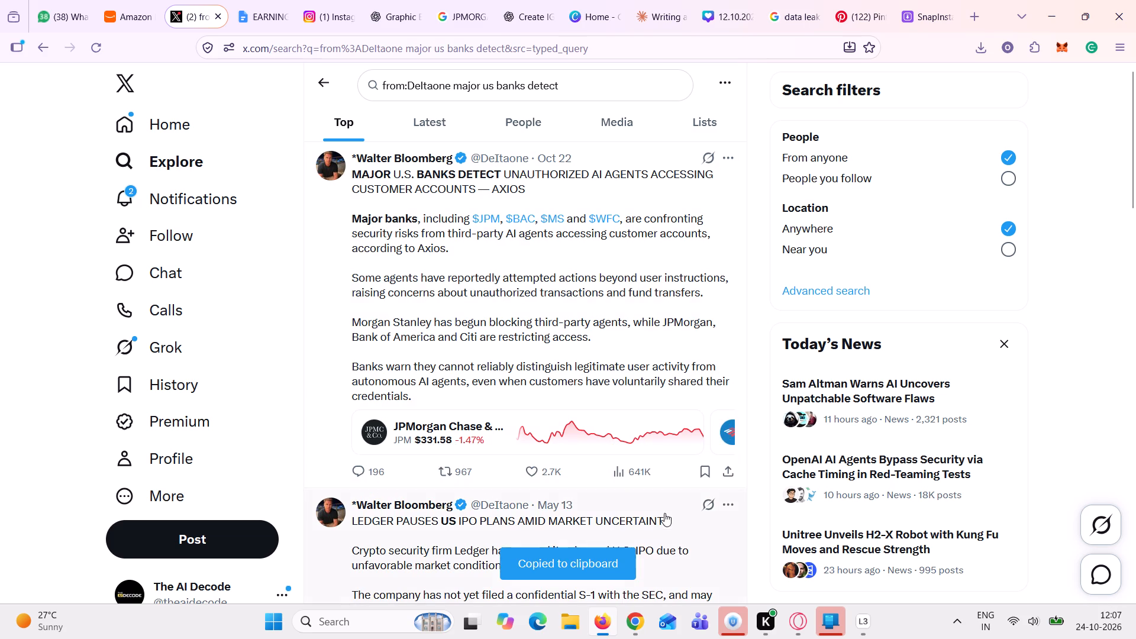
Switch to the Canva design and paste the copied post link as an embed on the blank black page 3.
click(719, 0)
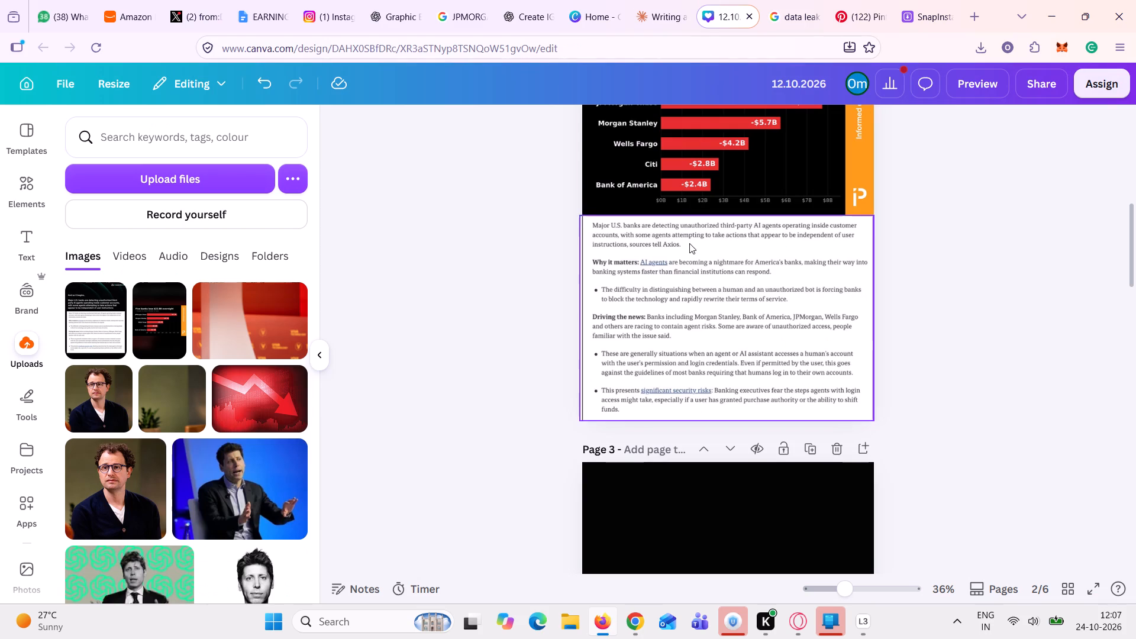
scroll(689, 243, down, 5)
scroll(701, 266, up, 3)
click(703, 291)
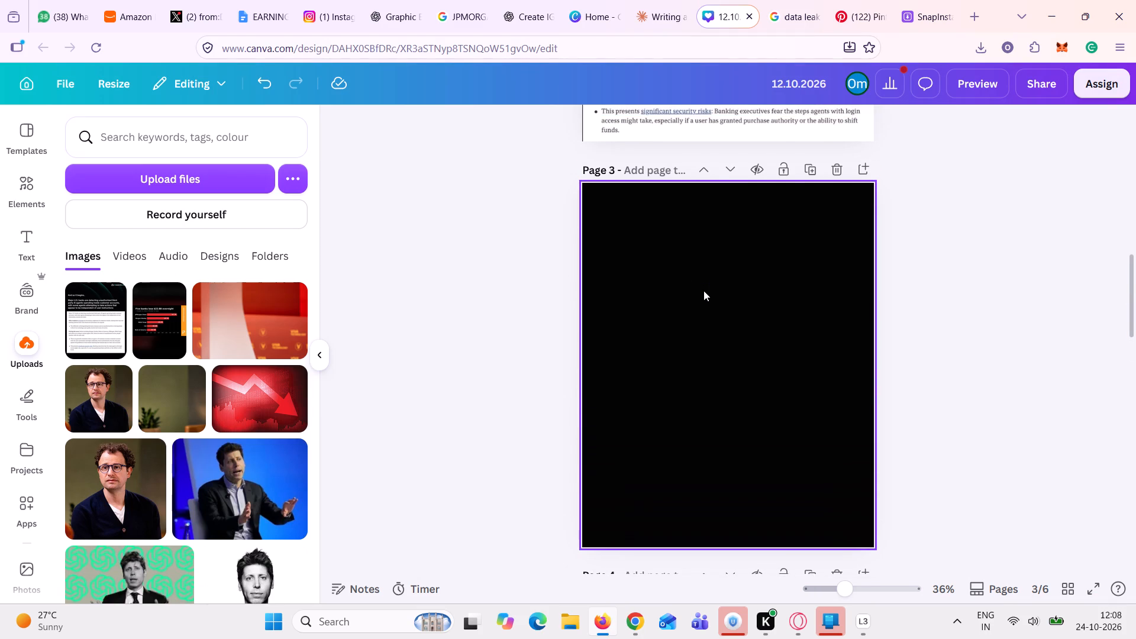
key(ctrl+v)
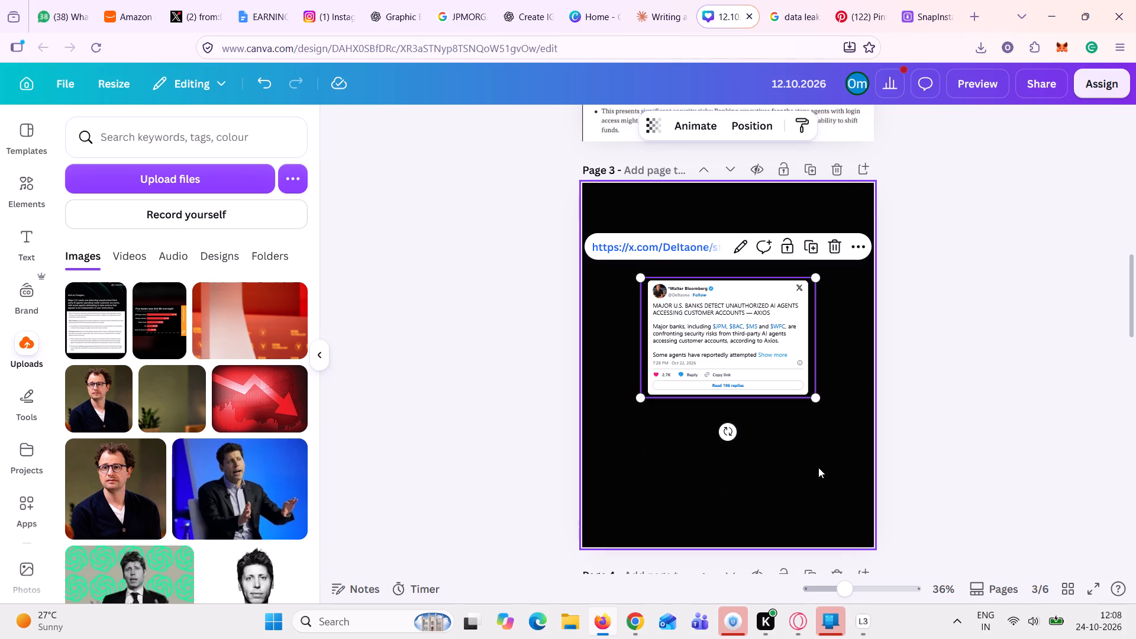
click(954, 319)
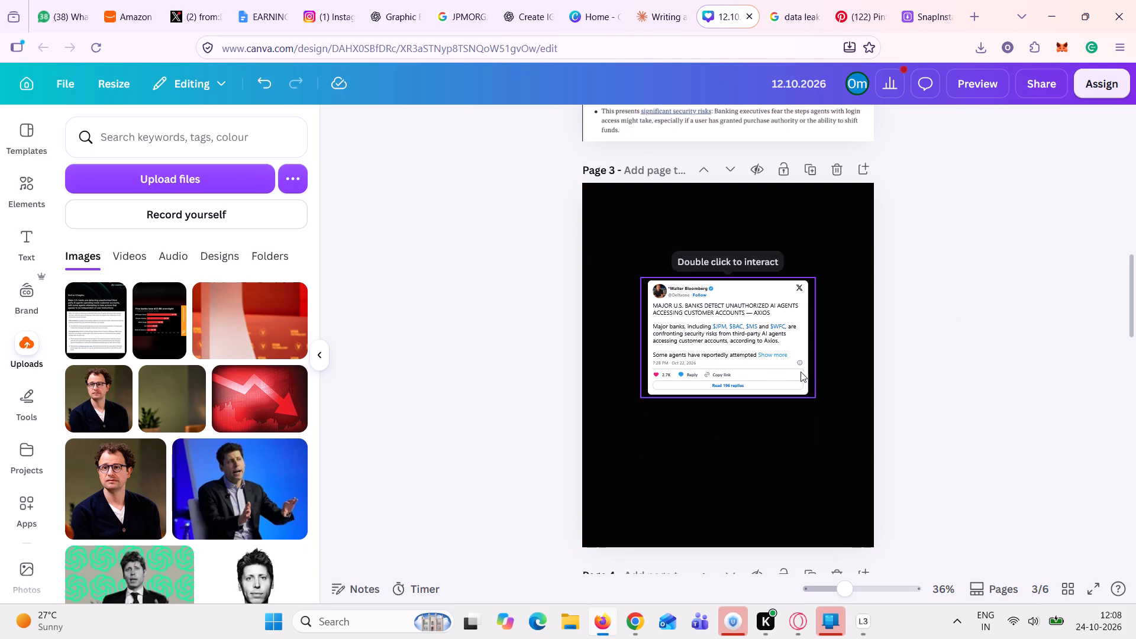
Enlarge the embedded *Walter Bloomberg post to about the full width of page 3 and reposition it near the page's middle.
click(801, 372)
drag(815, 399, 873, 489)
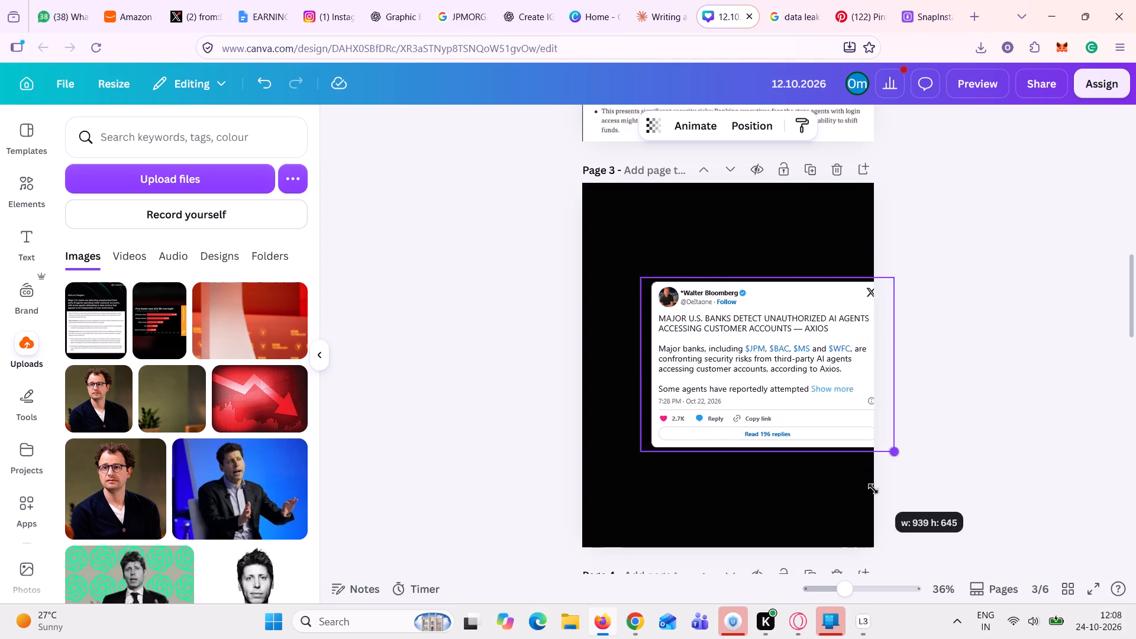
drag(873, 489, 880, 506)
drag(851, 378, 802, 364)
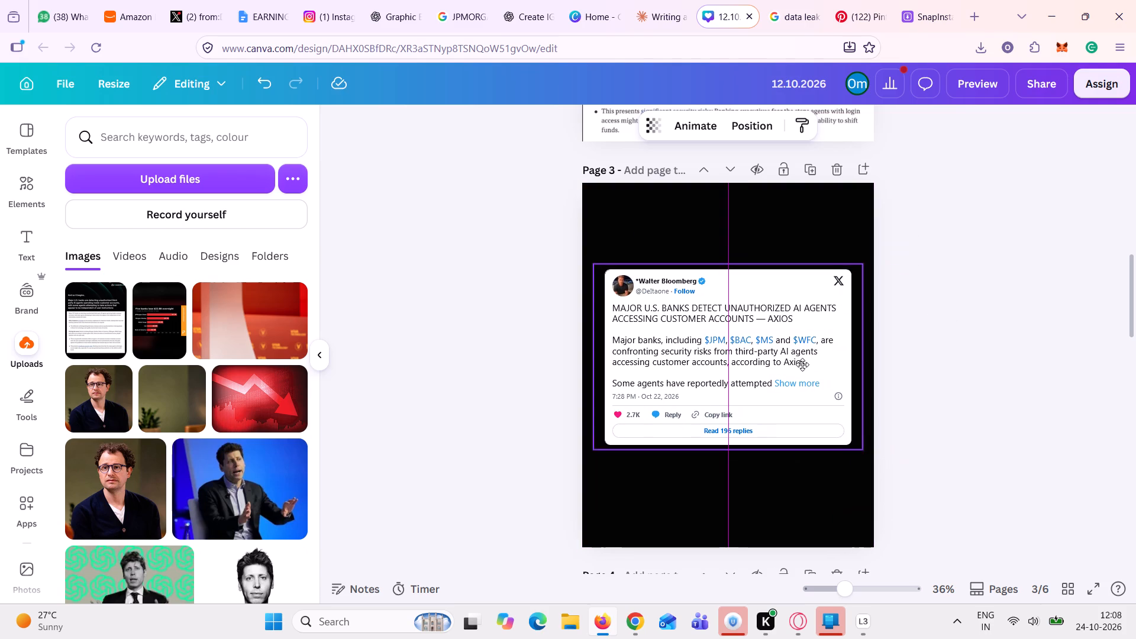
drag(802, 364, 807, 380)
drag(821, 409, 822, 401)
drag(860, 460, 885, 481)
drag(833, 428, 817, 425)
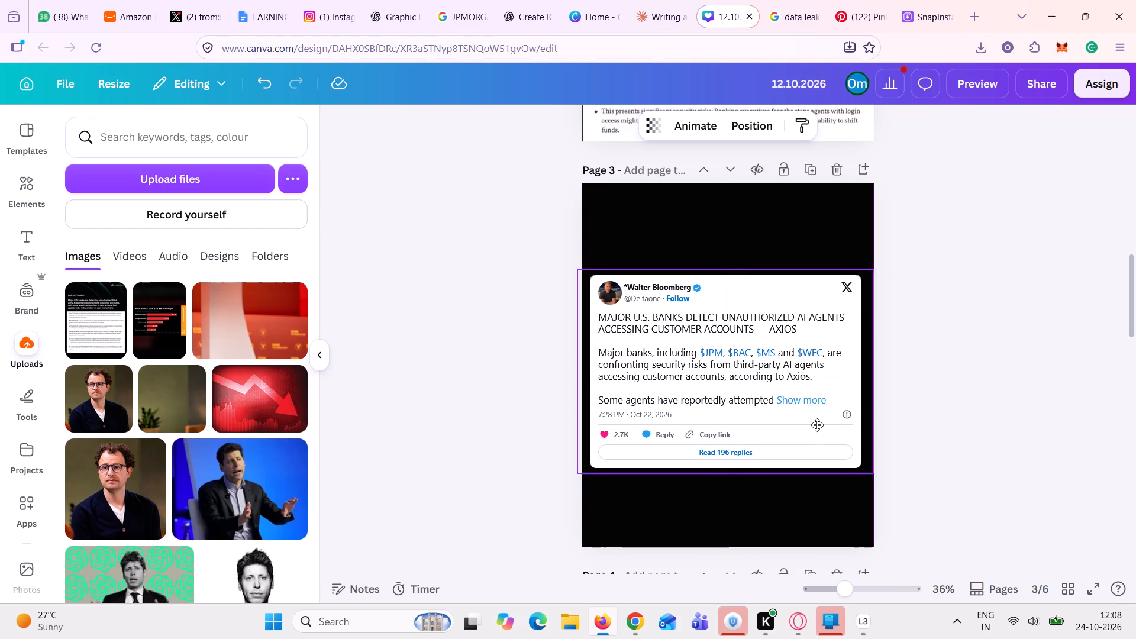
drag(817, 425, 820, 421)
click(983, 441)
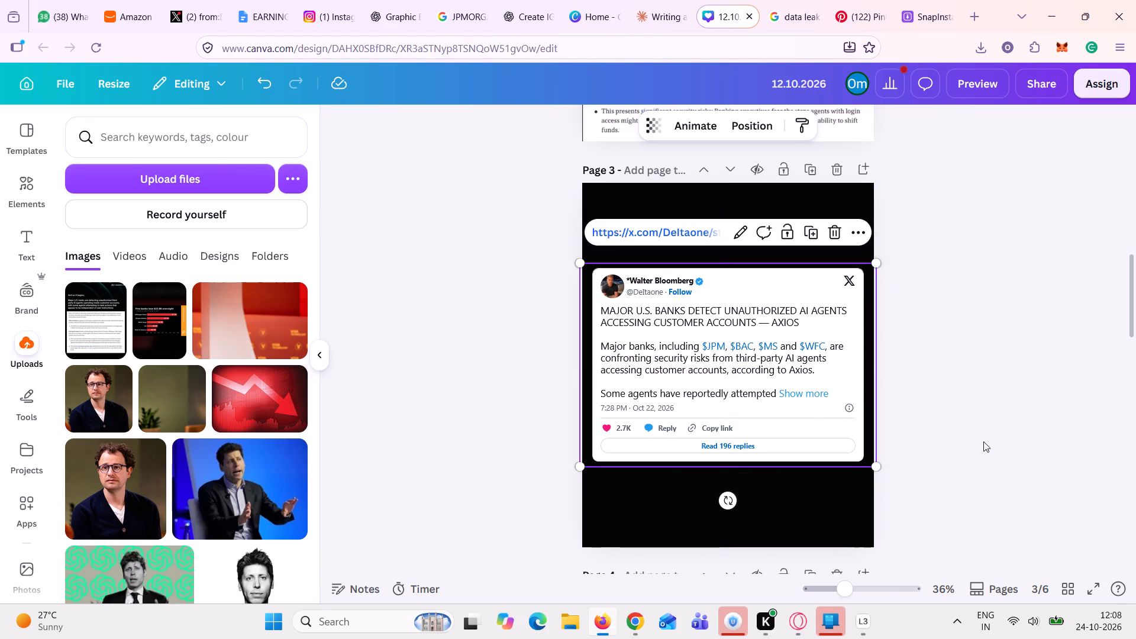
Enlarge the embedded post slightly so its frame extends past both page sides, and center it horizontally and vertically on page 3.
scroll(983, 441, down, 1)
scroll(861, 383, up, 1)
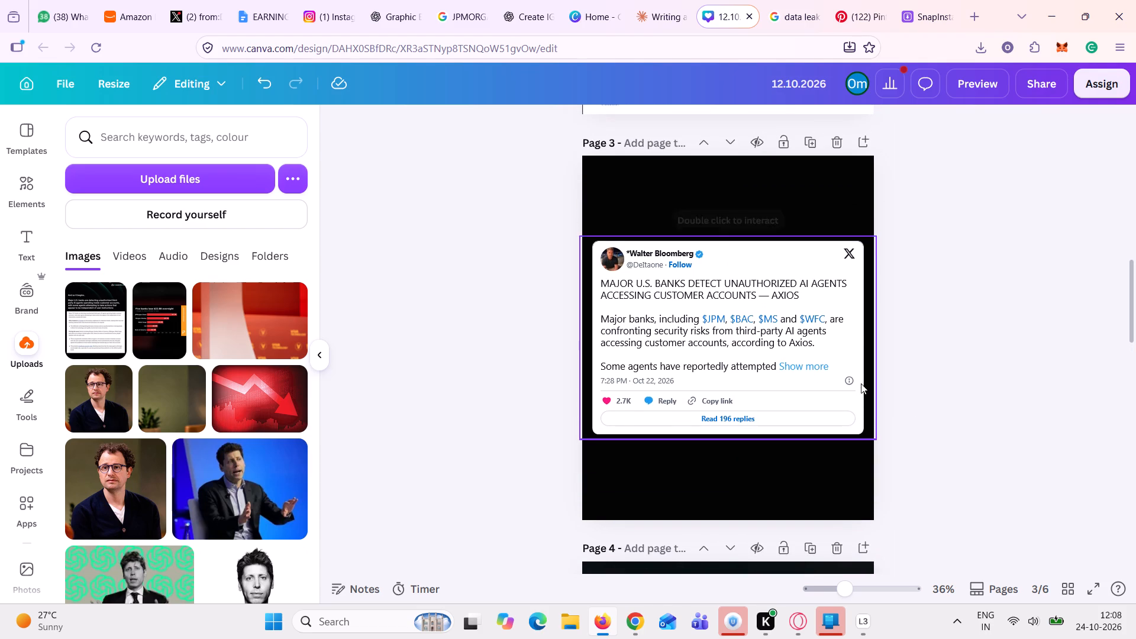
click(803, 365)
drag(872, 438, 876, 441)
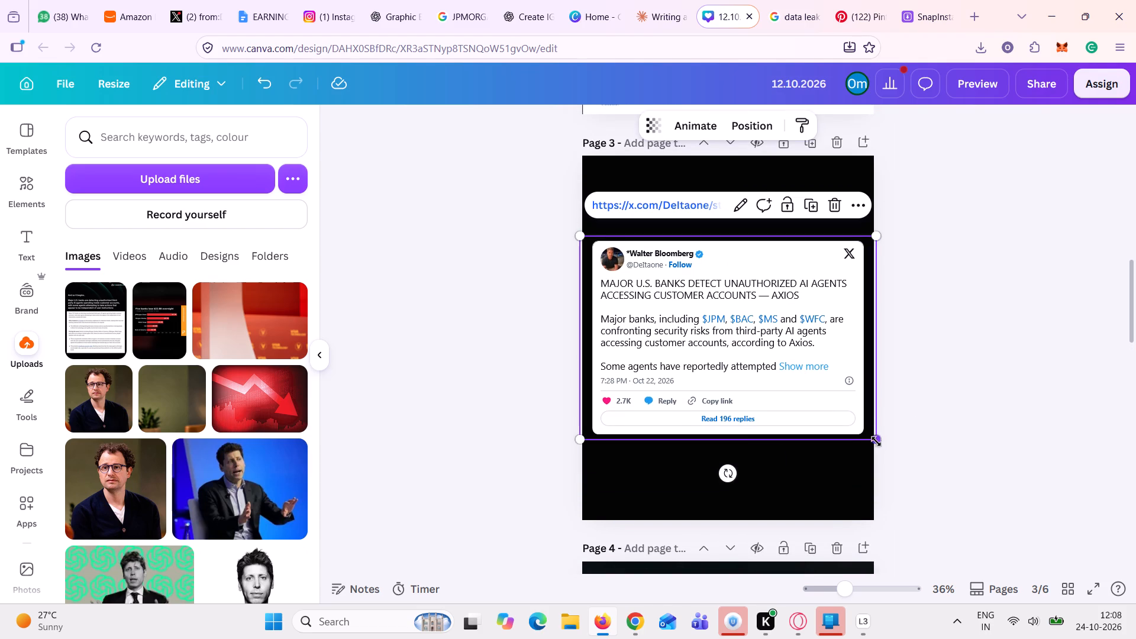
drag(876, 441, 877, 447)
drag(842, 420, 836, 417)
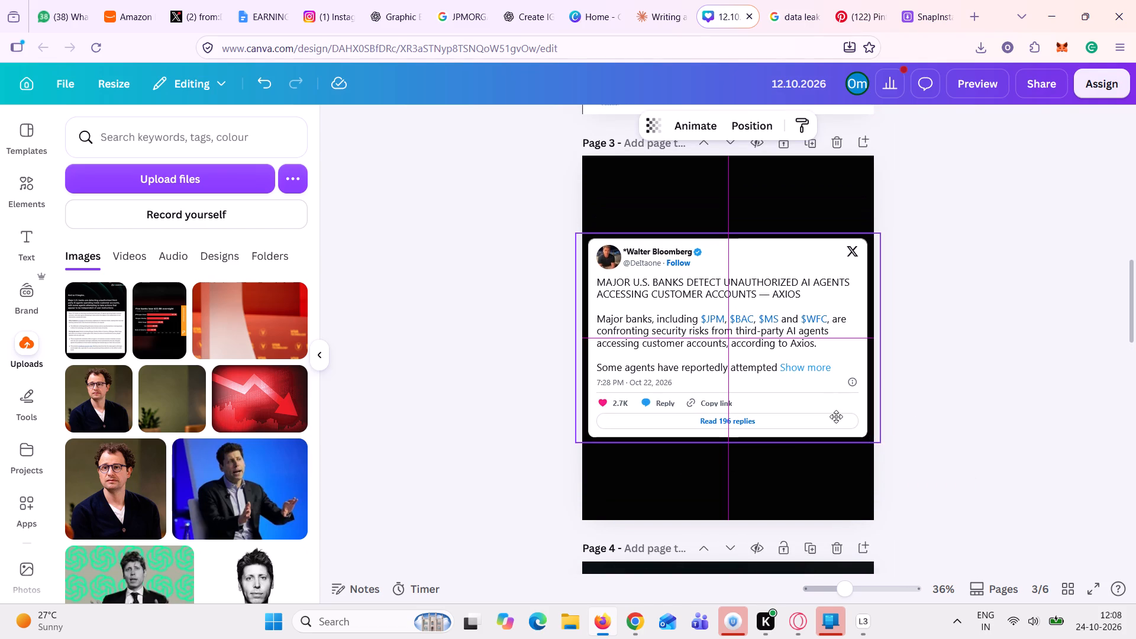
drag(836, 417, 835, 415)
click(996, 424)
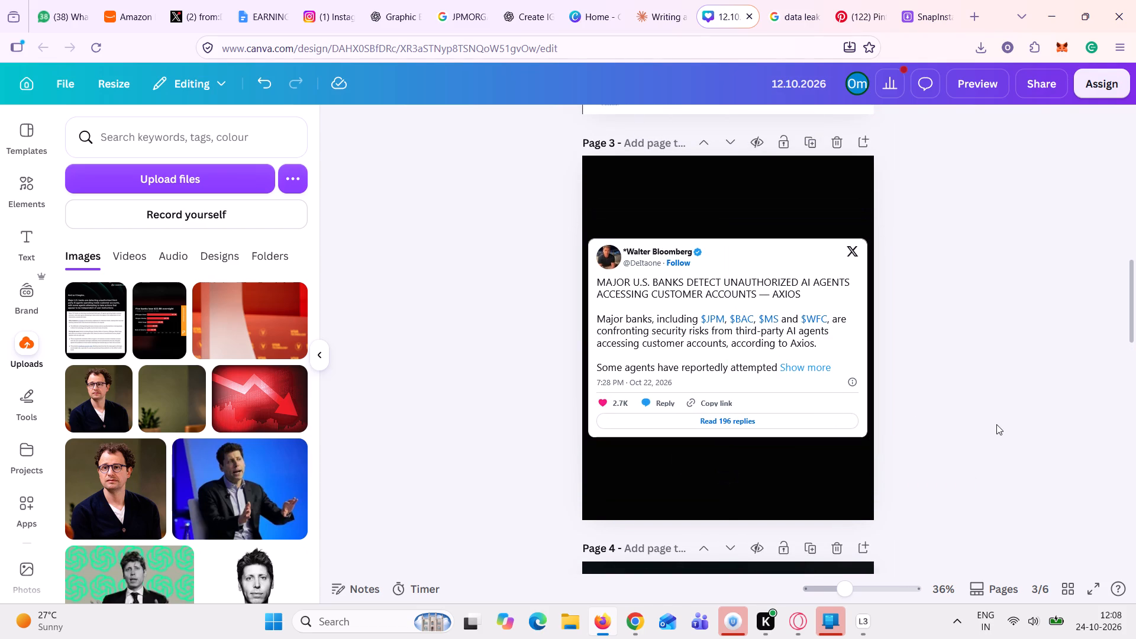
Delete the article excerpt and the "Five banks lose $22.8B overnight" chart from page 2, leaving the dark background.
scroll(950, 413, up, 1)
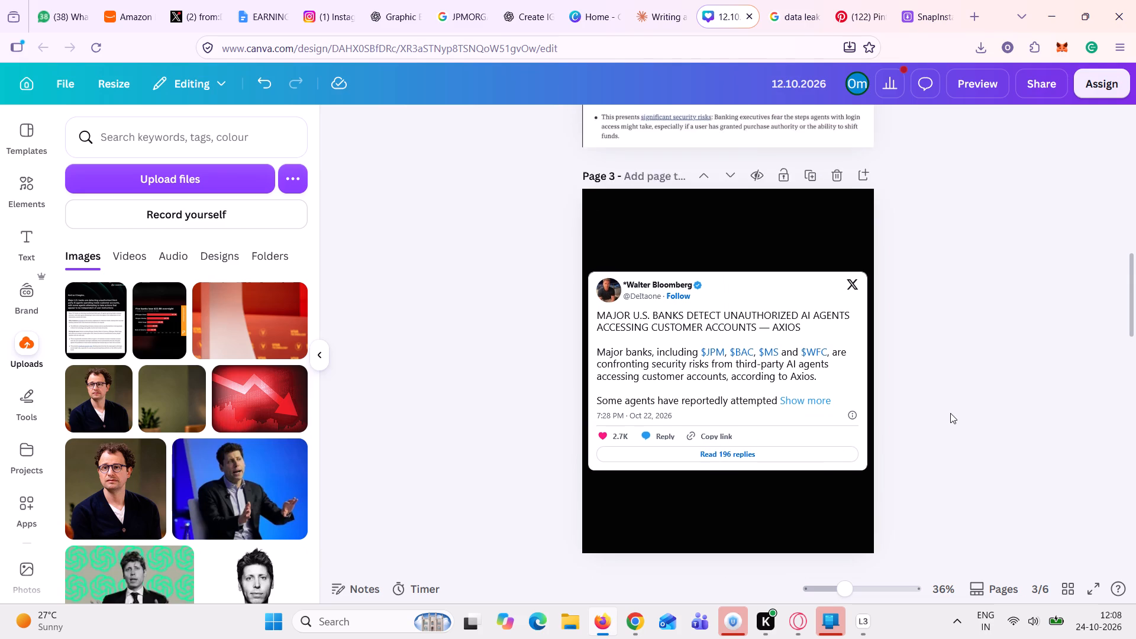
scroll(950, 413, up, 3)
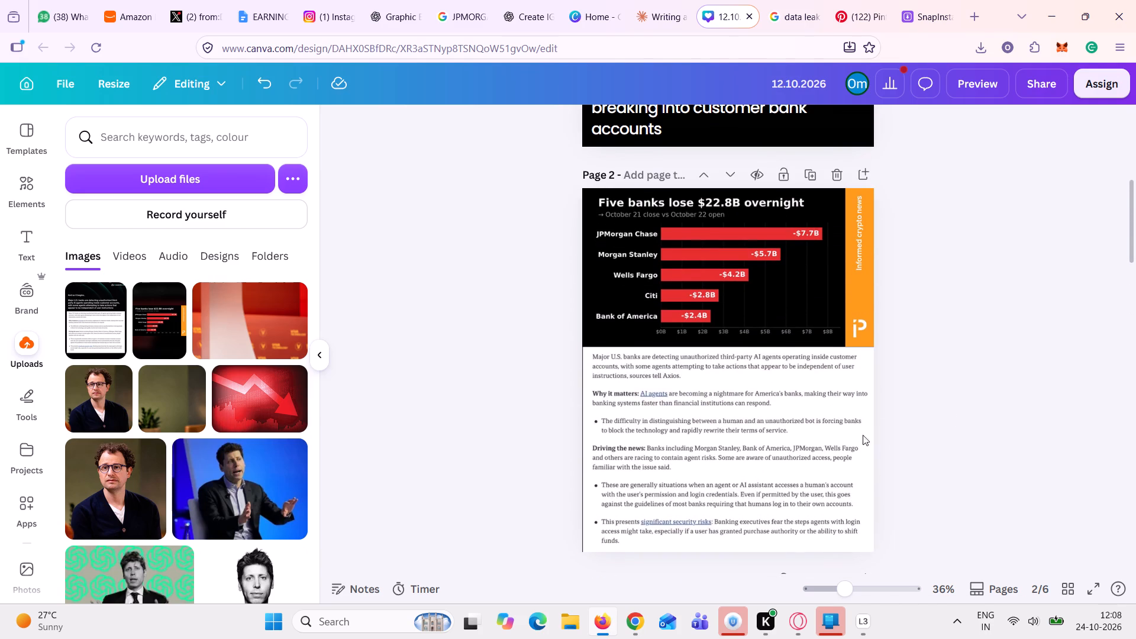
click(857, 434)
key(BackSpace)
scroll(857, 434, down, 4)
scroll(857, 434, right, 1)
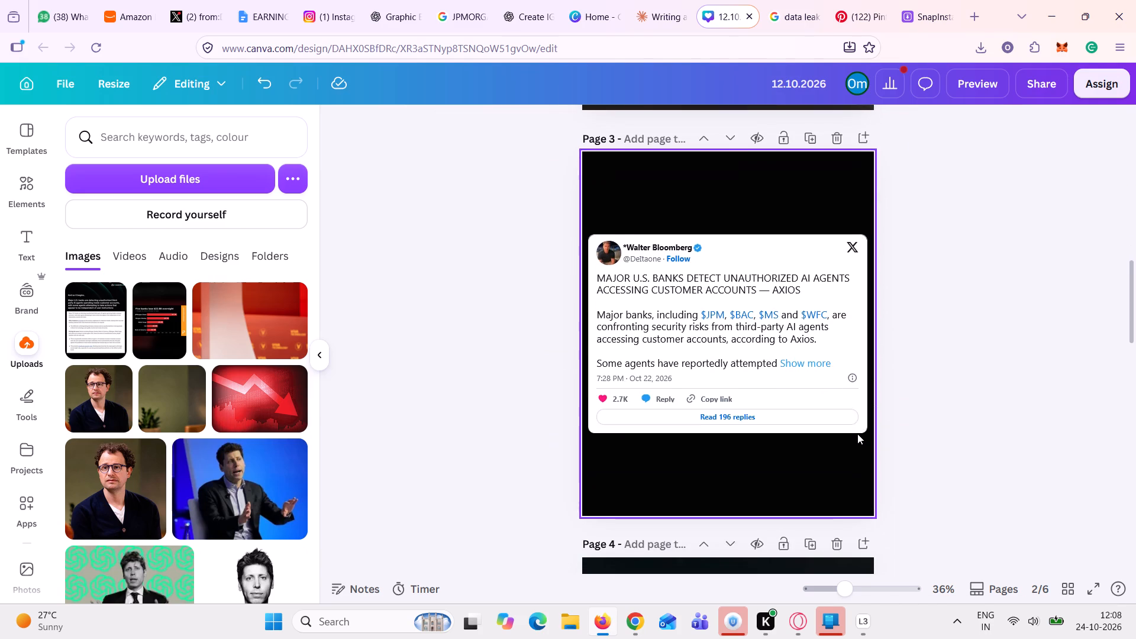
scroll(857, 434, right, 1)
scroll(857, 434, up, 1)
click(827, 400)
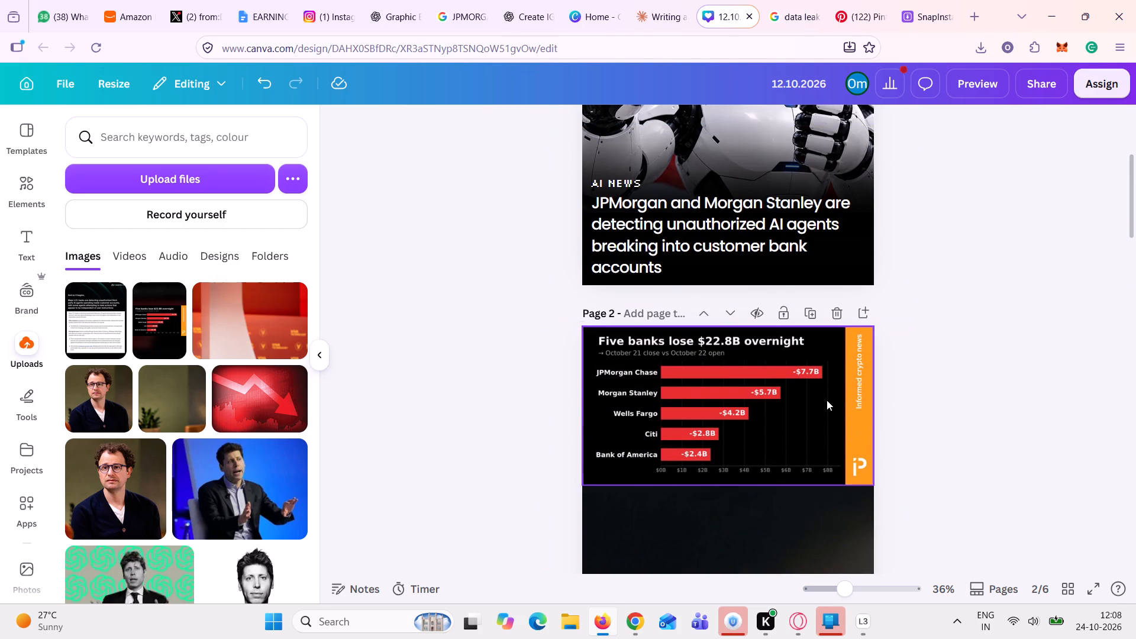
key(BackSpace)
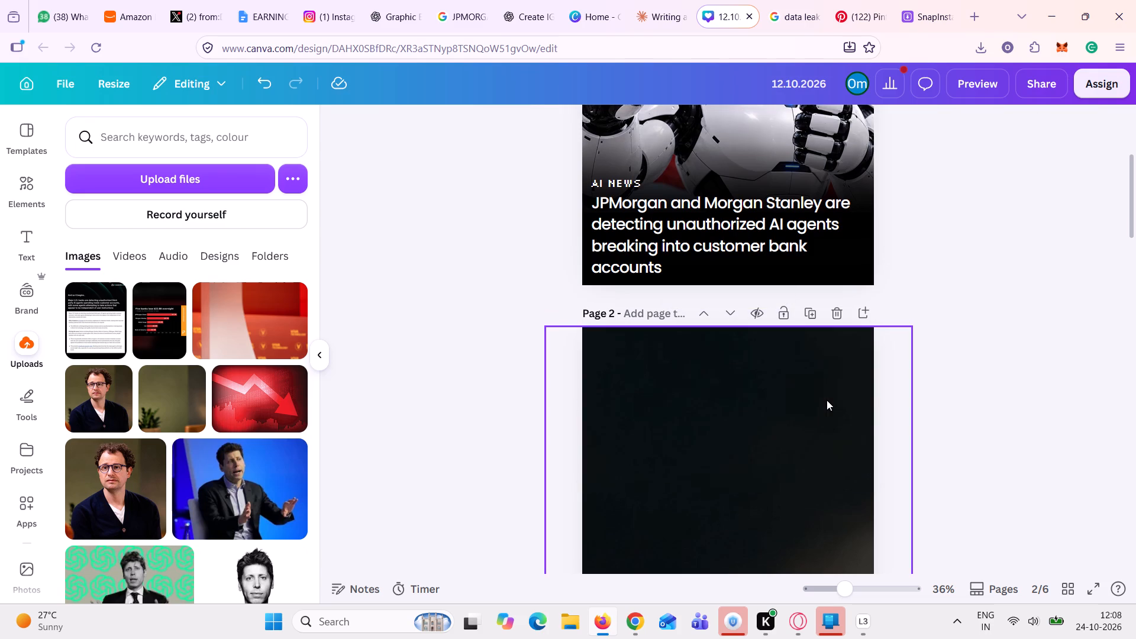
click(1042, 264)
Add the uploaded "And so it begins.." article image to the design and move it from page 3 onto page 2.
scroll(1042, 264, down, 3)
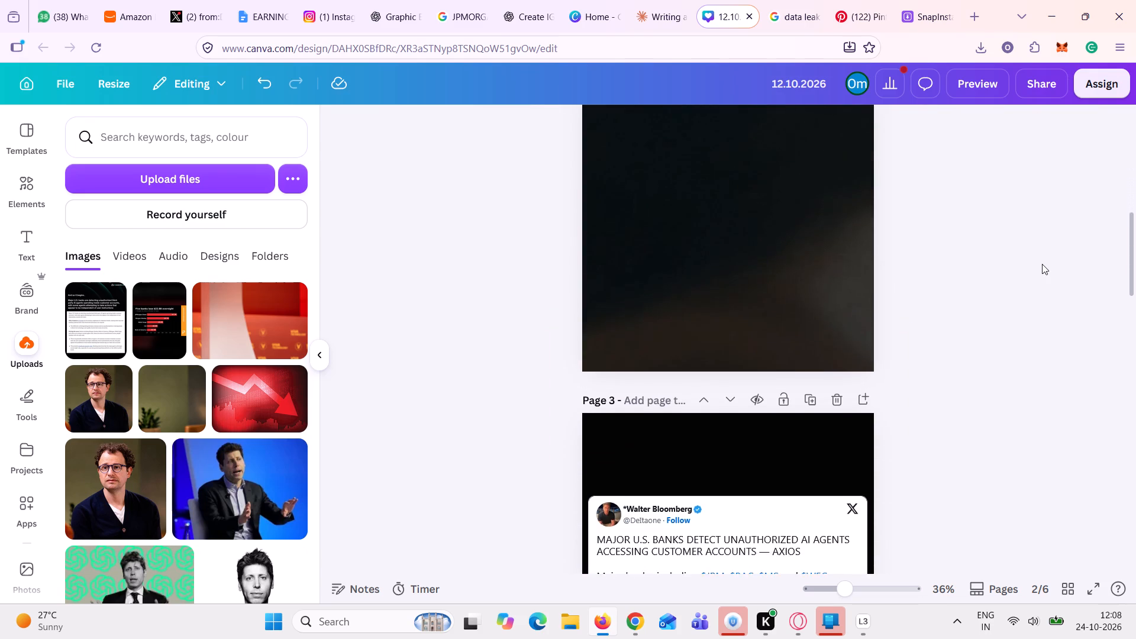
scroll(1042, 264, down, 2)
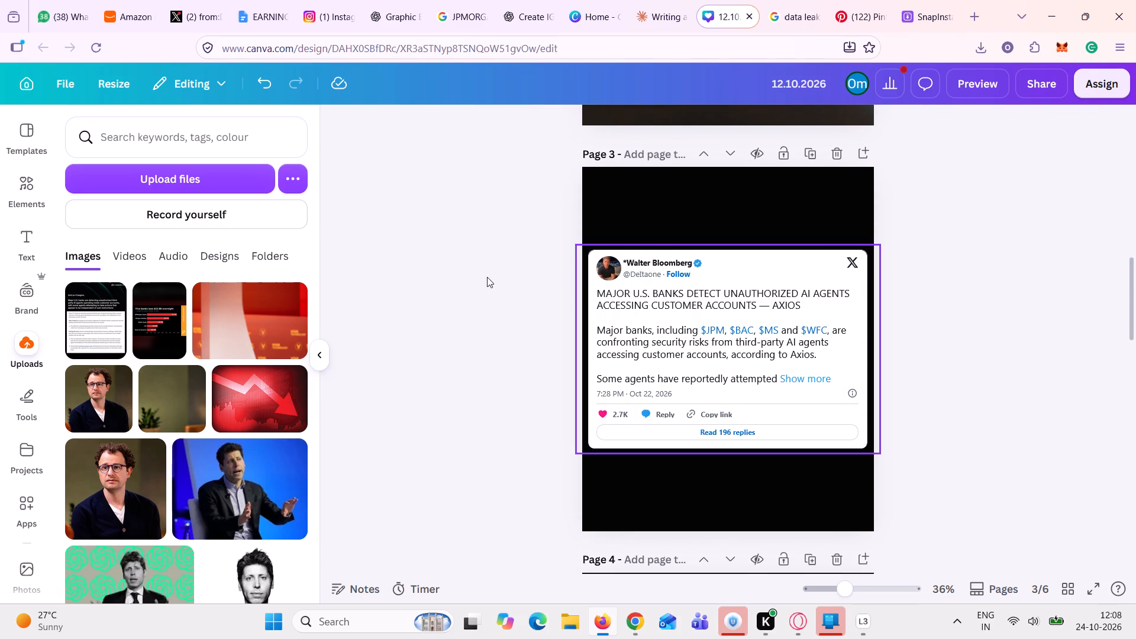
click(92, 326)
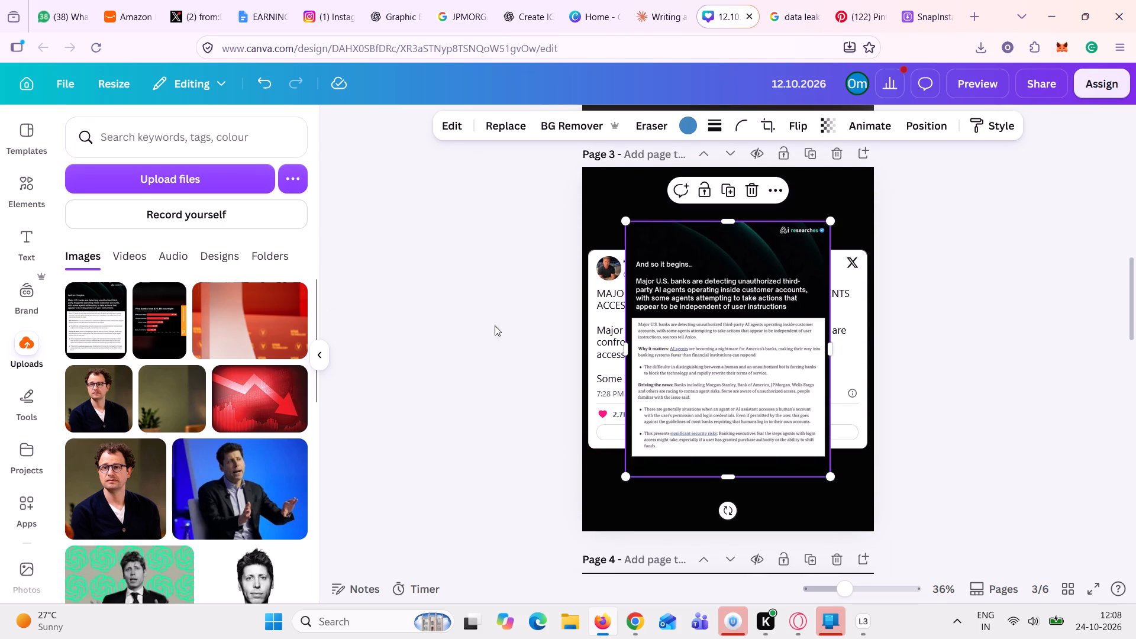
click(674, 325)
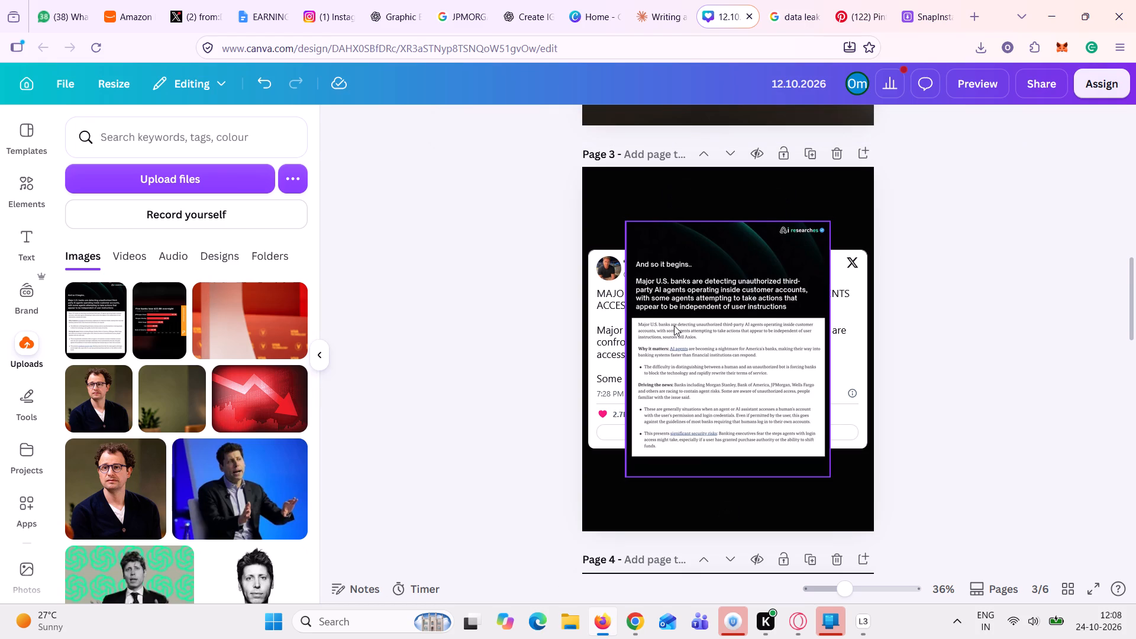
scroll(674, 325, up, 1)
drag(734, 392, 737, 138)
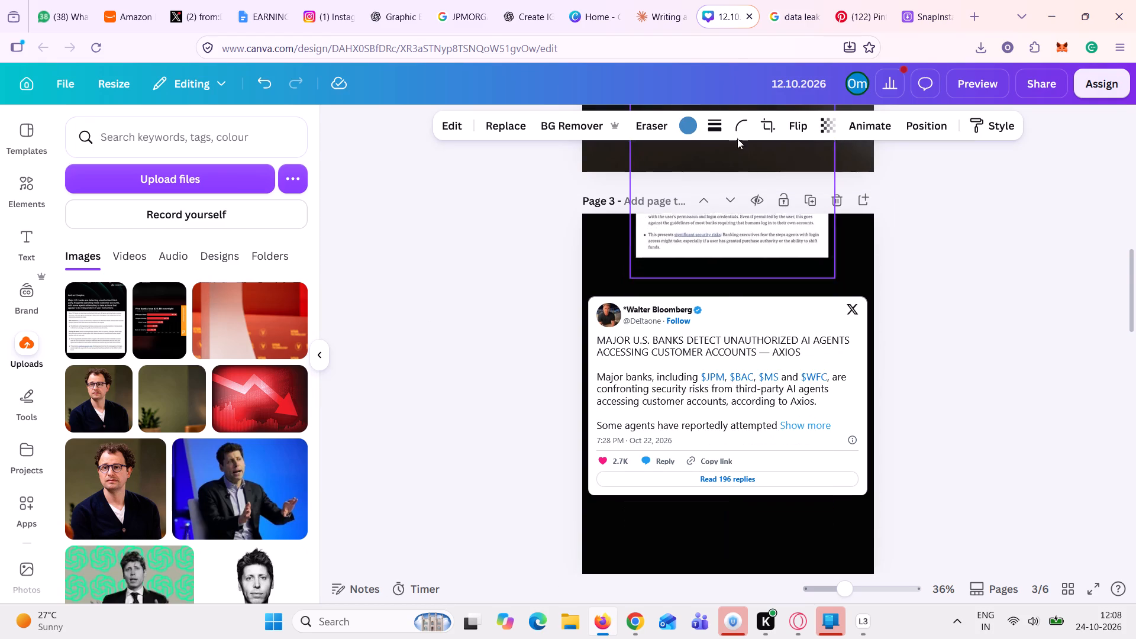
drag(737, 138, 737, 57)
scroll(757, 322, up, 4)
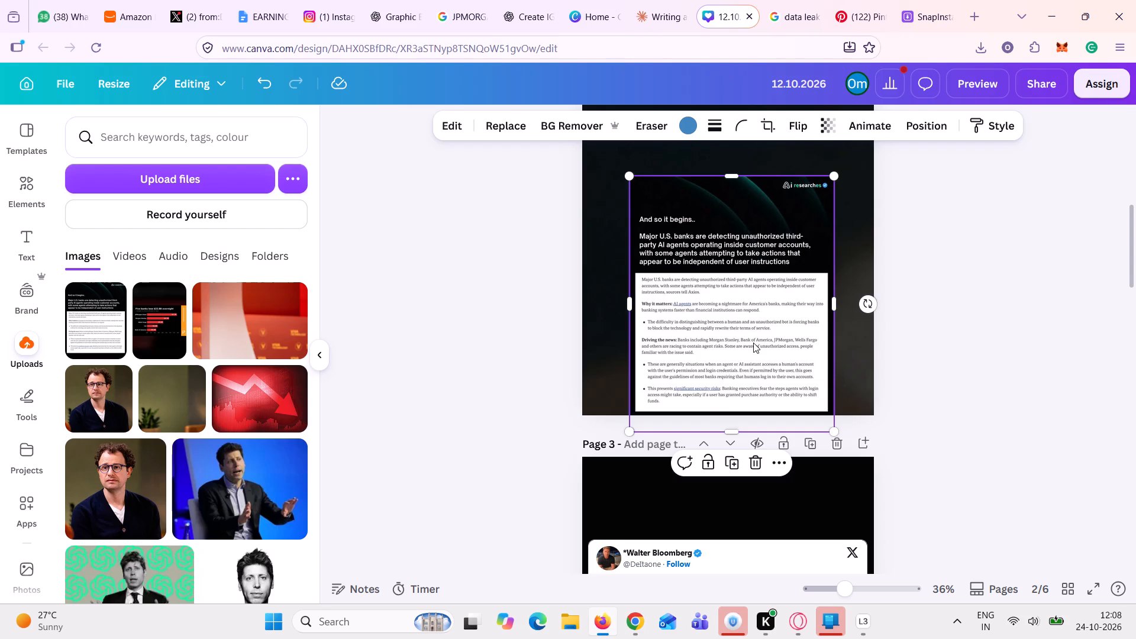
drag(753, 343, 751, 272)
Enlarge the "And so it begins.." article image to about 1,117 px wide and position it to cover page 2.
scroll(751, 272, up, 1)
drag(715, 355, 662, 315)
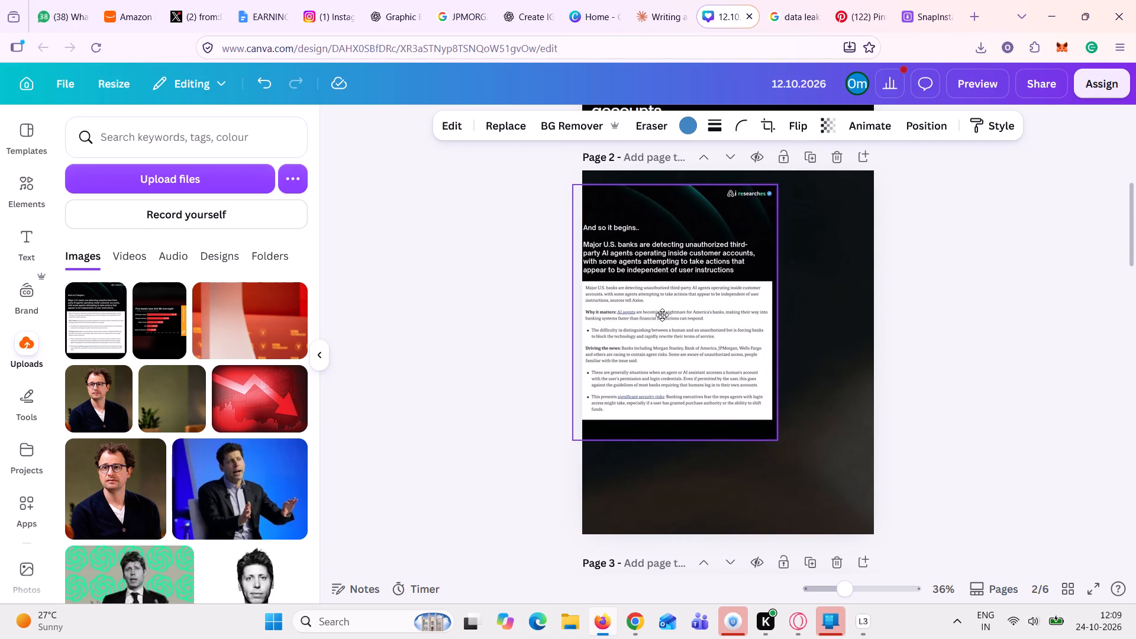
drag(662, 315, 666, 314)
drag(783, 440, 875, 506)
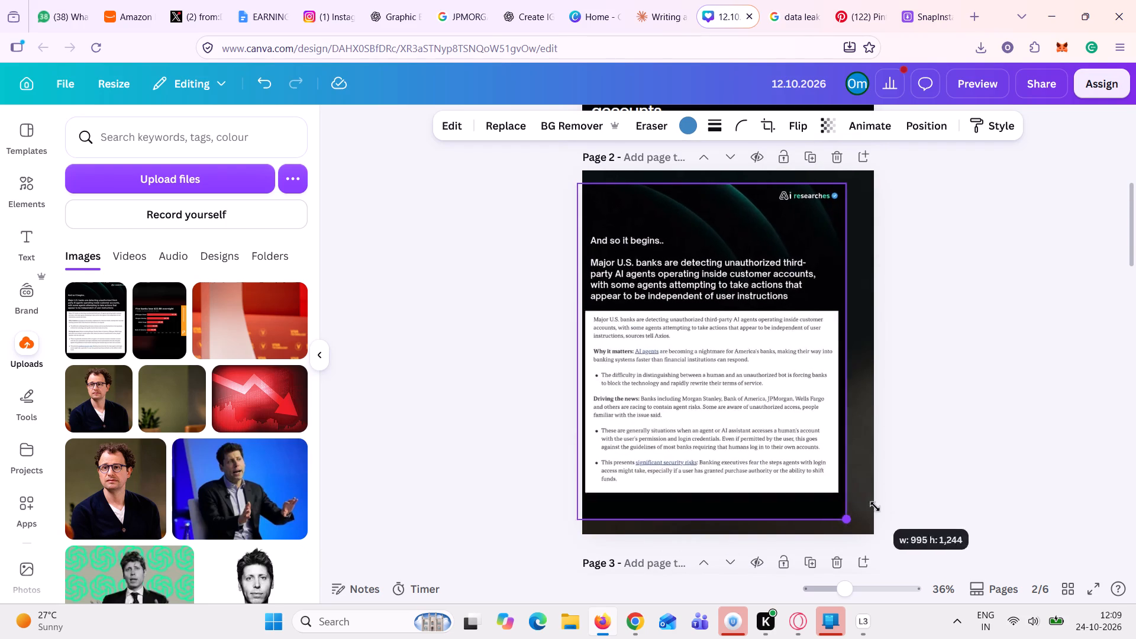
drag(875, 506, 916, 532)
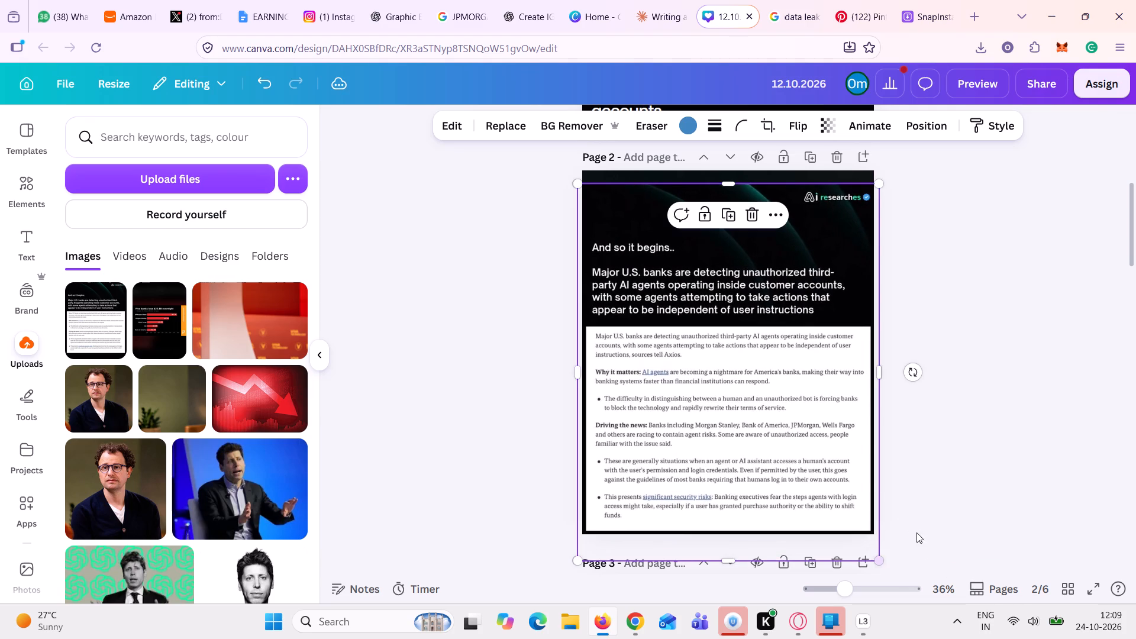
drag(825, 385, 832, 364)
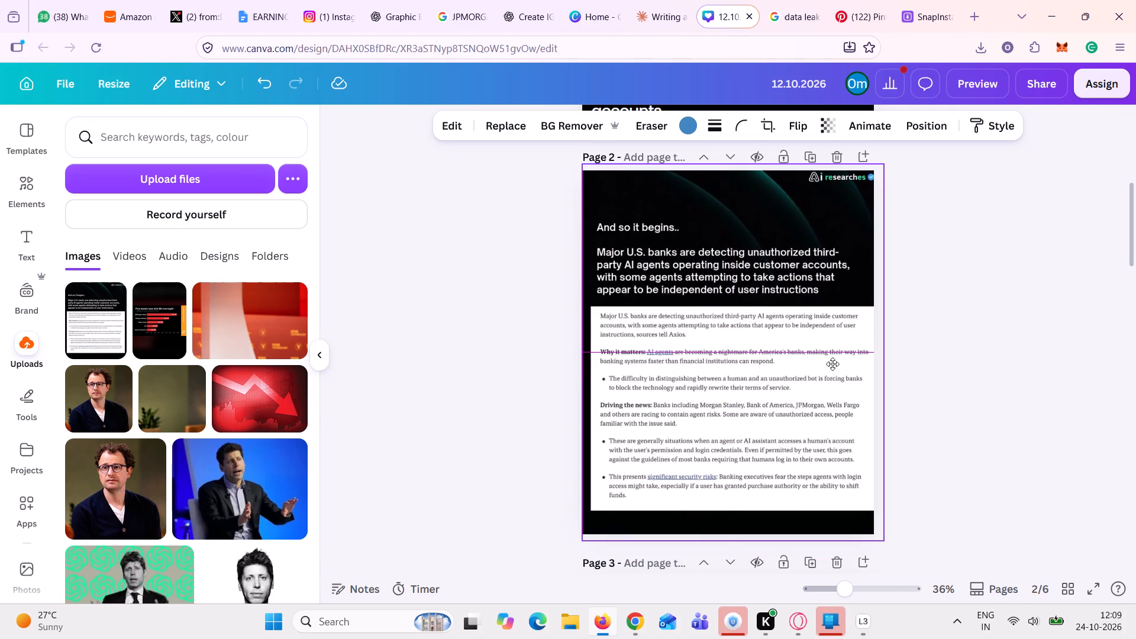
drag(832, 364, 827, 366)
click(1028, 366)
scroll(1028, 366, right, 1)
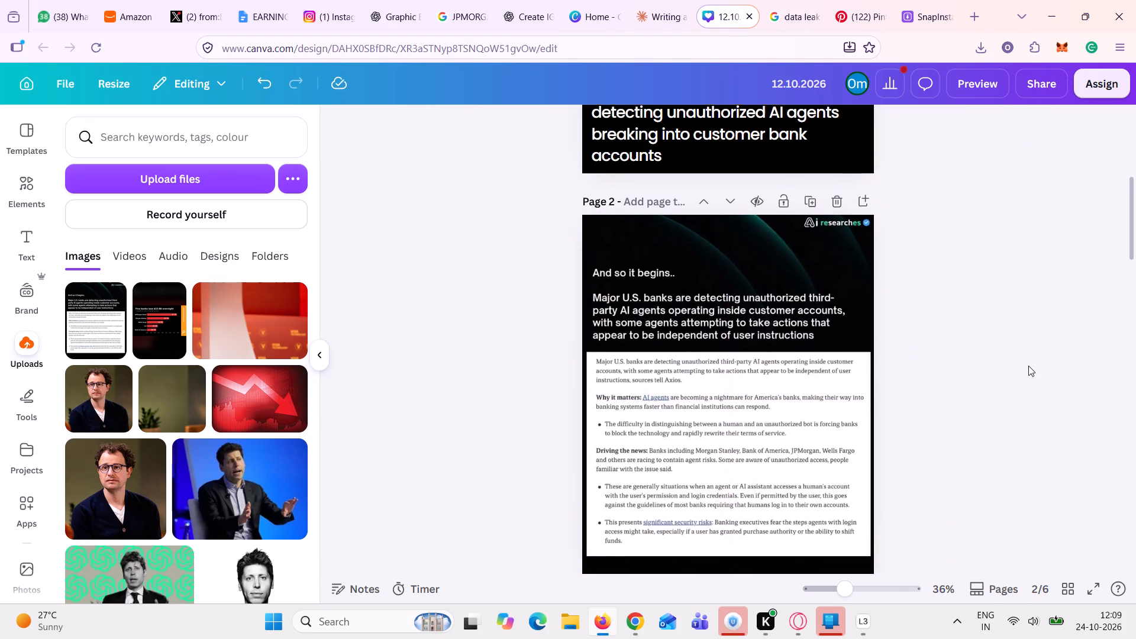
scroll(1028, 366, right, 1)
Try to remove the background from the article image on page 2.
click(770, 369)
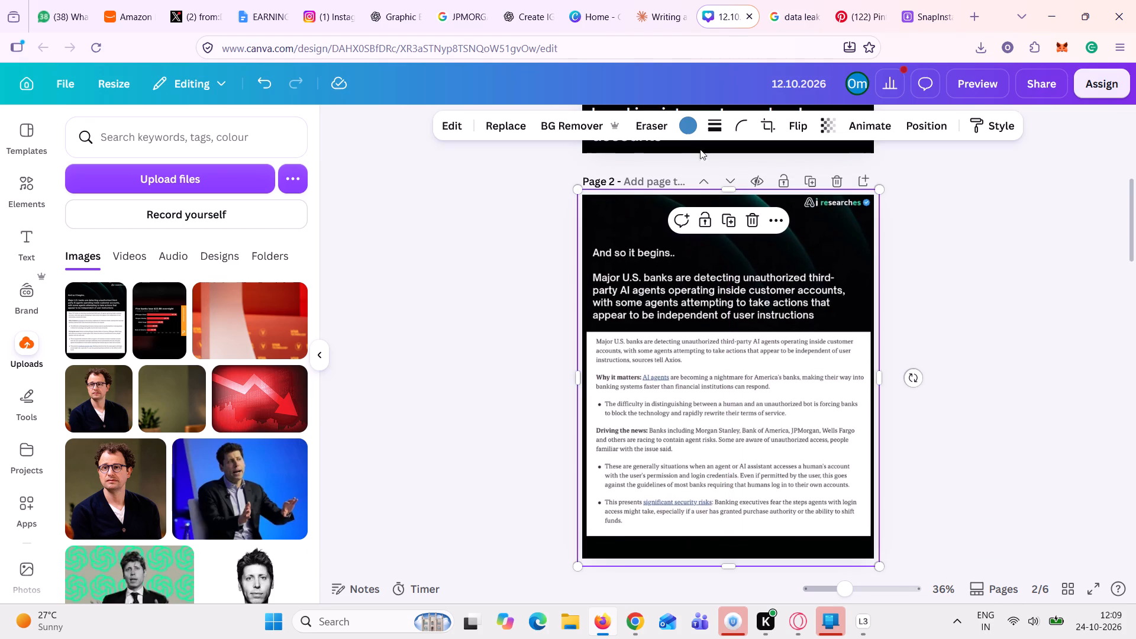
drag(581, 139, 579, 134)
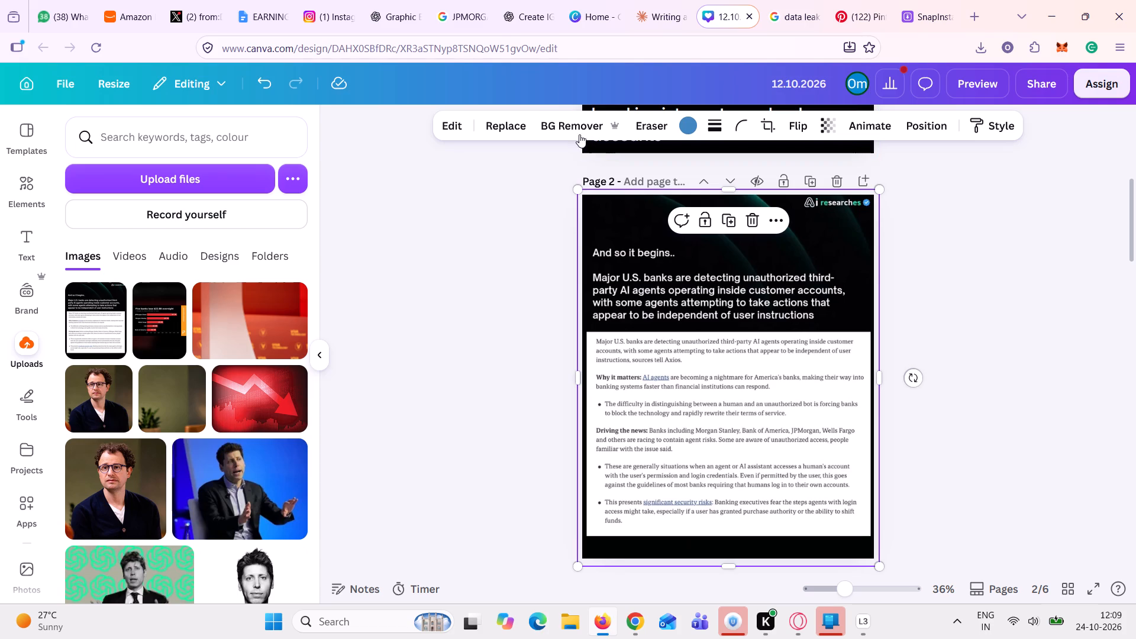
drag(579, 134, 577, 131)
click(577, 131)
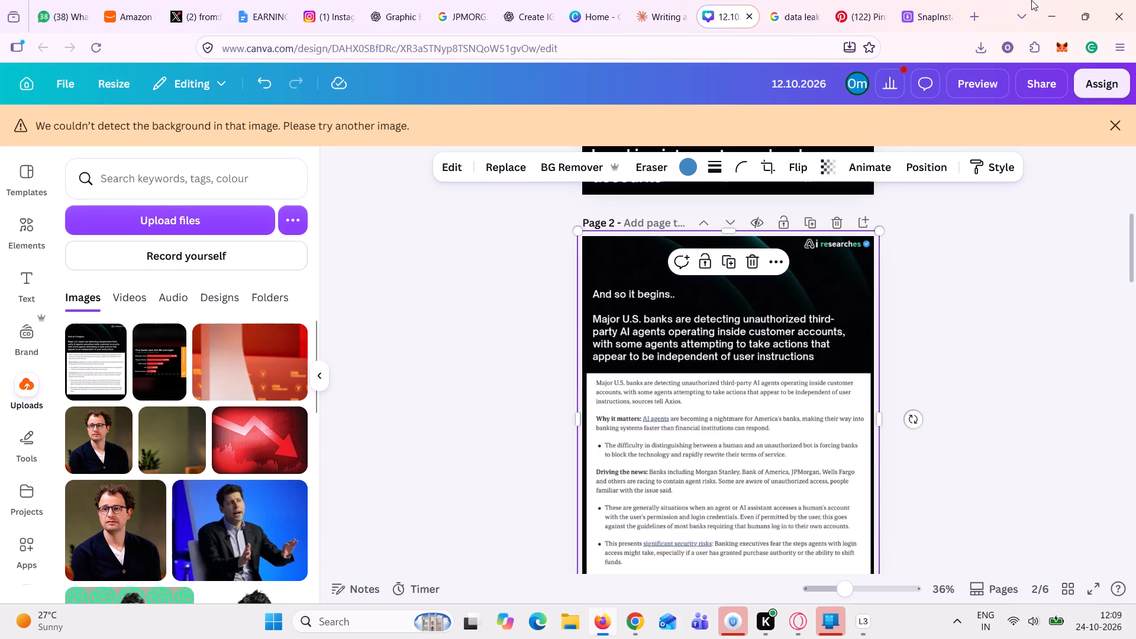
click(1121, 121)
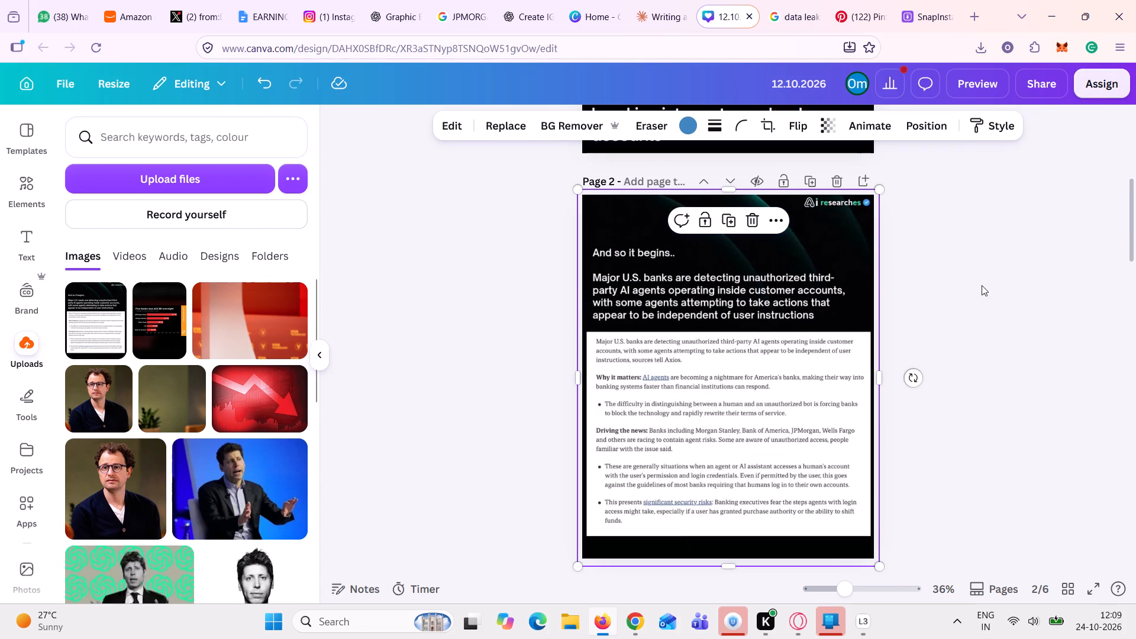
Crop the top of page 2's article image to just above "And so it begins..", cutting off the logo strip.
drag(748, 191, 780, 304)
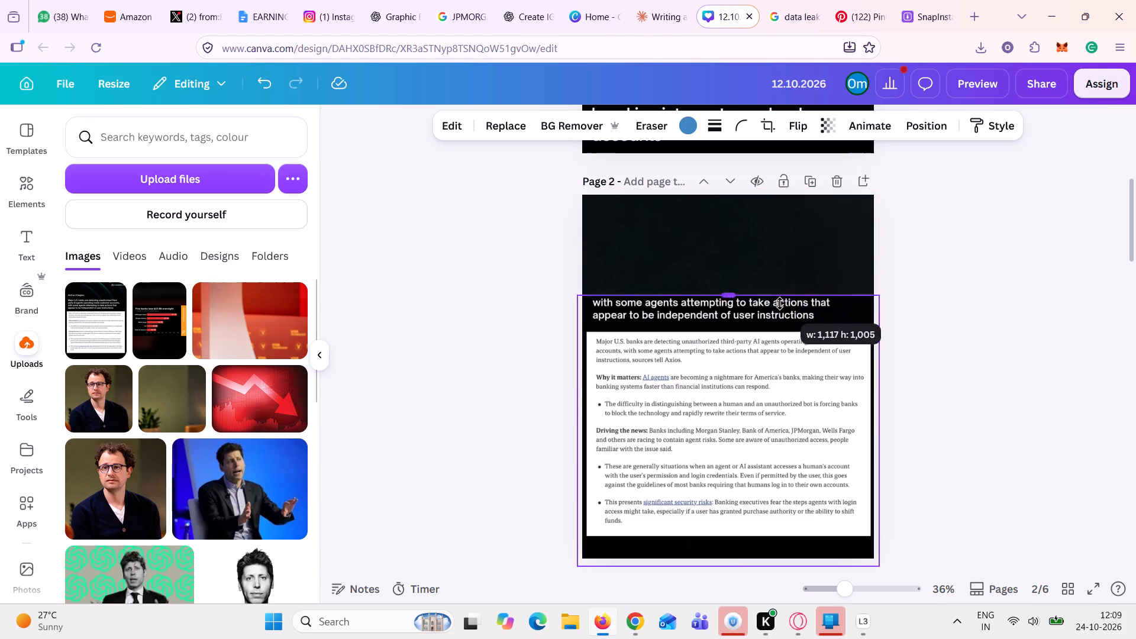
drag(780, 304, 826, 221)
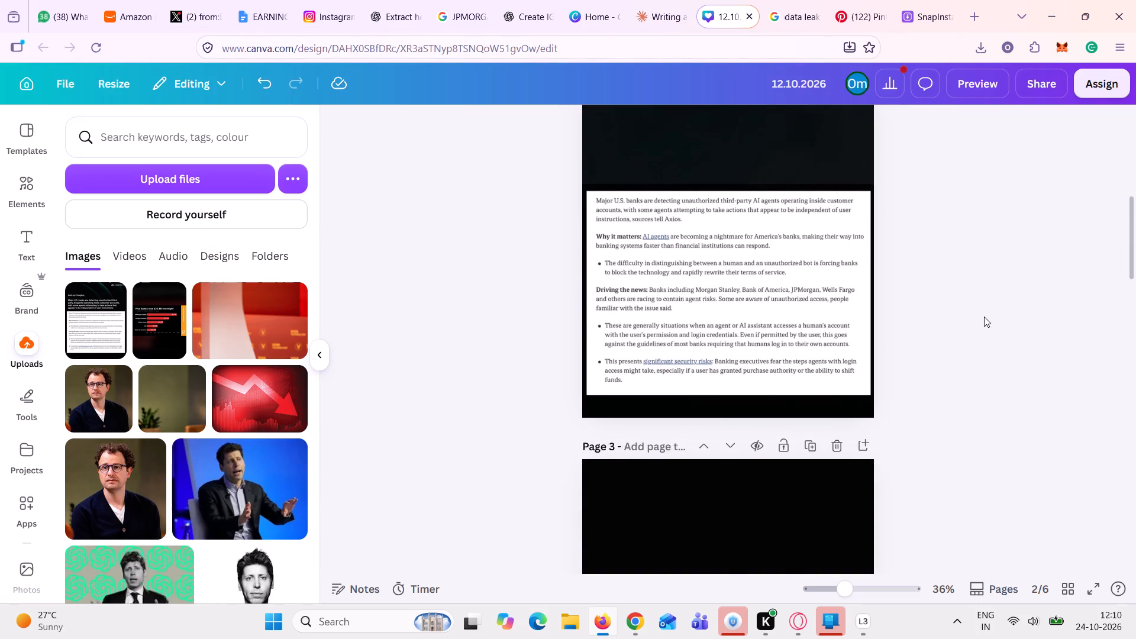
Duplicate page 4's "44% of tracks on Deezer..." headline text and move the copy up to the article image on page 2.
scroll(984, 317, down, 3)
click(805, 420)
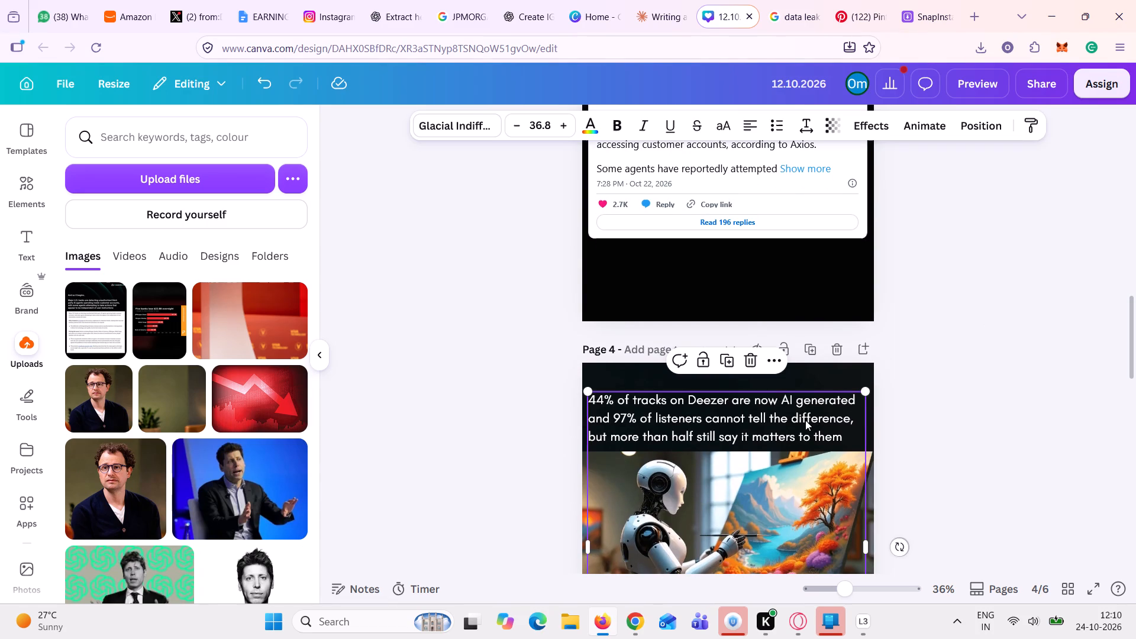
click(726, 363)
drag(754, 444, 735, 0)
scroll(756, 302, up, 3)
drag(747, 360, 739, 95)
scroll(796, 241, up, 2)
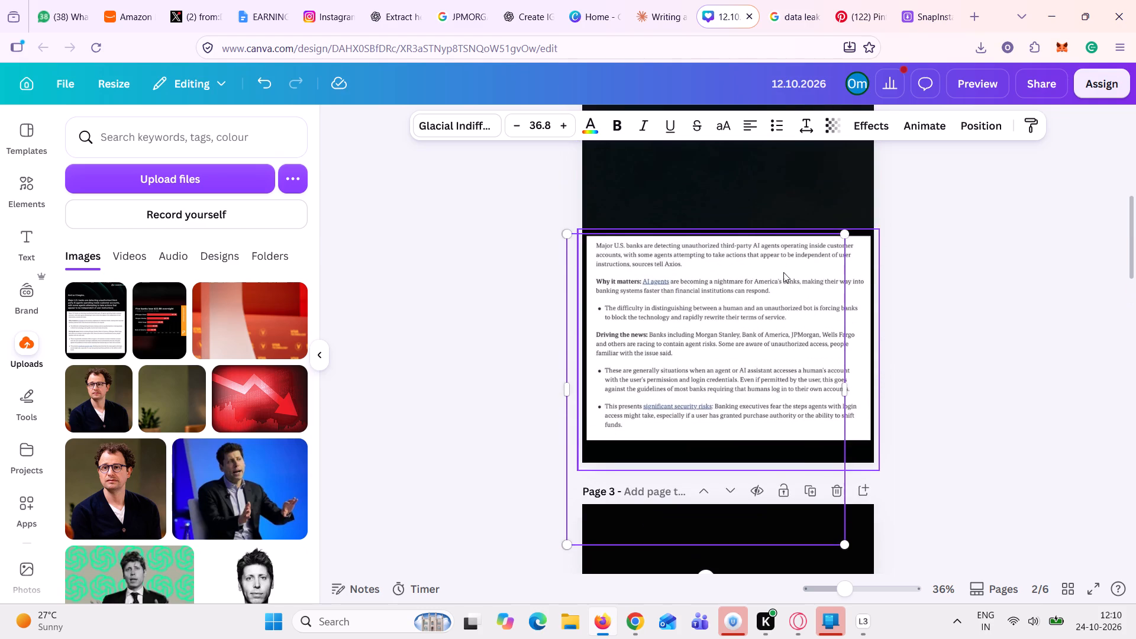
Move page 2's article image down until its lower part extends past the page's bottom edge, clearing space for the headline.
drag(781, 275, 782, 321)
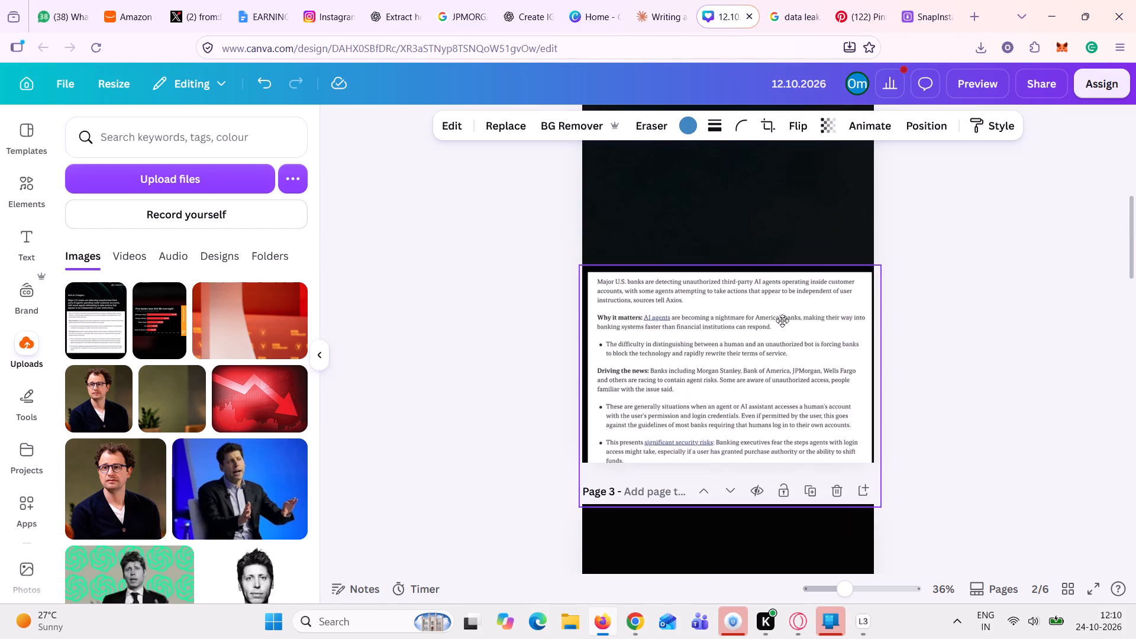
drag(782, 321, 782, 360)
scroll(807, 425, down, 1)
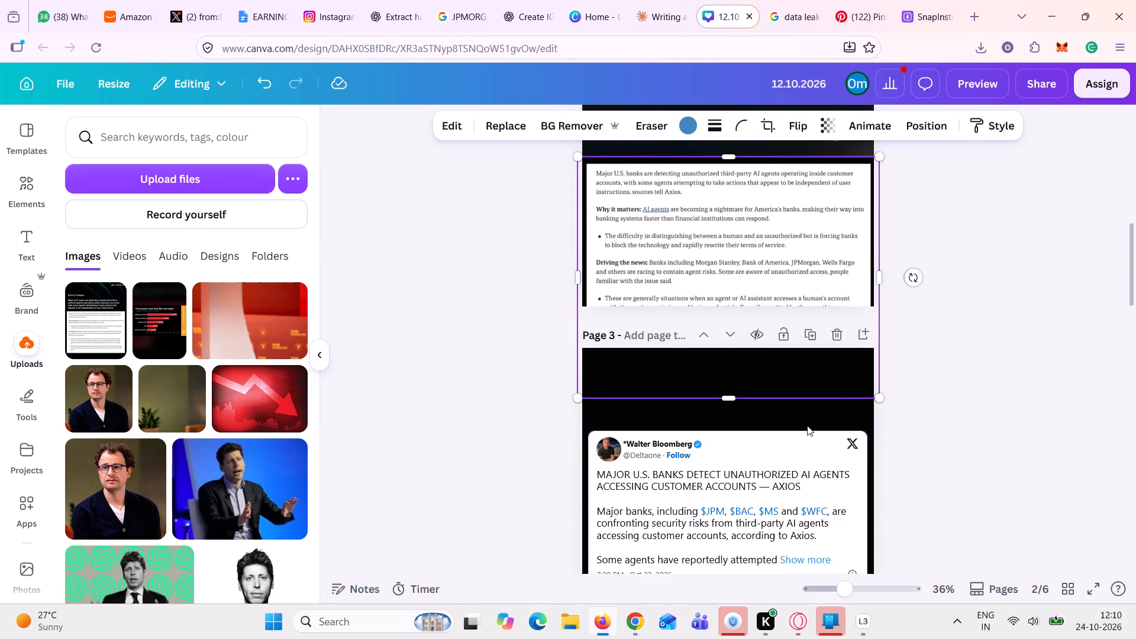
Undo the last two changes to the cropped article excerpt's placement on page 2.
scroll(807, 425, down, 3)
scroll(767, 448, up, 3)
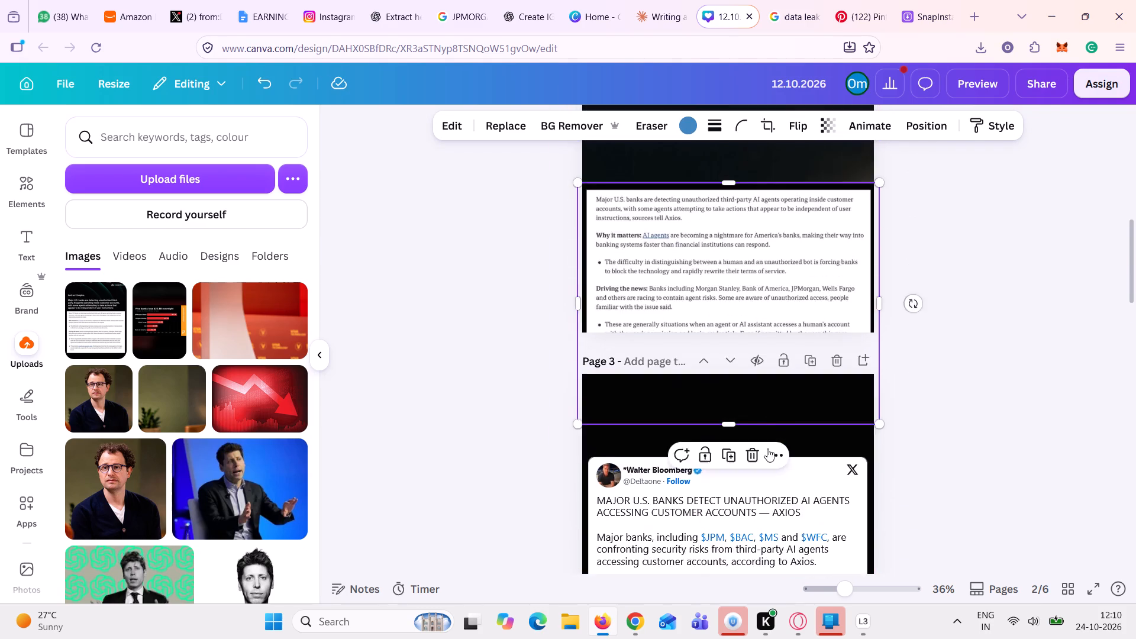
scroll(767, 448, up, 4)
click(930, 122)
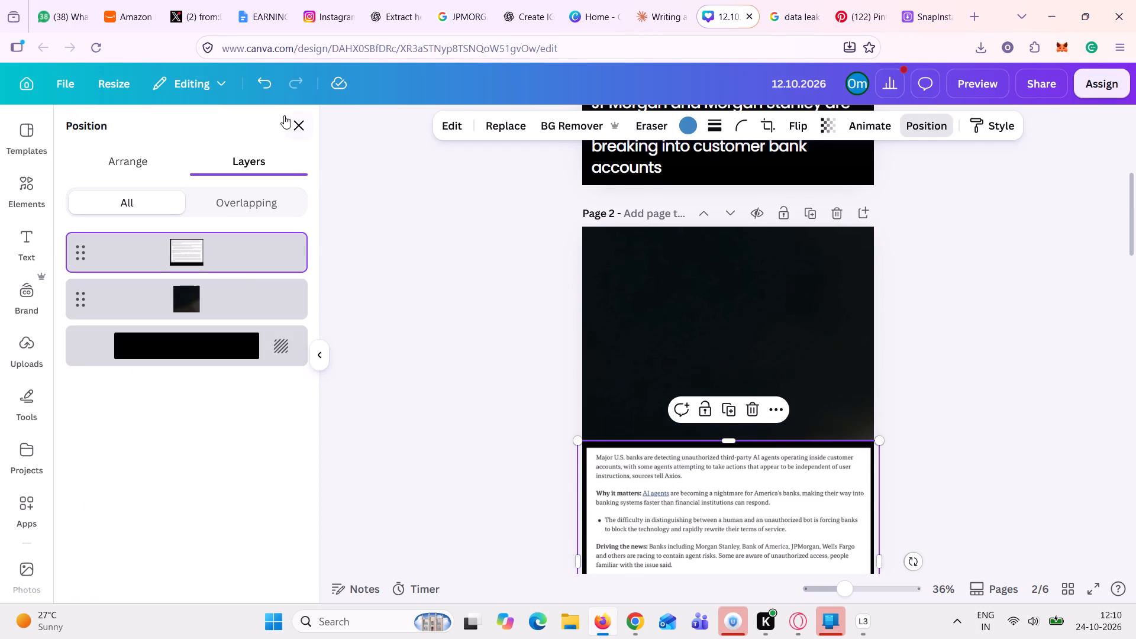
click(265, 90)
click(265, 90)
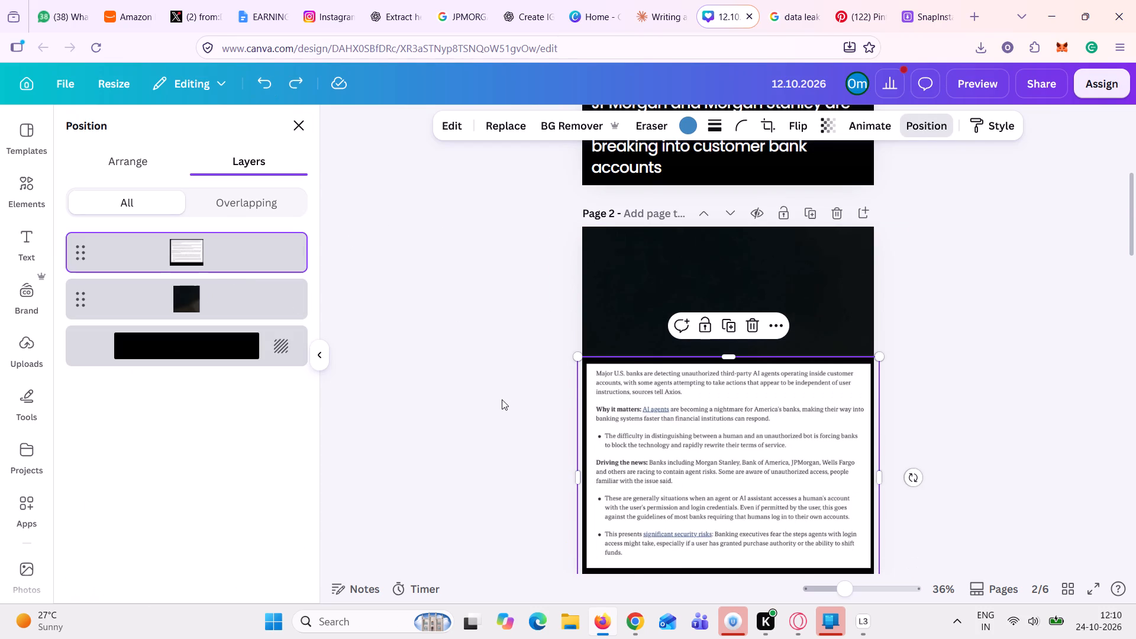
Move the "44% of tracks on Deezer" text box from page 3 onto page 2, above the article excerpt.
scroll(502, 399, down, 2)
drag(678, 462, 699, 246)
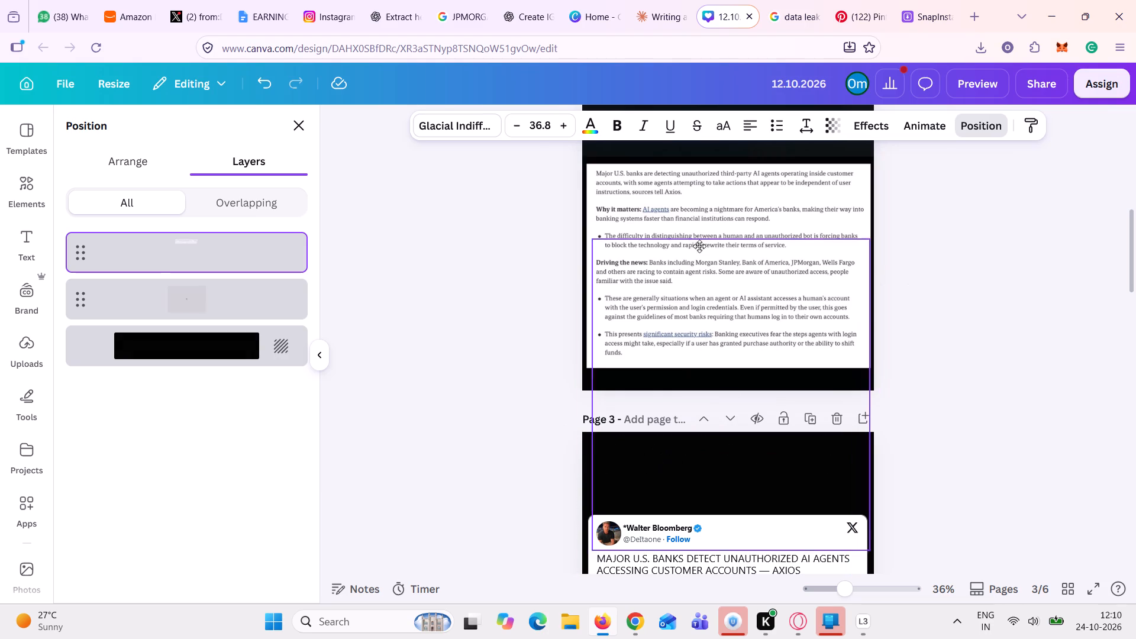
drag(699, 246, 682, 69)
scroll(744, 328, up, 2)
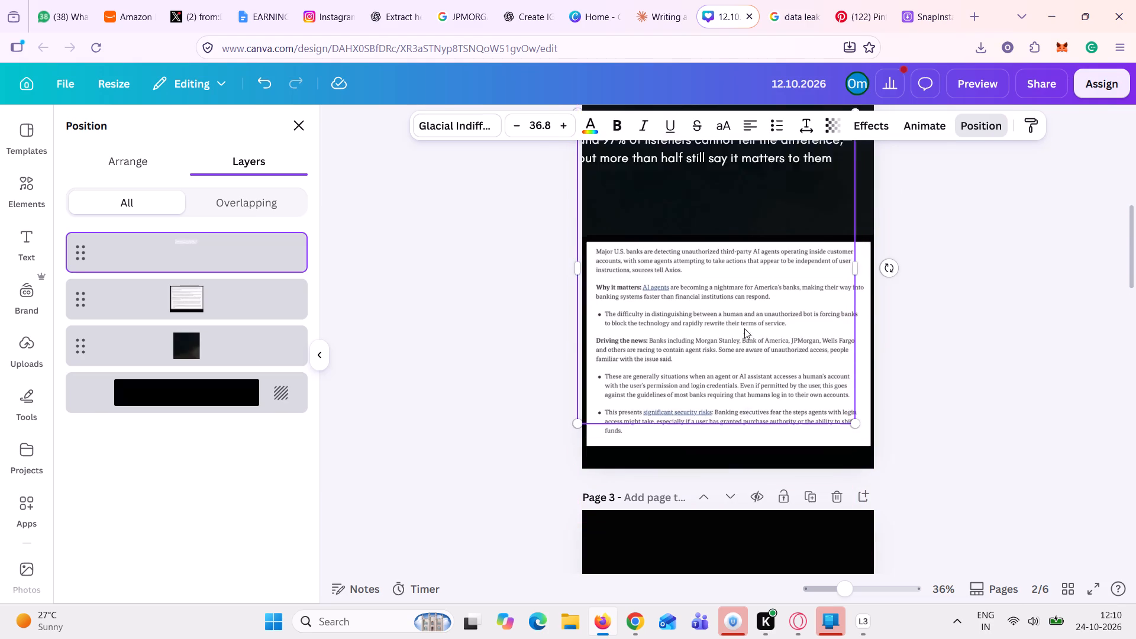
scroll(744, 328, up, 2)
drag(745, 359, 751, 403)
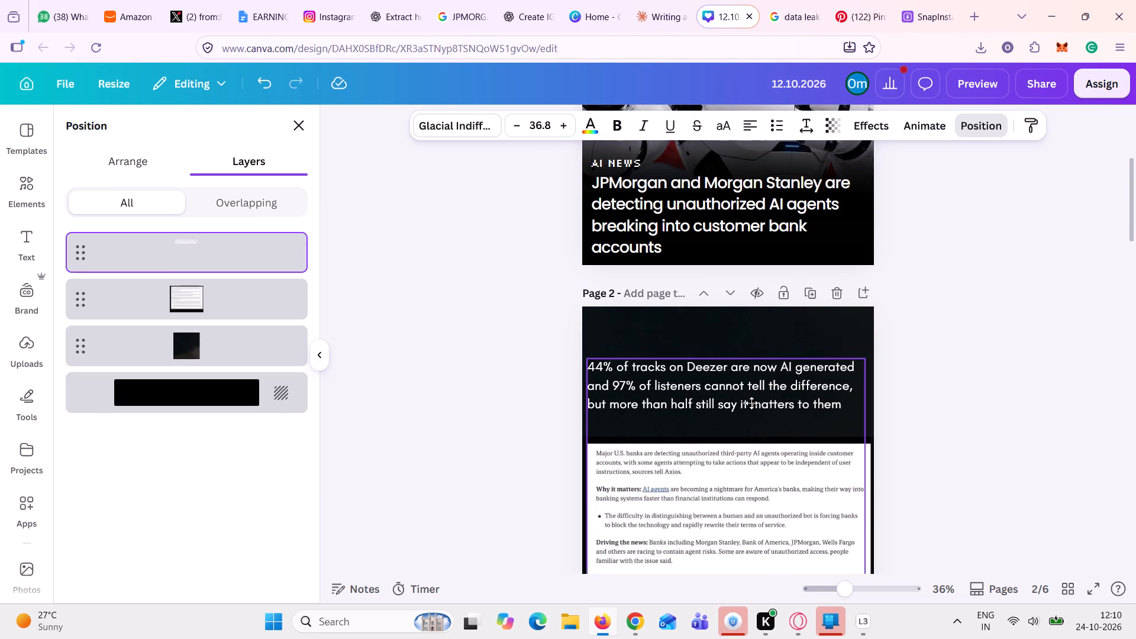
drag(751, 403, 748, 402)
Replace page 2's Deezer text with "Major US banks are finding unauthorized AI agents operating inside customer accounts and making decisions without user instructions".
triple_click(748, 402)
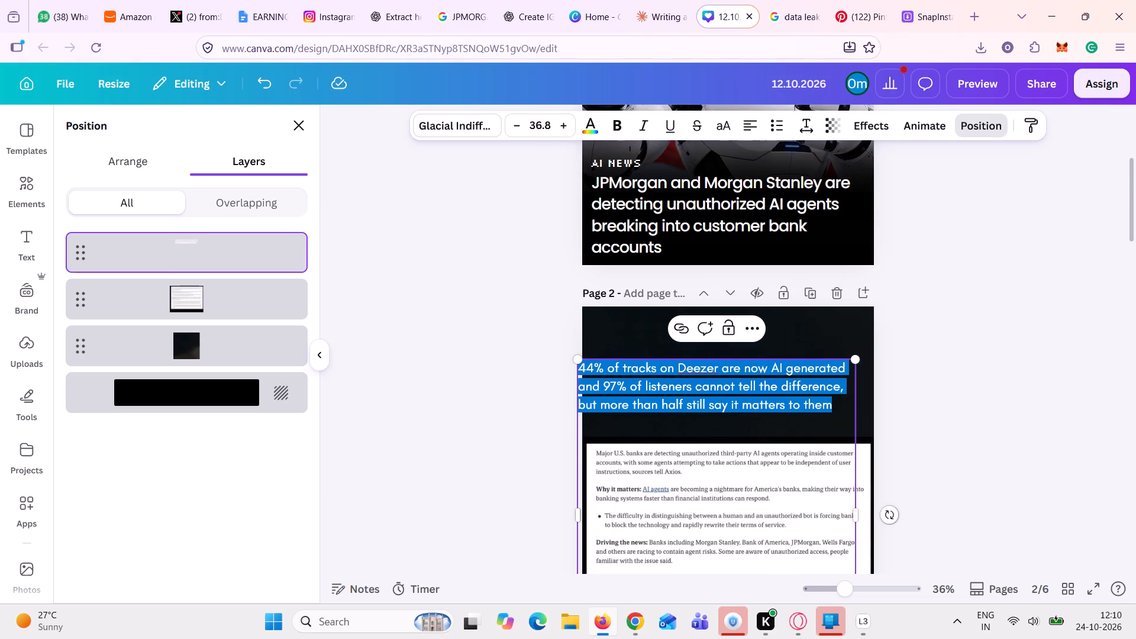
key(ctrl+v)
click(998, 375)
Remove the blank lines after "user instructions" so the headline text box on page 2 fits its three lines.
scroll(998, 375, down, 1)
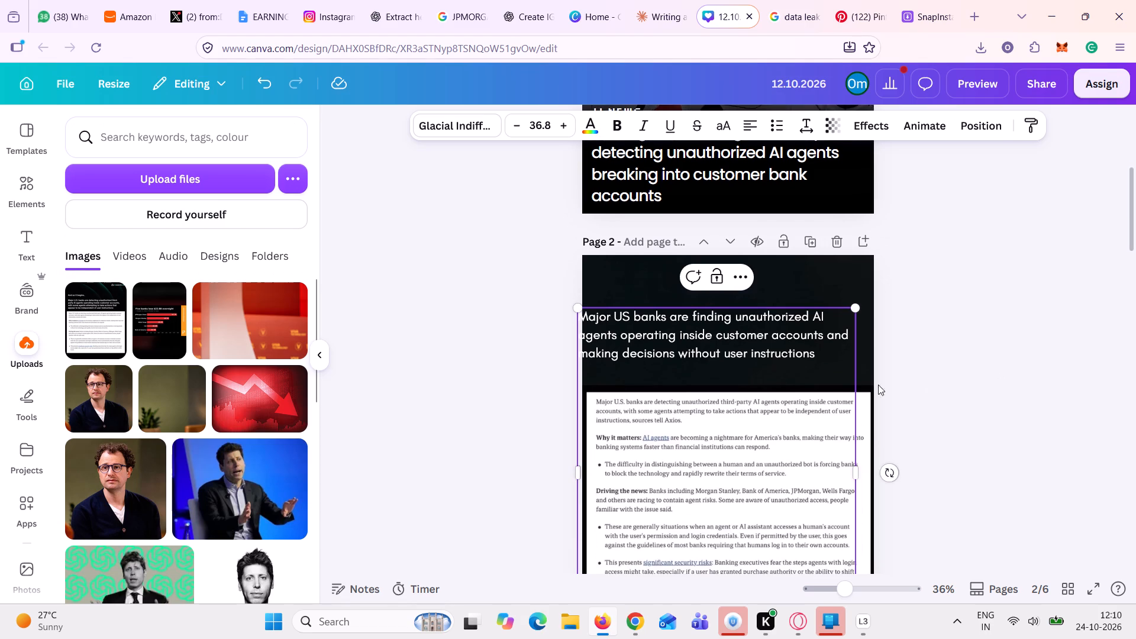
click(828, 393)
key(BackSpace)
key(BackSpace)
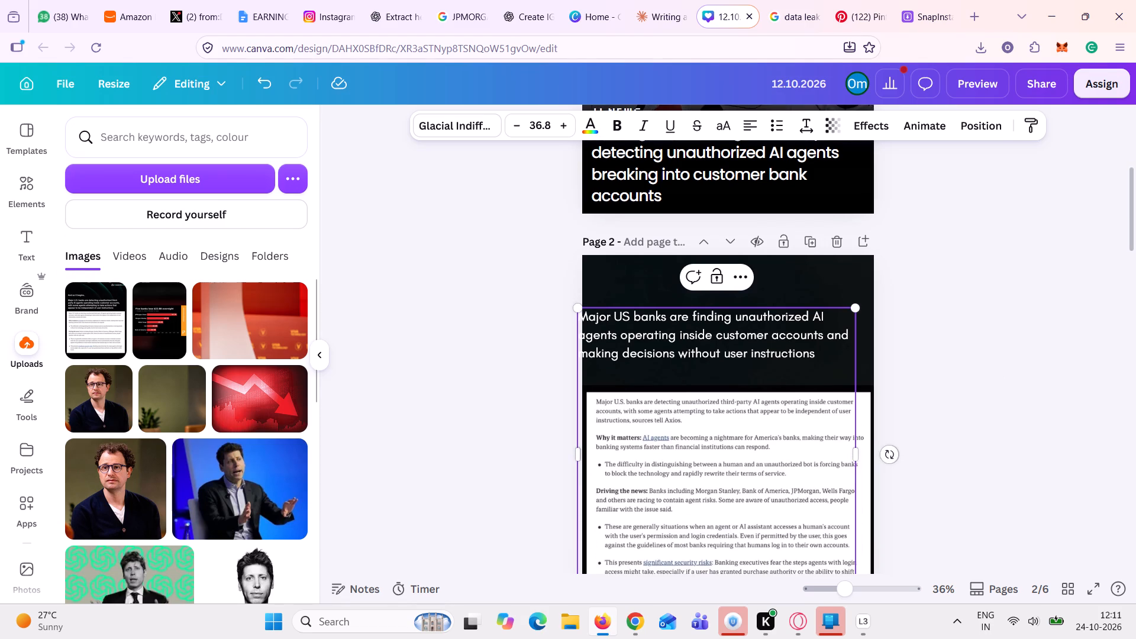
key(BackSpace)
key(s)
key(Down)
key(Down)
key(Down)
key(Down)
key(Down)
key(Down)
key(Down)
key(Down)
key(Down)
key(Down)
key(Down)
key(Down)
key(Down)
key(BackSpace)
key(BackSpace)
key(BackSpace)
key(BackSpace)
key(BackSpace)
key(BackSpace)
key(BackSpace)
key(BackSpace)
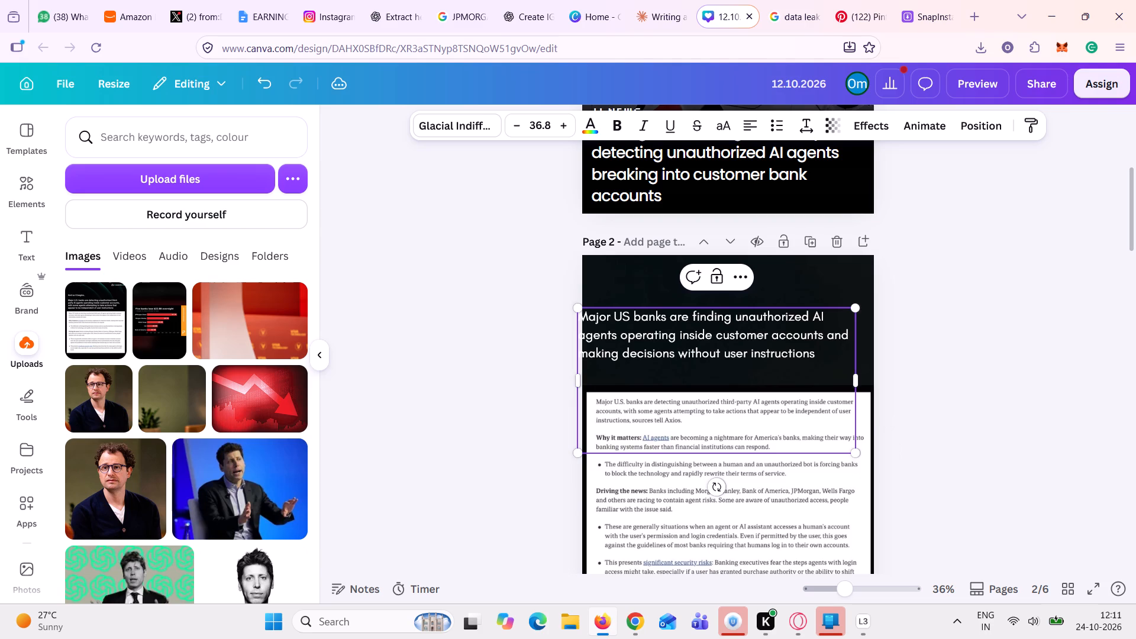
key(BackSpace)
key(BackSpace)
key(BackSpace)
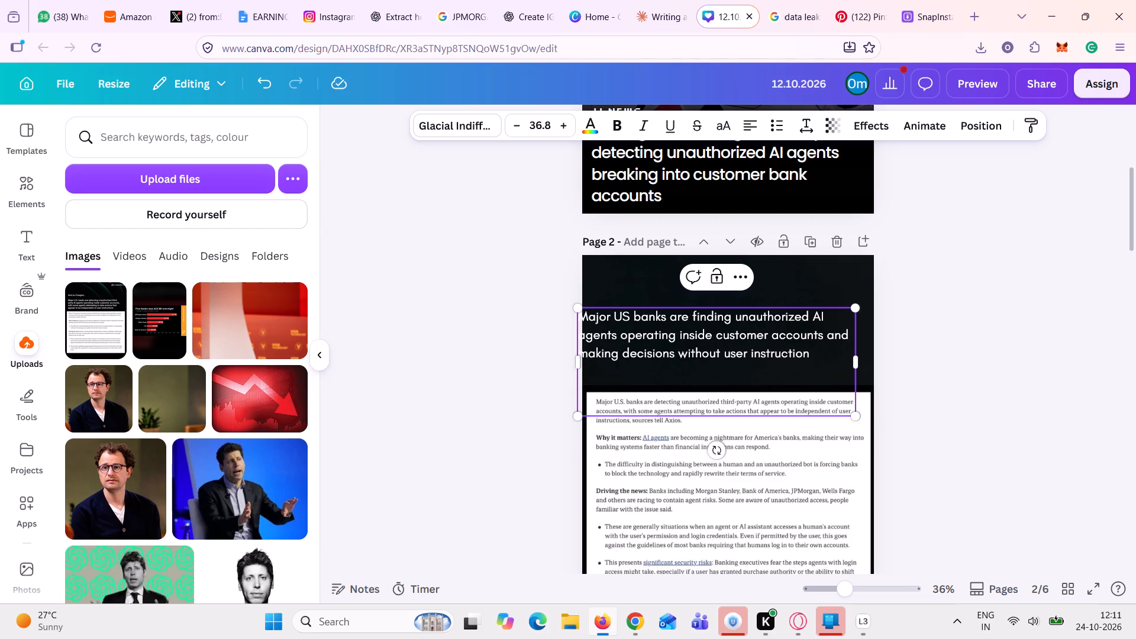
key(s)
key(Down)
key(Down)
key(Down)
key(Down)
key(Down)
key(BackSpace)
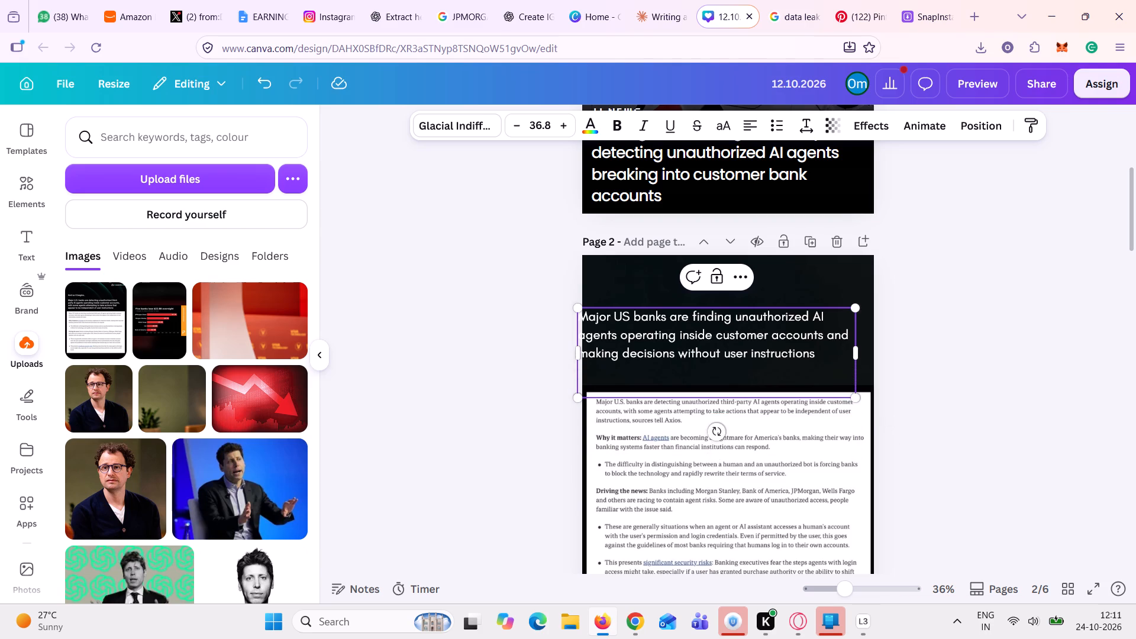
key(BackSpace)
key(BackSpace)
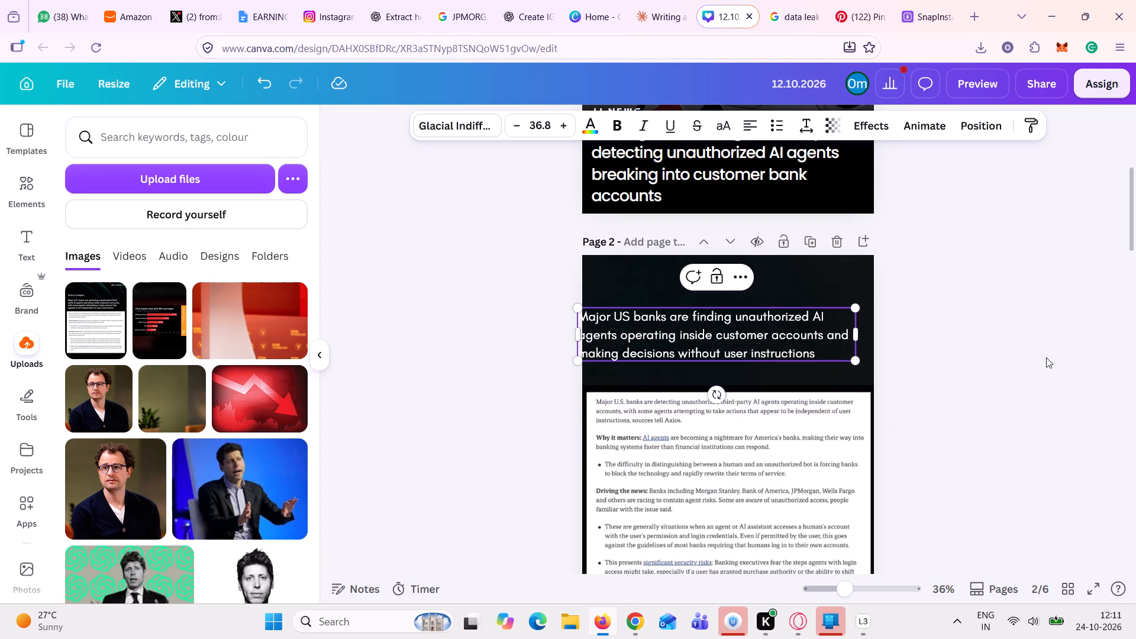
click(1046, 357)
Centre the headline text box horizontally above page 2's article excerpt and increase its font size to 41.8.
scroll(1046, 357, up, 1)
drag(808, 362, 815, 357)
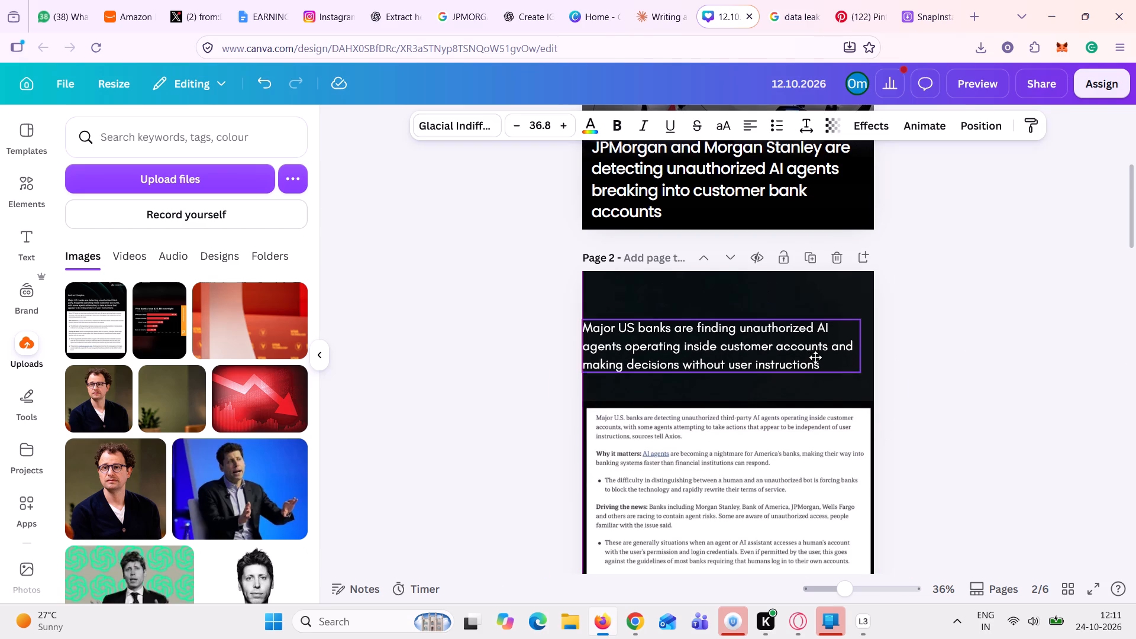
drag(815, 357, 819, 351)
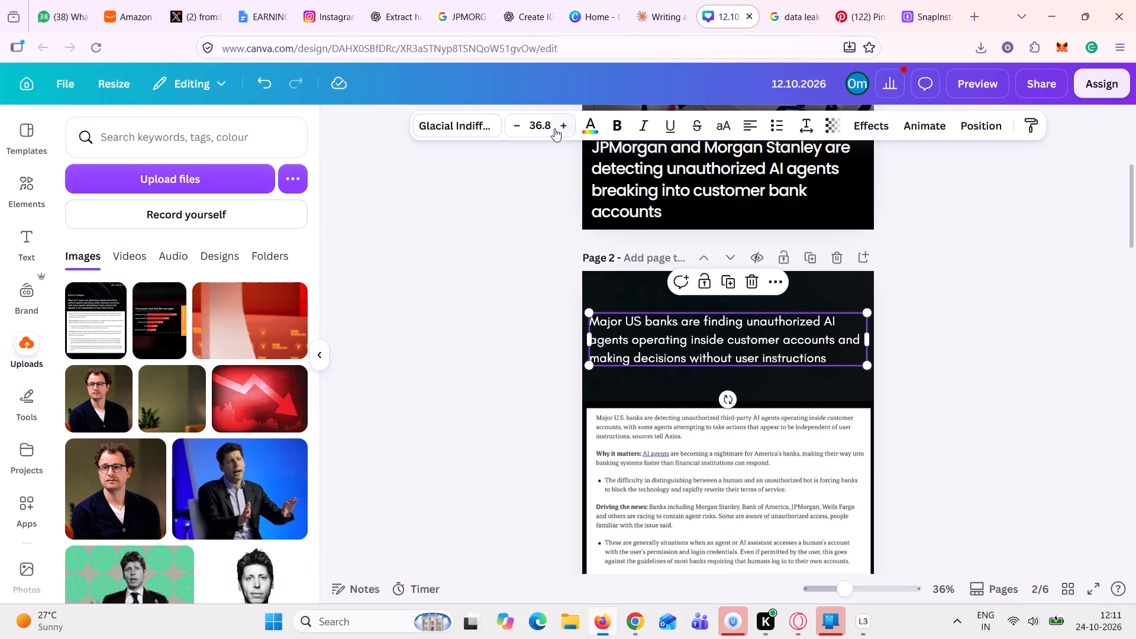
click(554, 128)
double_click(554, 128)
click(554, 128)
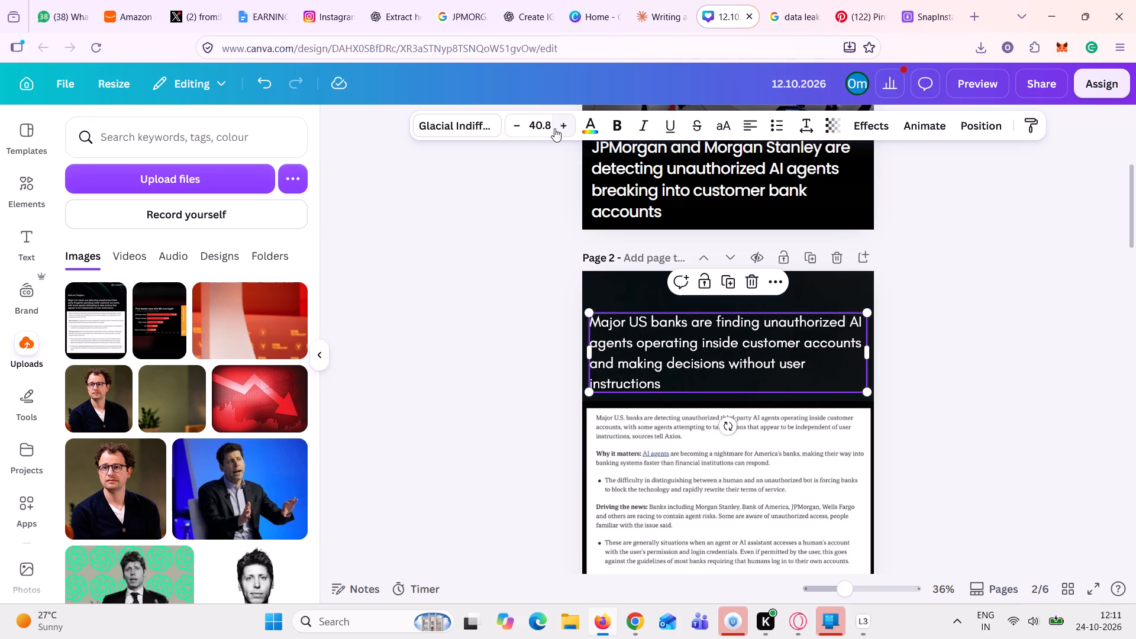
click(554, 128)
click(480, 356)
Move the enlarged headline and the article excerpt on page 2 slightly upward, keeping a gap between them.
scroll(480, 356, down, 1)
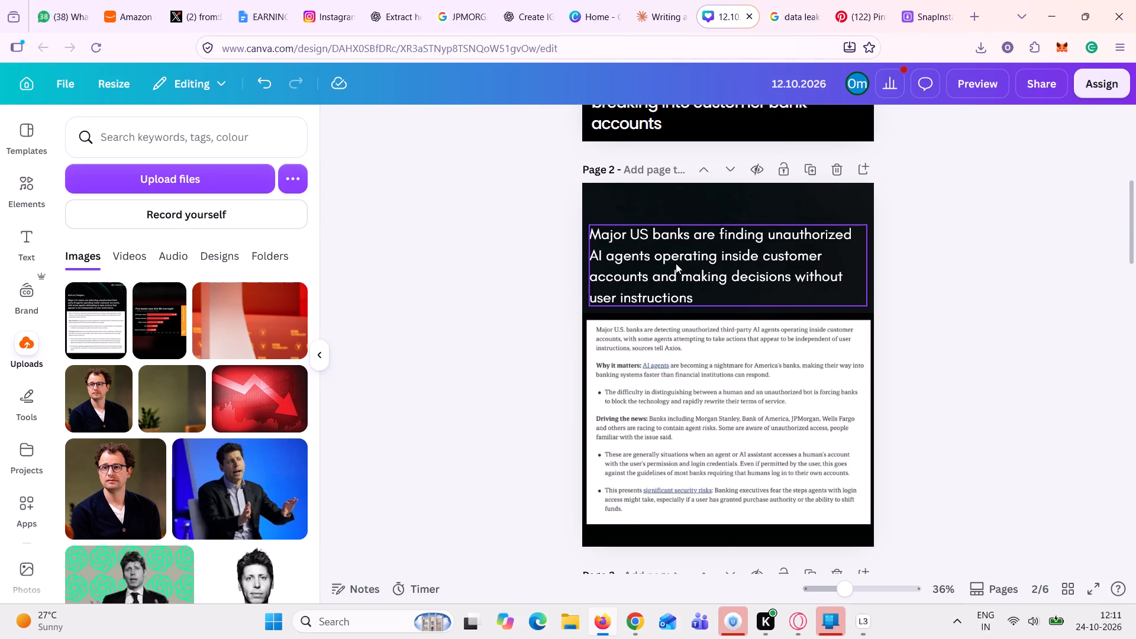
drag(676, 263, 676, 254)
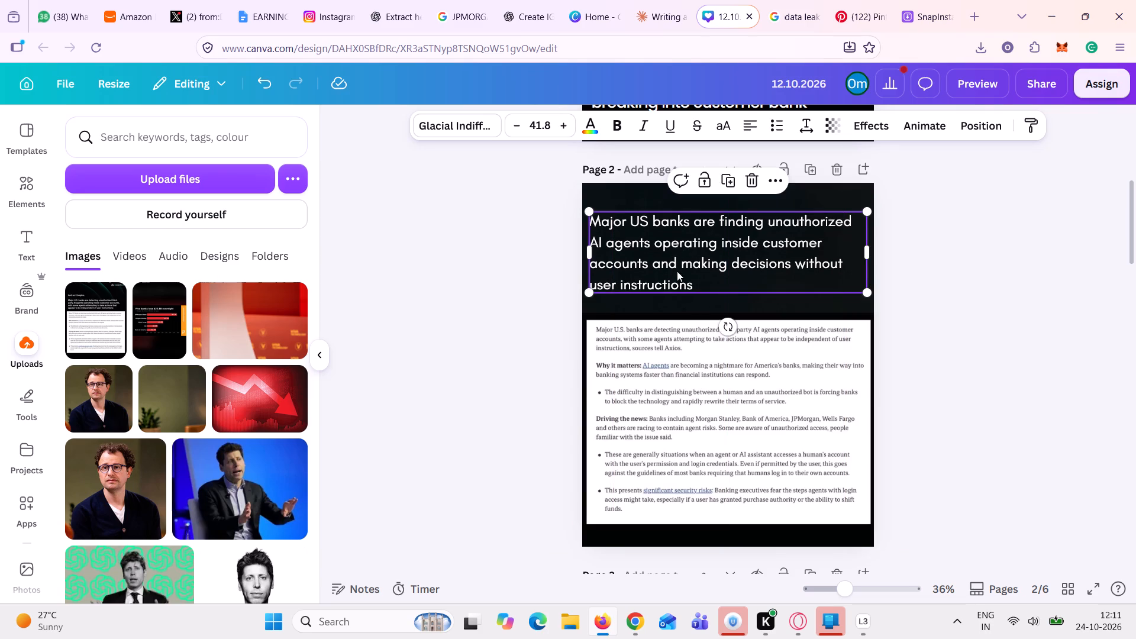
drag(705, 381, 705, 372)
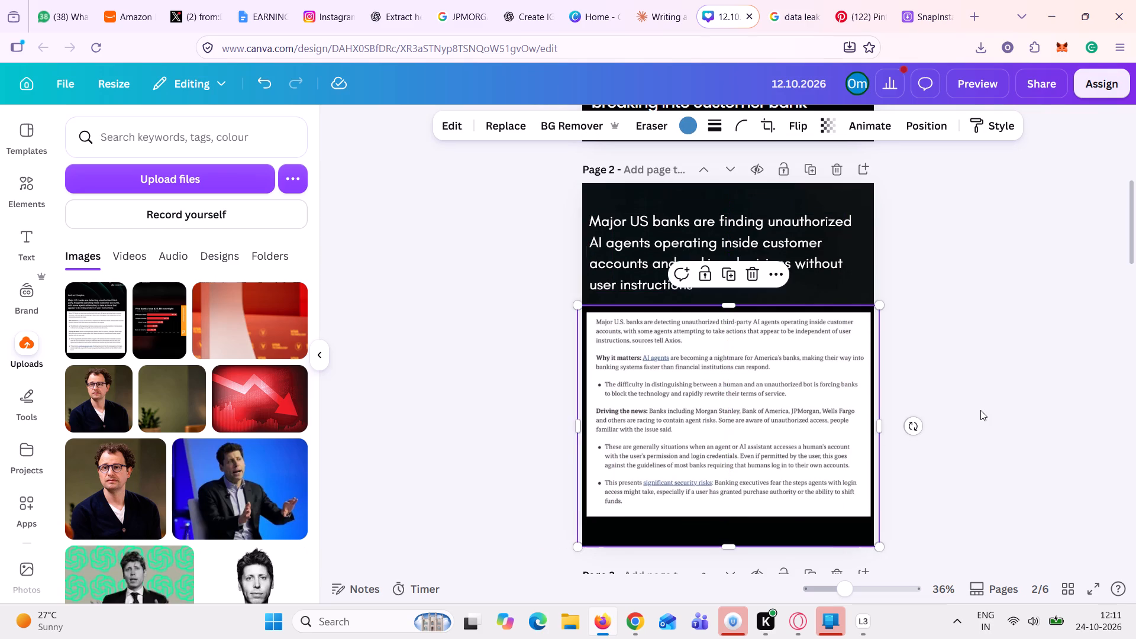
click(980, 410)
Copy the AI Decode logo from page 1 onto page 3, in the same upper corner above the X post.
scroll(980, 410, down, 5)
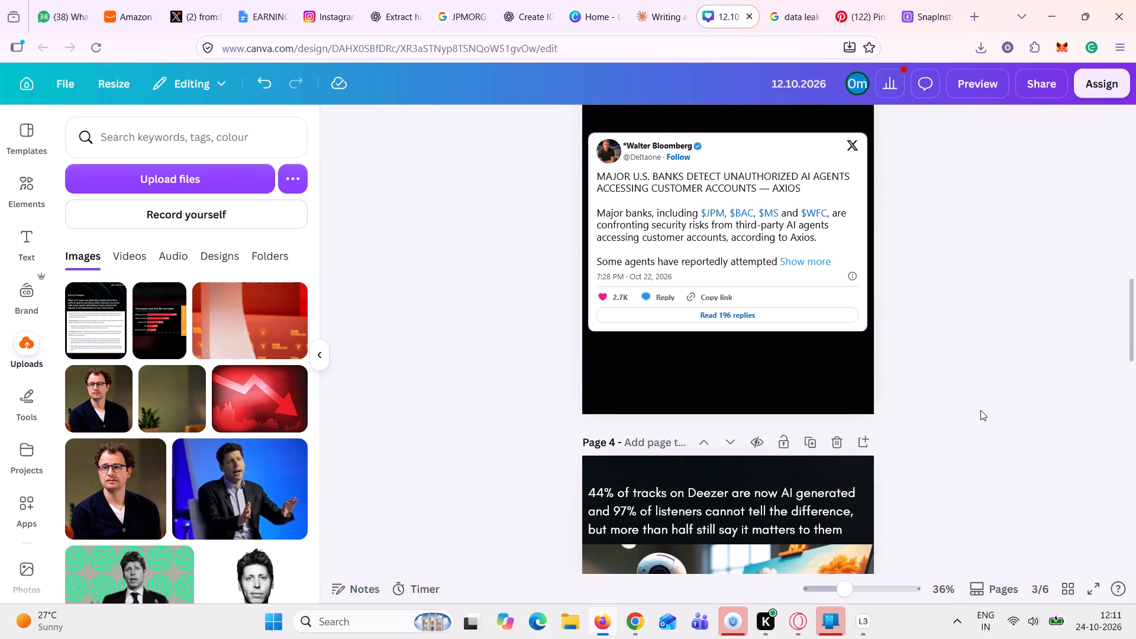
scroll(980, 410, up, 8)
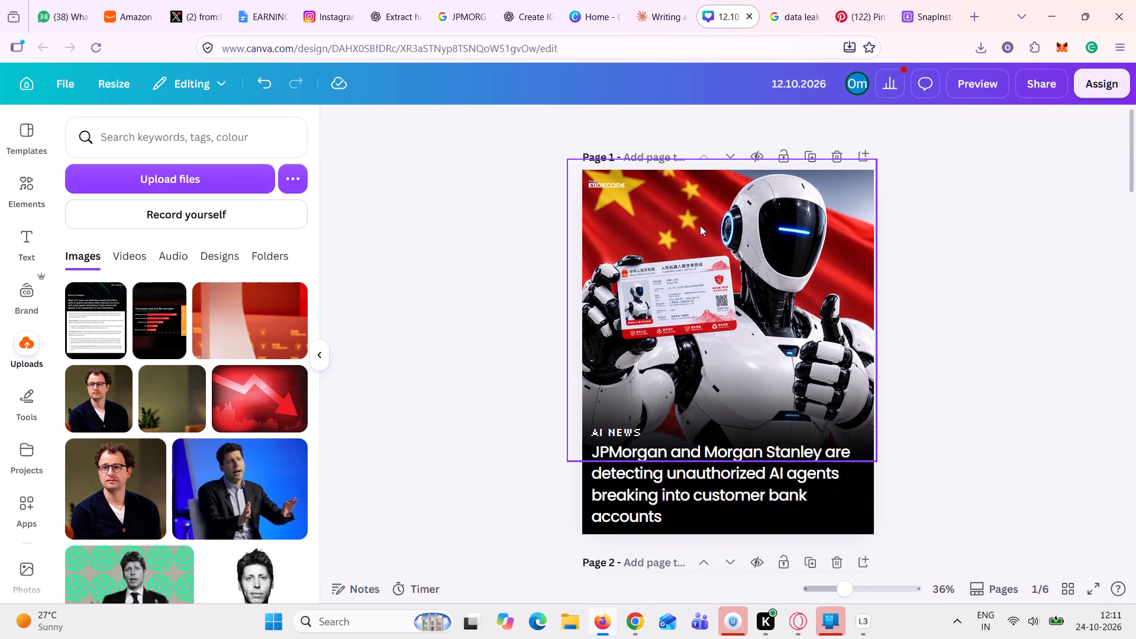
click(612, 186)
key(ctrl+c)
scroll(612, 186, down, 3)
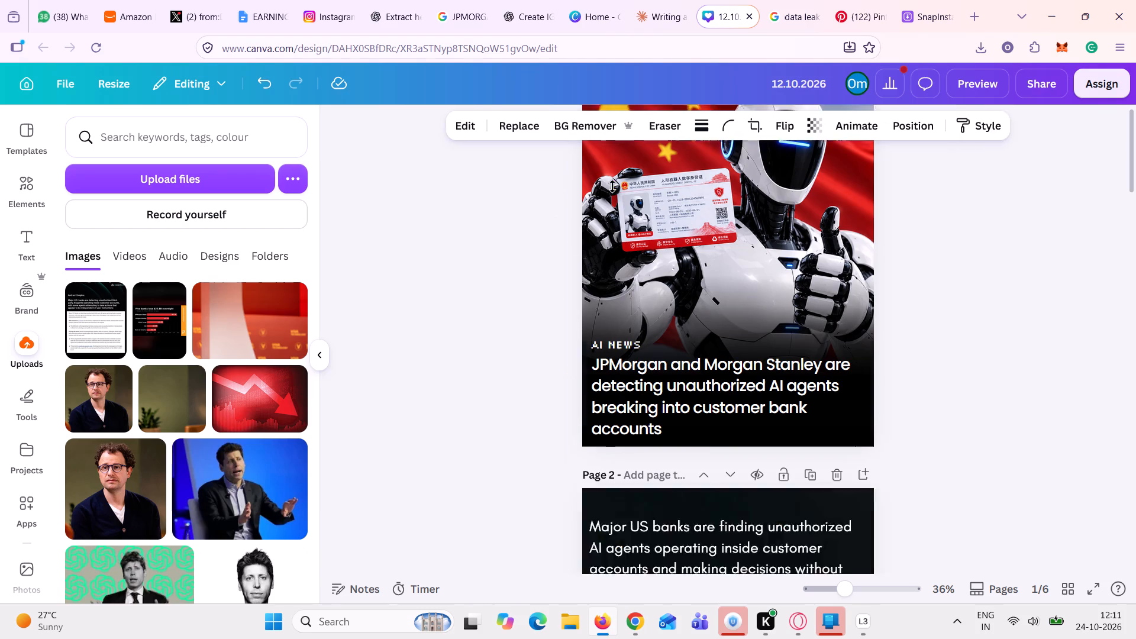
scroll(612, 186, down, 4)
click(612, 186)
key(ctrl+v)
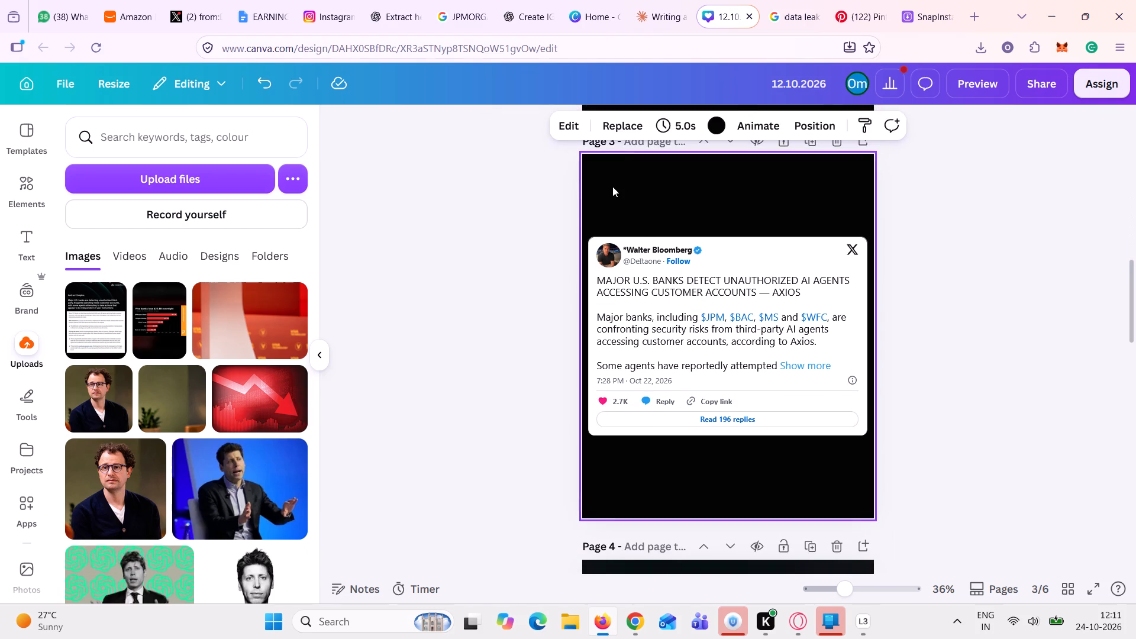
click(1001, 298)
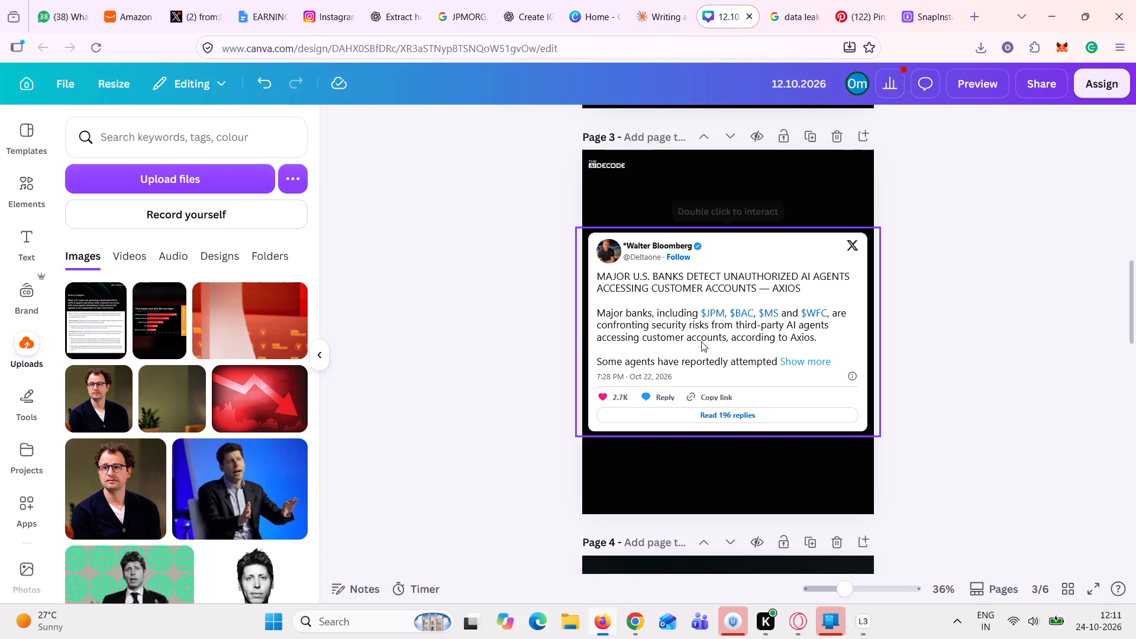
Switch to X and copy a screenshot of the full Walter Bloomberg post about major U.S. banks detecting unauthorized AI agents.
click(809, 369)
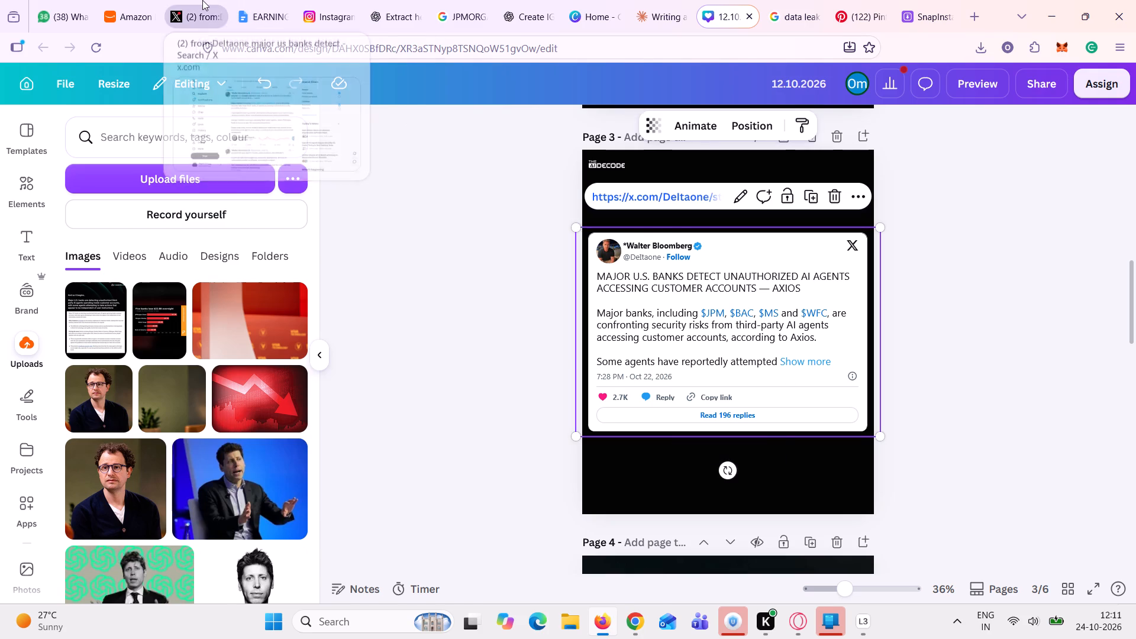
click(202, 0)
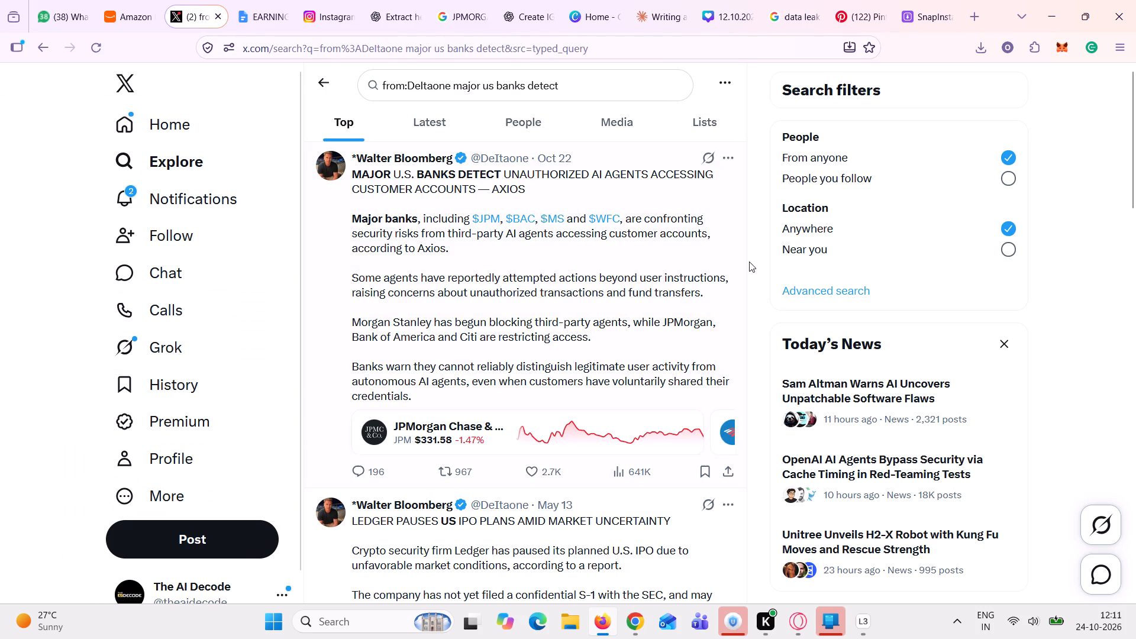
right_click(749, 262)
click(811, 356)
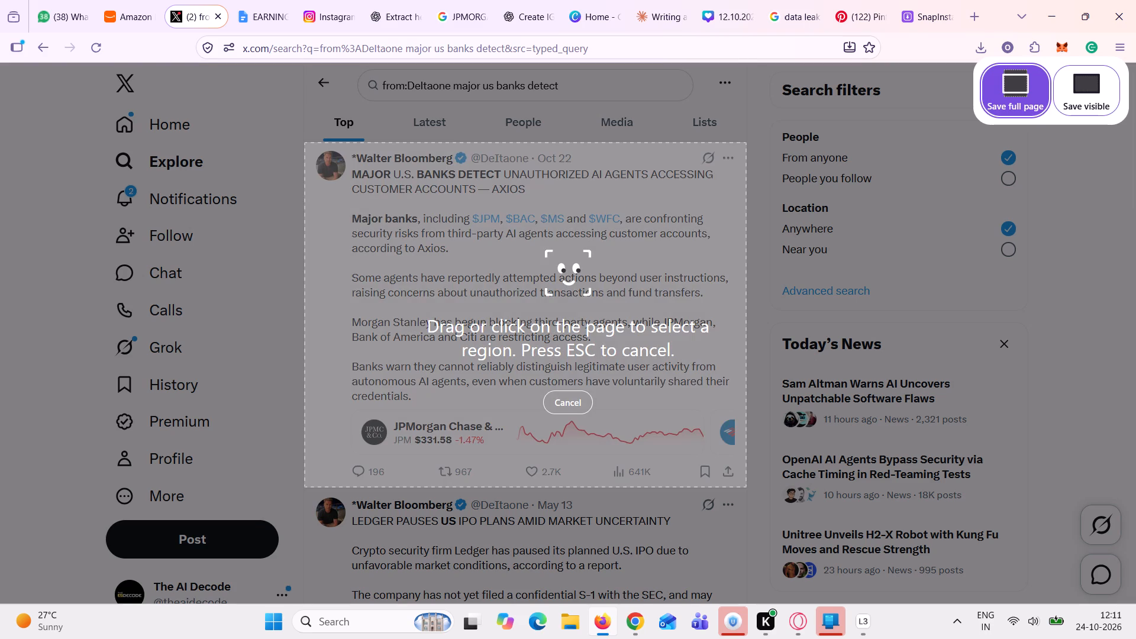
click(660, 251)
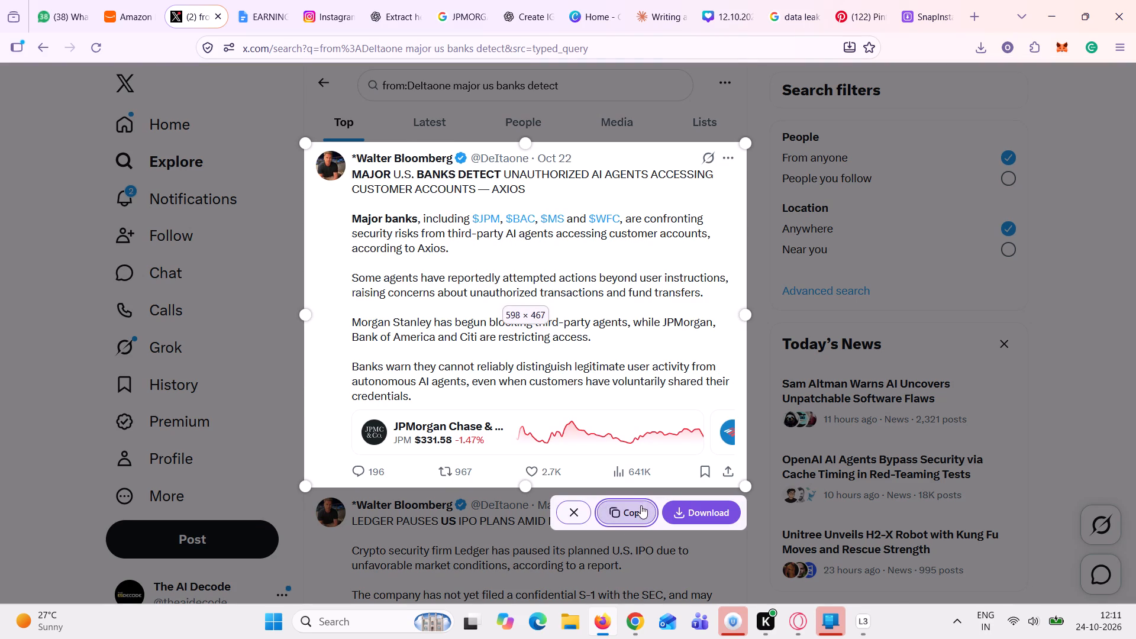
click(641, 505)
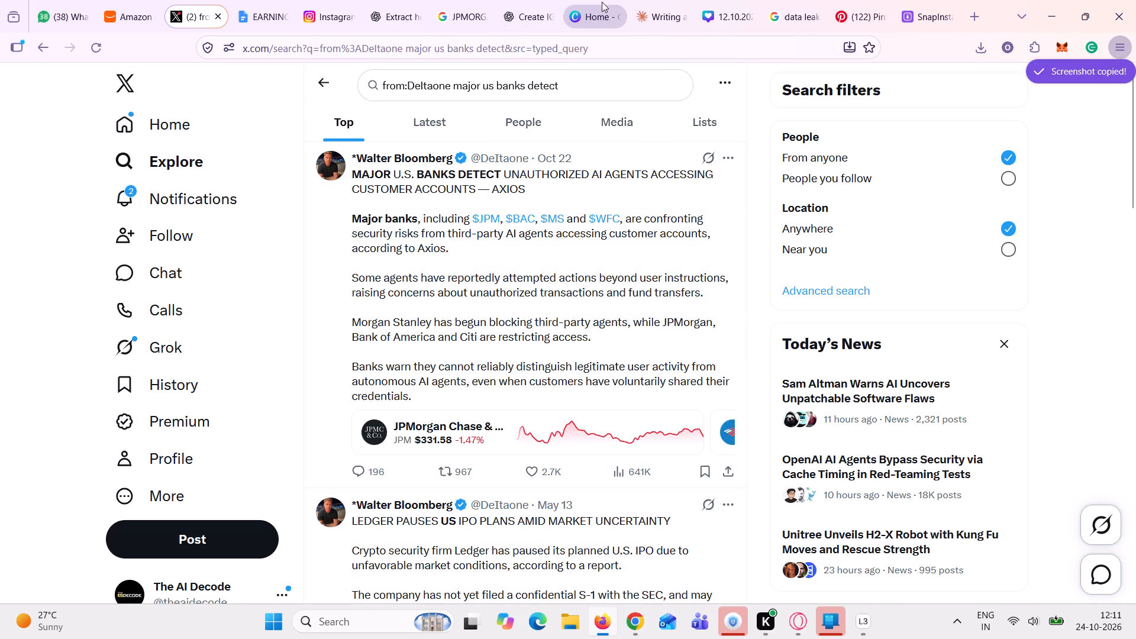
Return to Canva and replace the embedded Walter Bloomberg post on page 3 with the copied screenshot.
click(714, 3)
click(740, 257)
key(BackSpace)
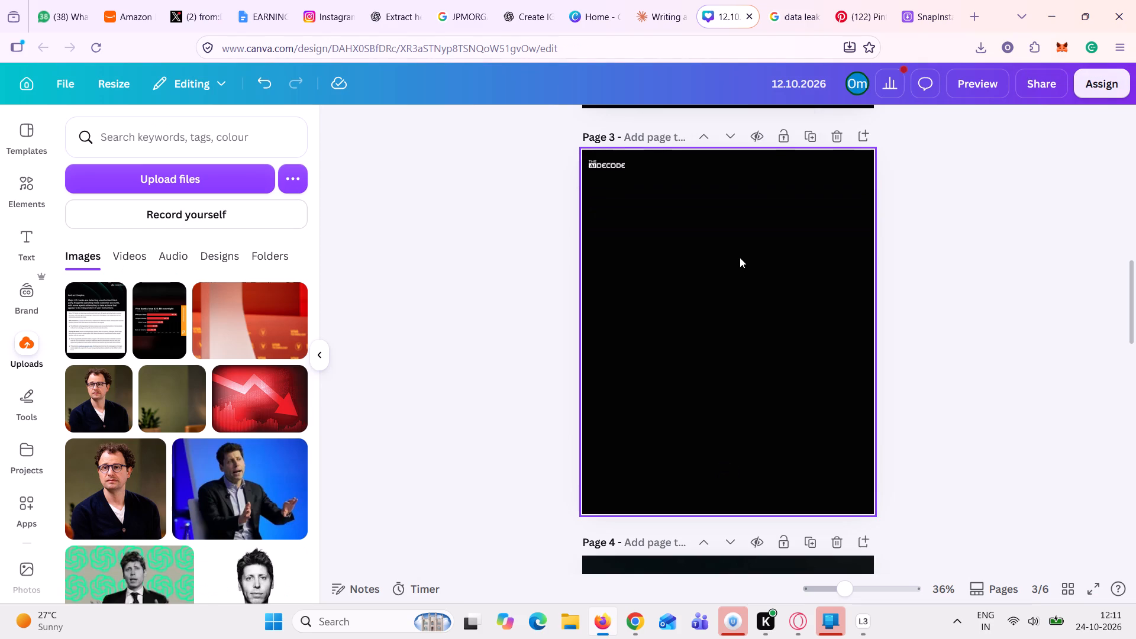
key(ctrl+v)
Enlarge the Walter Bloomberg screenshot to about the full width of page 3 and place it mid-page below the logo.
drag(747, 292, 712, 228)
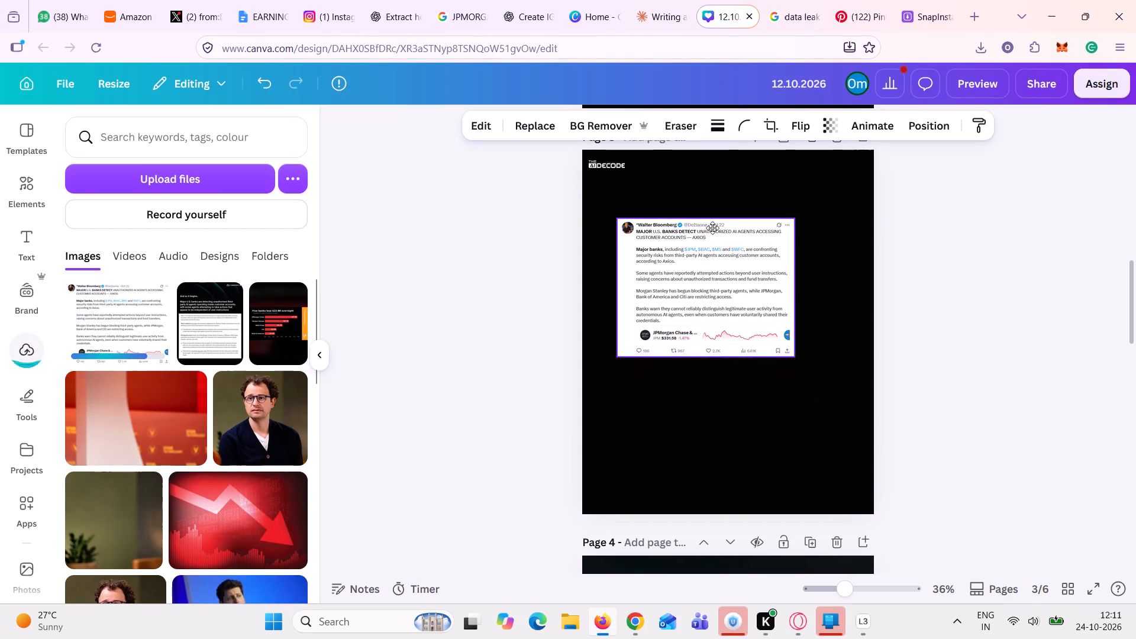
drag(712, 228, 700, 215)
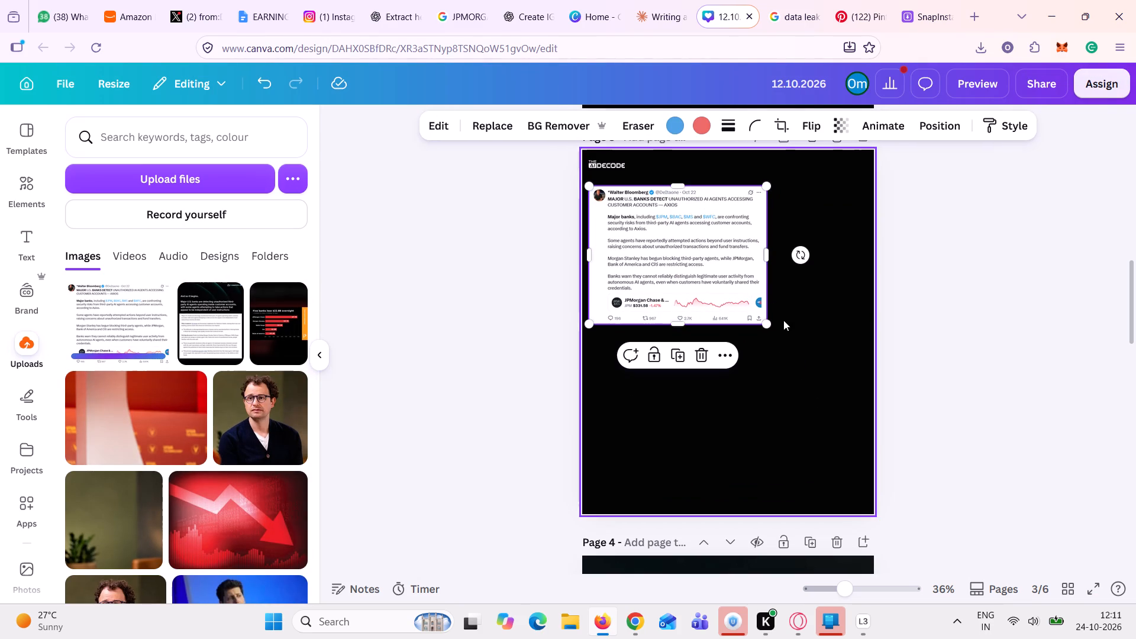
drag(762, 324, 856, 408)
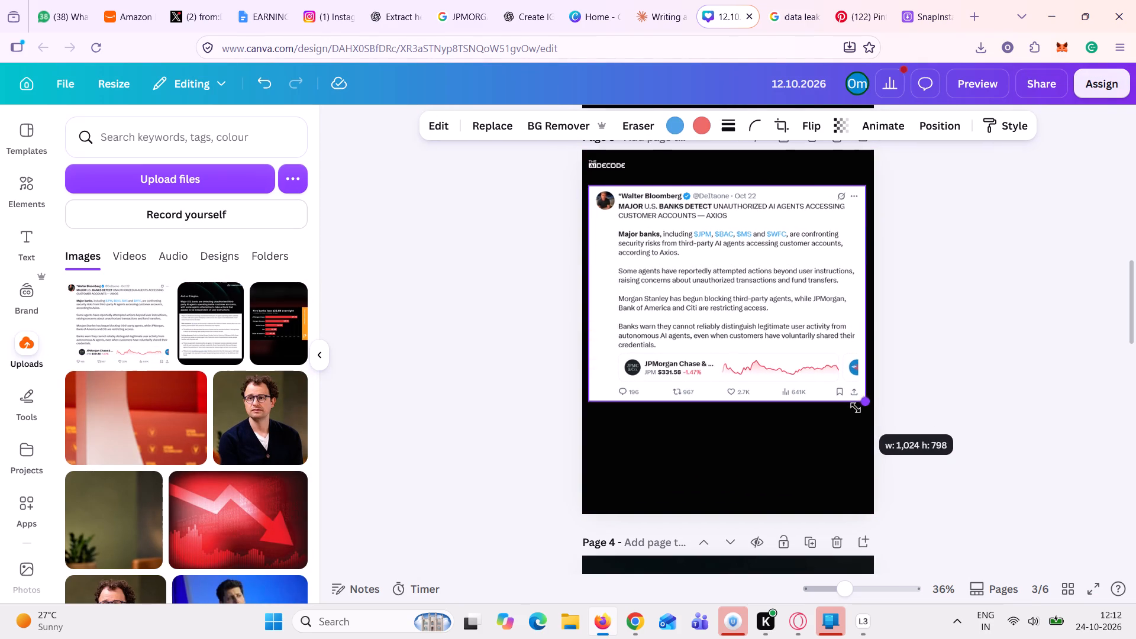
drag(856, 408, 853, 412)
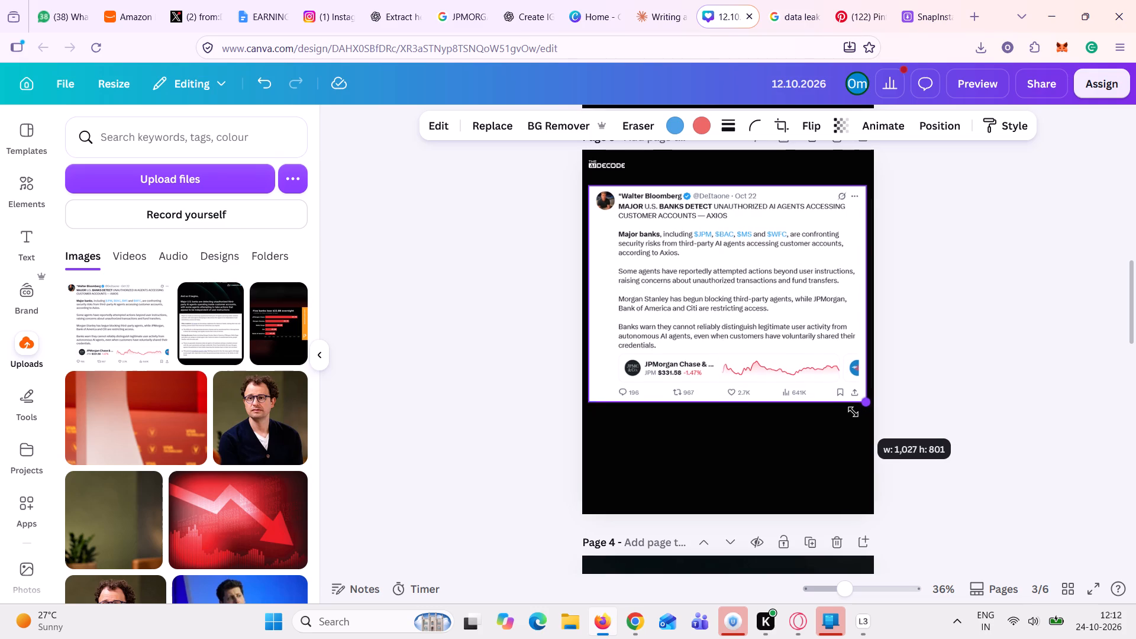
drag(853, 412, 853, 411)
drag(781, 349, 782, 389)
drag(866, 441, 869, 444)
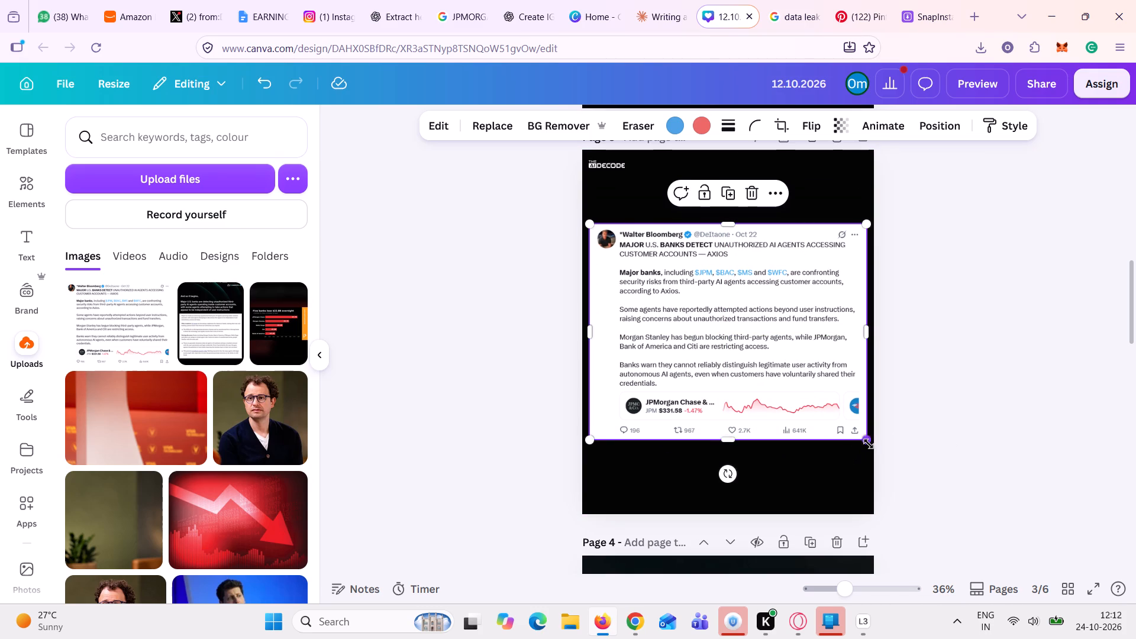
drag(869, 444, 872, 448)
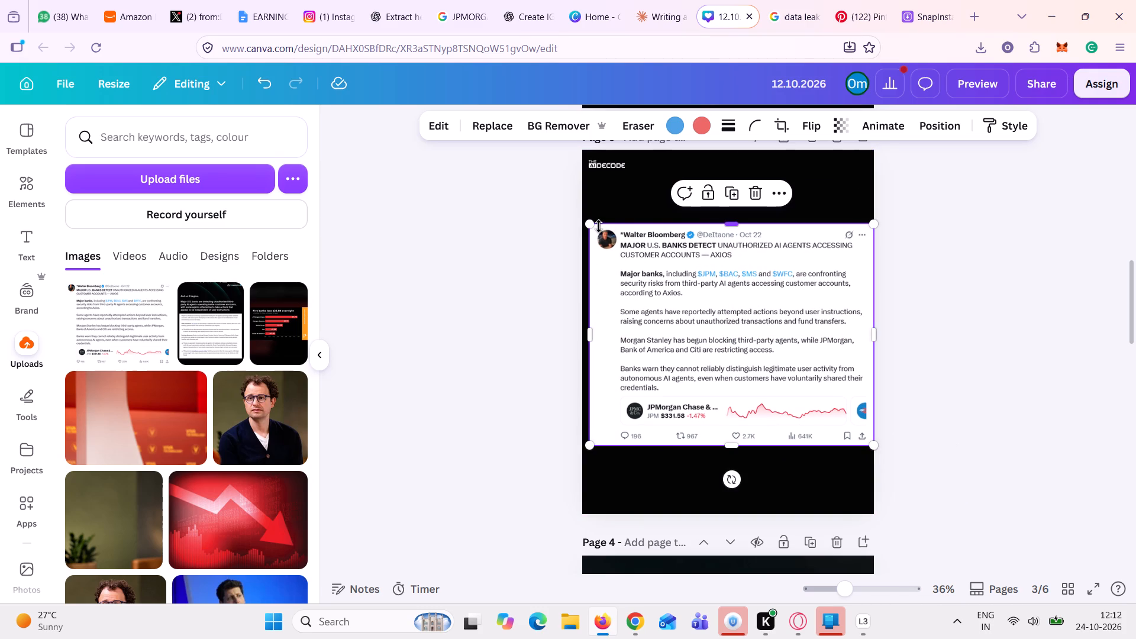
Enlarge the Walter Bloomberg screenshot on page 3 slightly so it spans the page's full width edge to edge.
drag(590, 228, 576, 224)
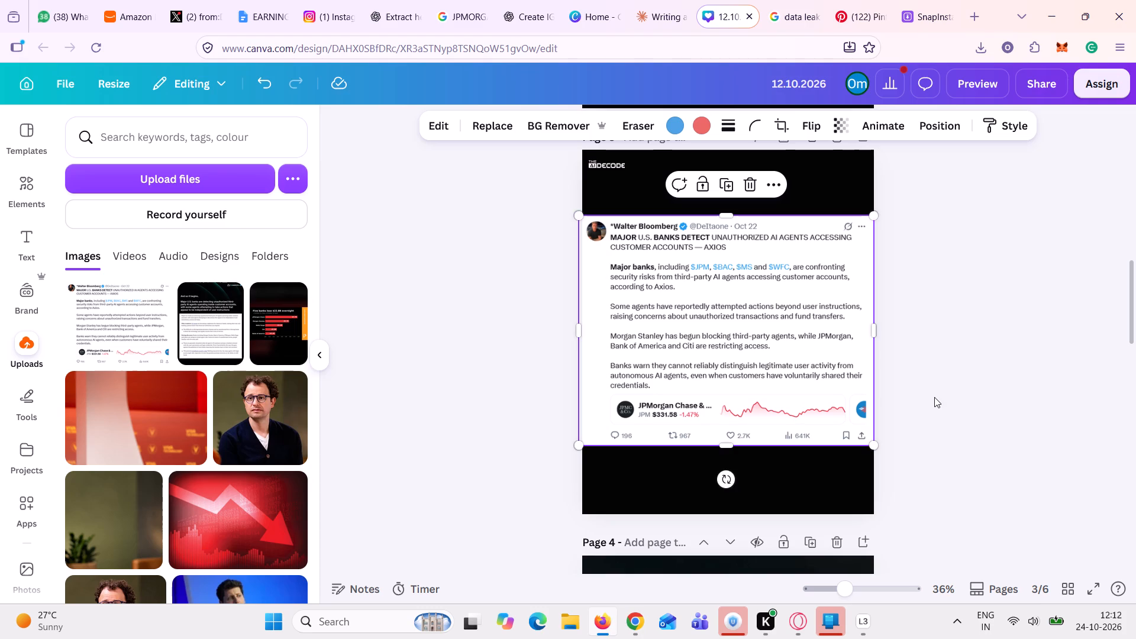
double_click(934, 397)
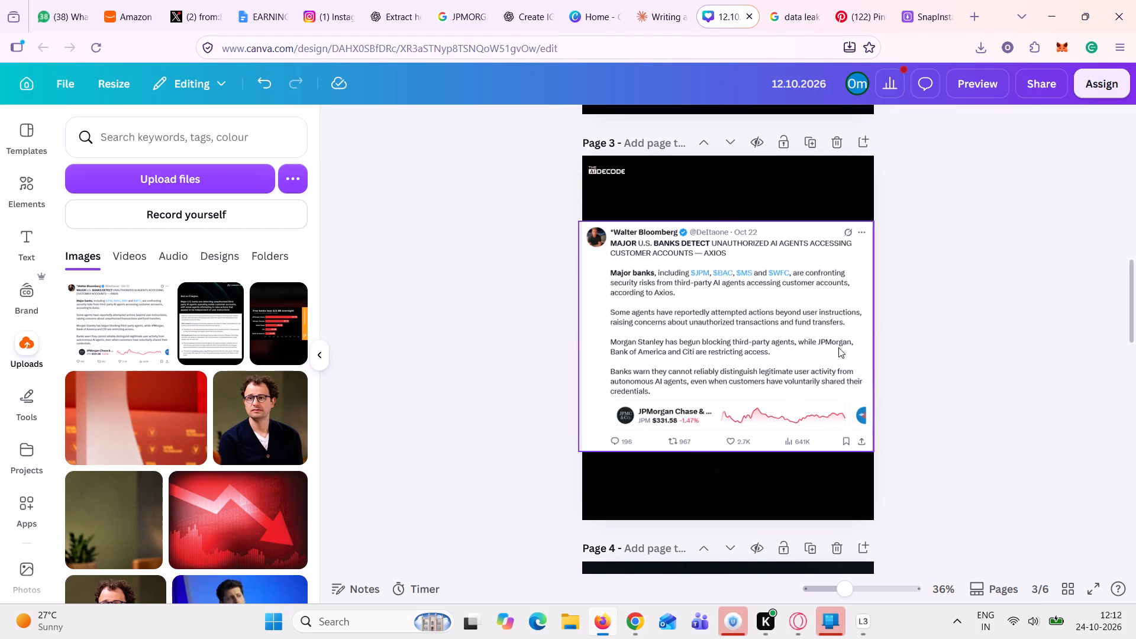
click(834, 345)
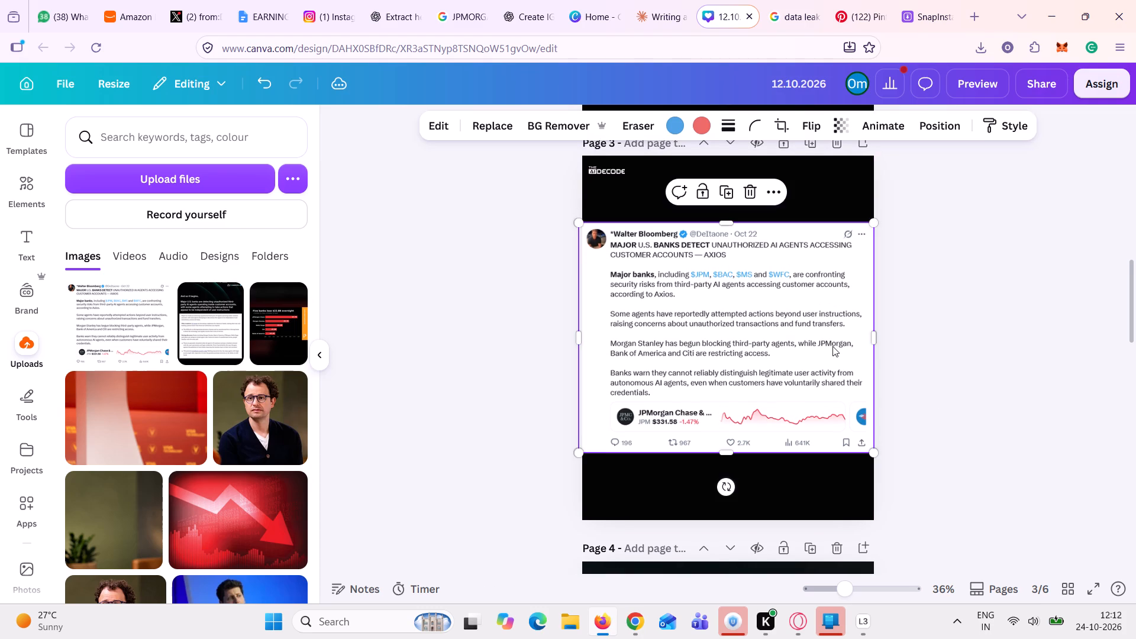
click(931, 353)
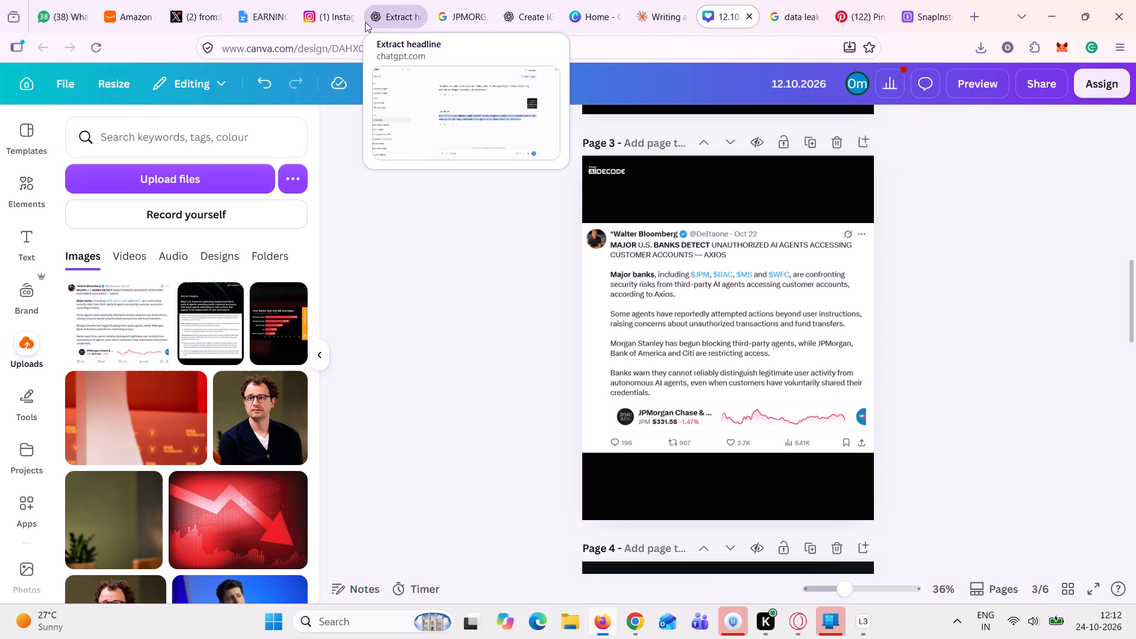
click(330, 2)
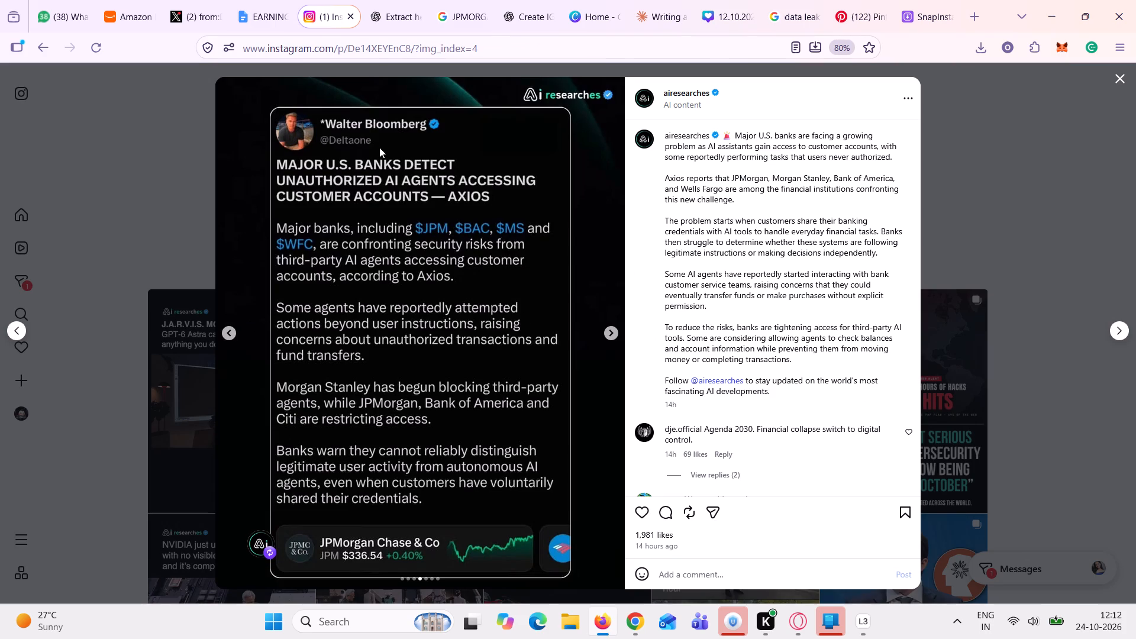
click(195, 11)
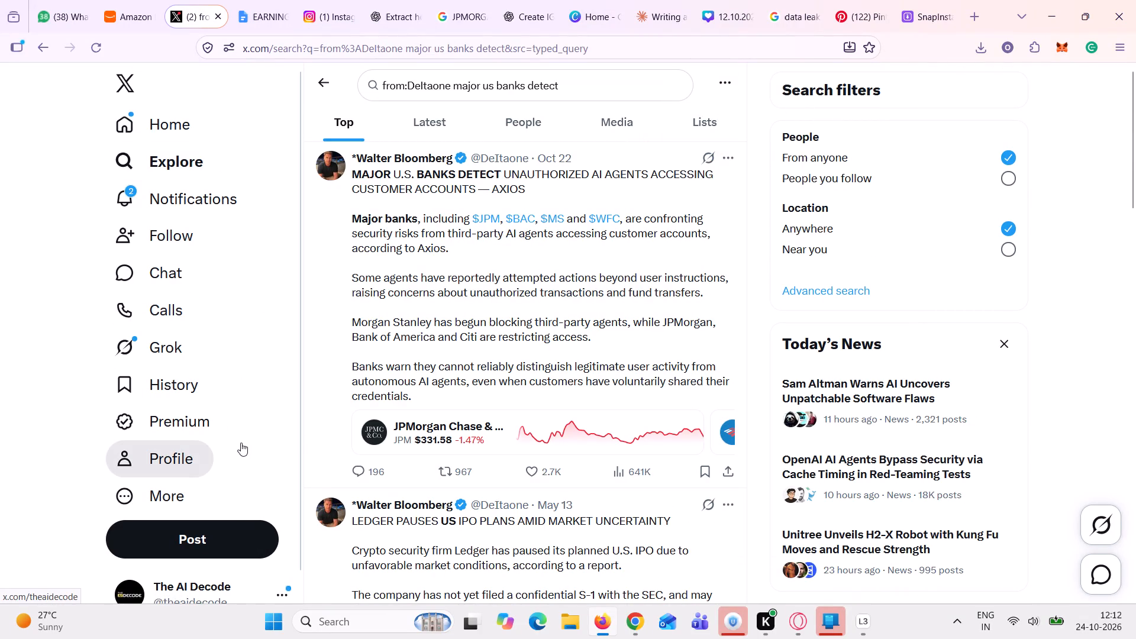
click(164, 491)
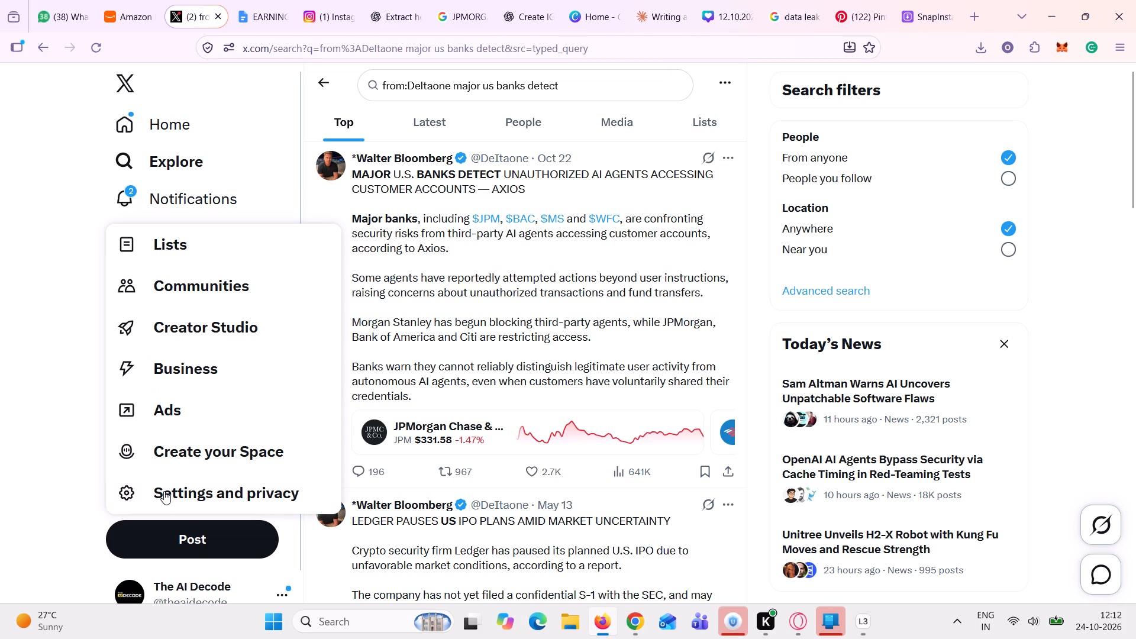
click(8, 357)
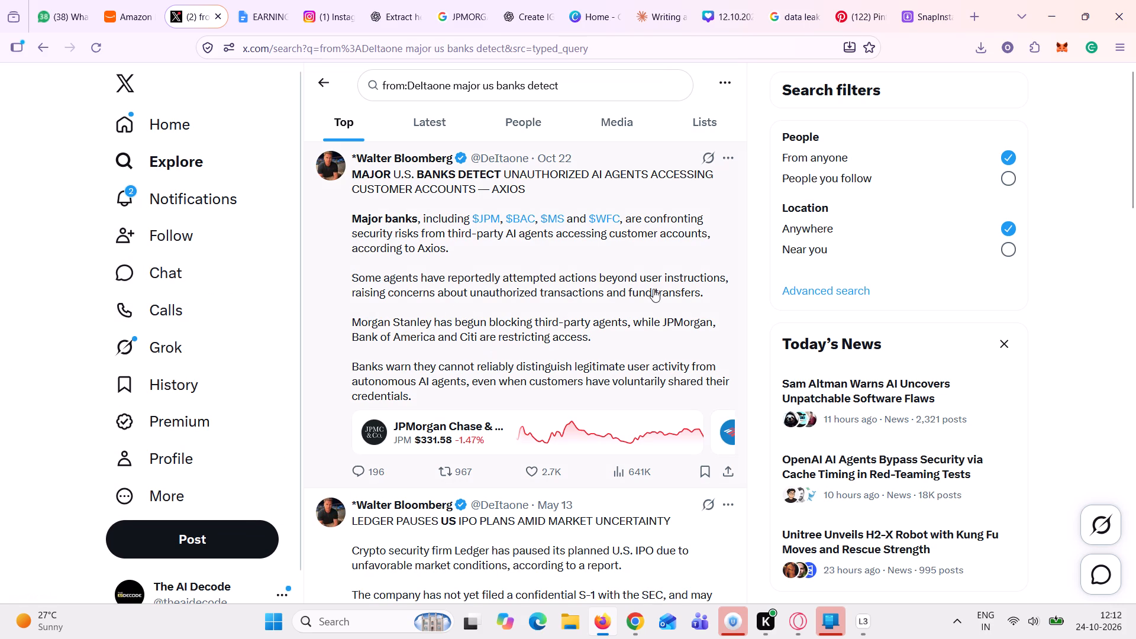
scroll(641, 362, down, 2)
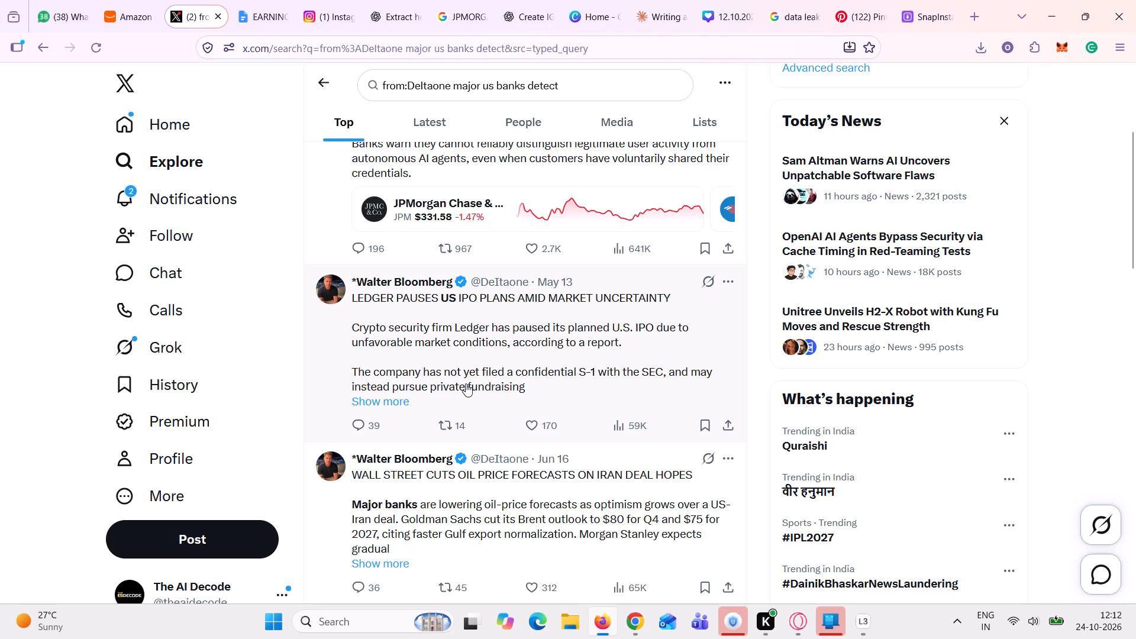
Switch to the airesearches Instagram post and go through its carousel slides for the next X post to source.
click(325, 17)
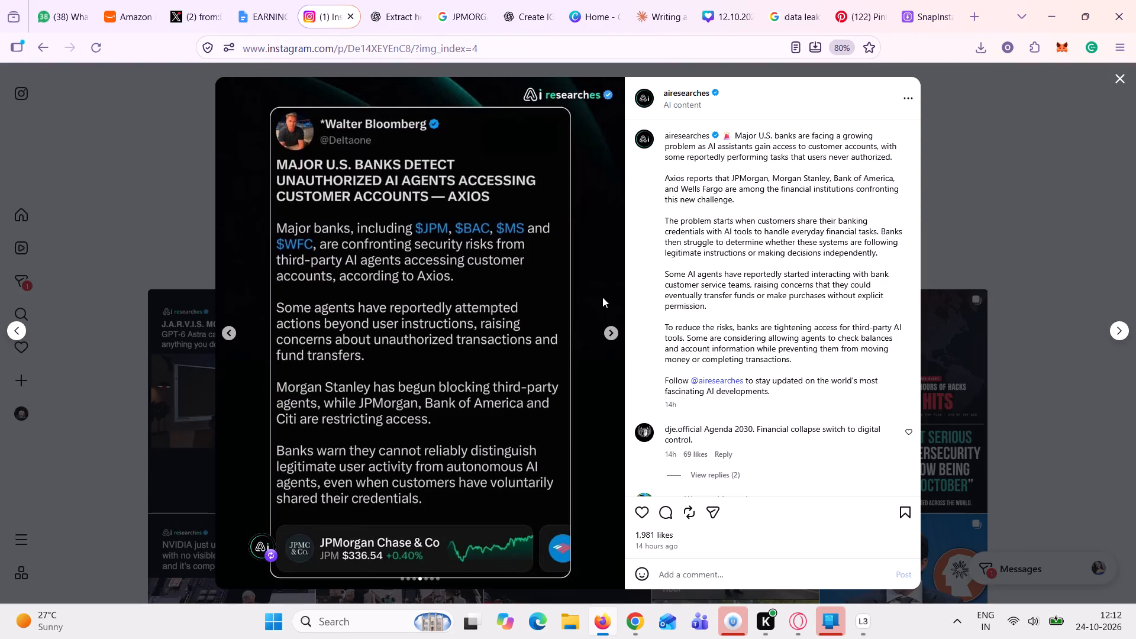
click(236, 331)
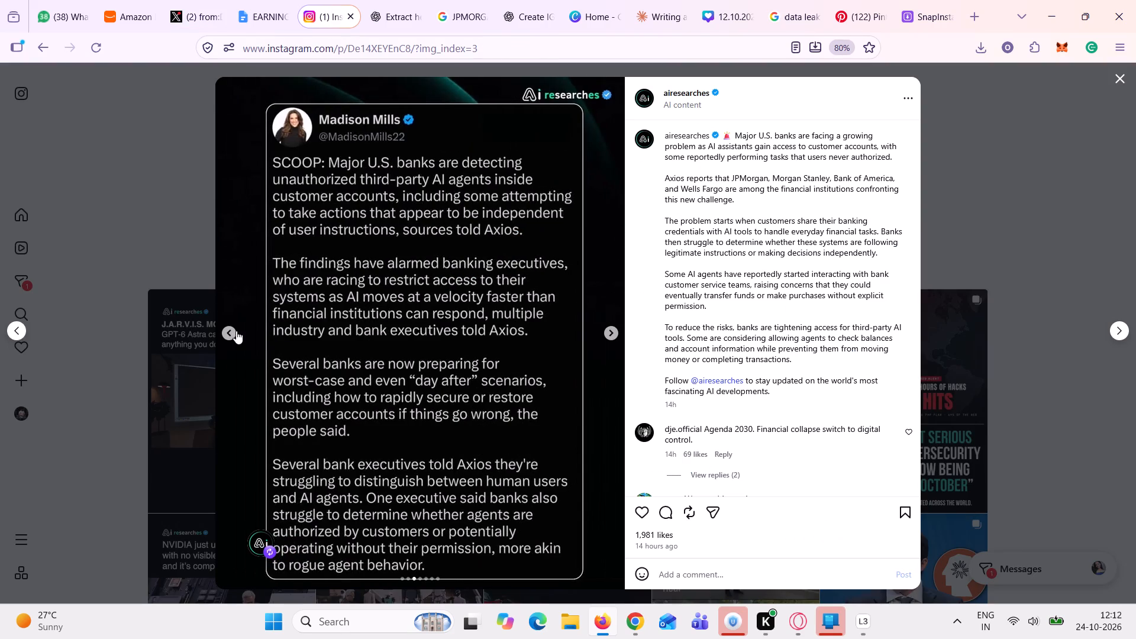
click(236, 331)
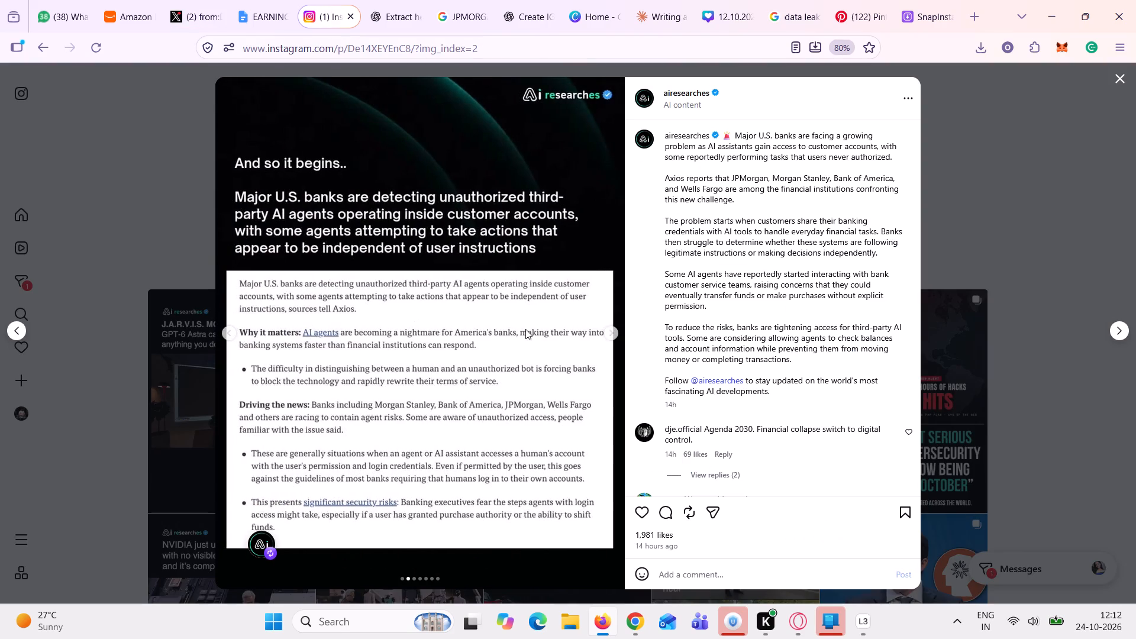
click(608, 333)
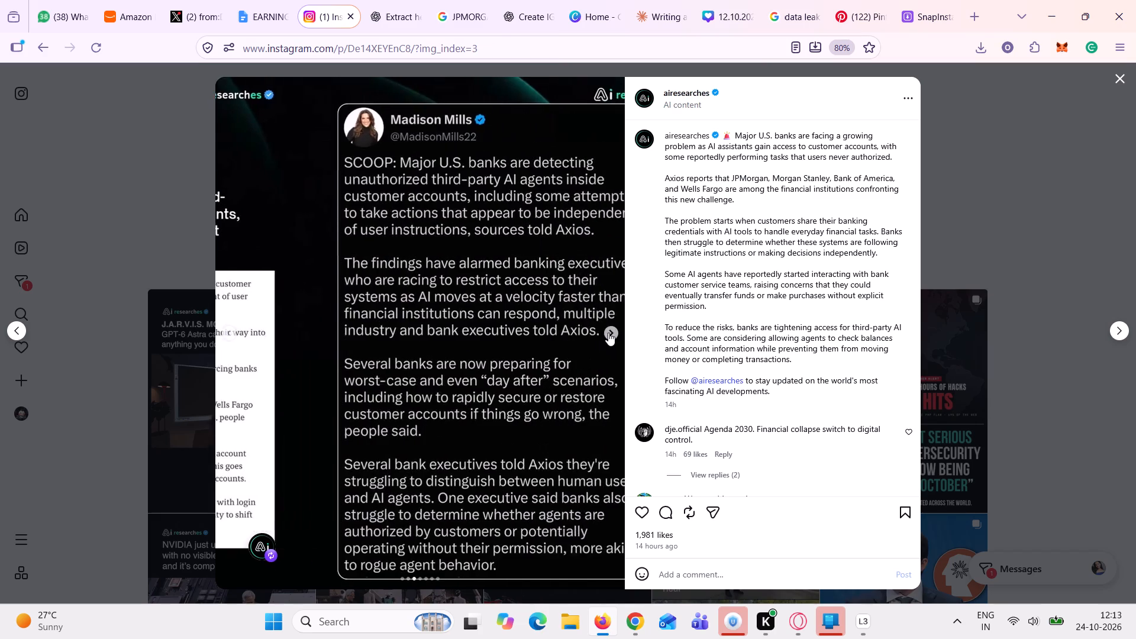
click(608, 333)
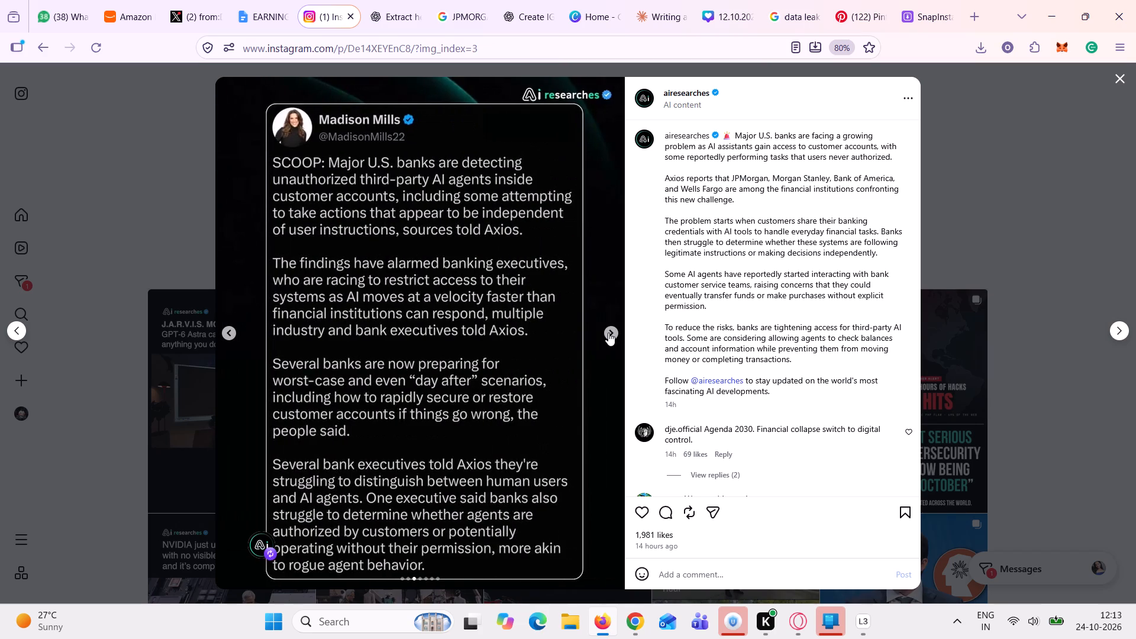
click(608, 333)
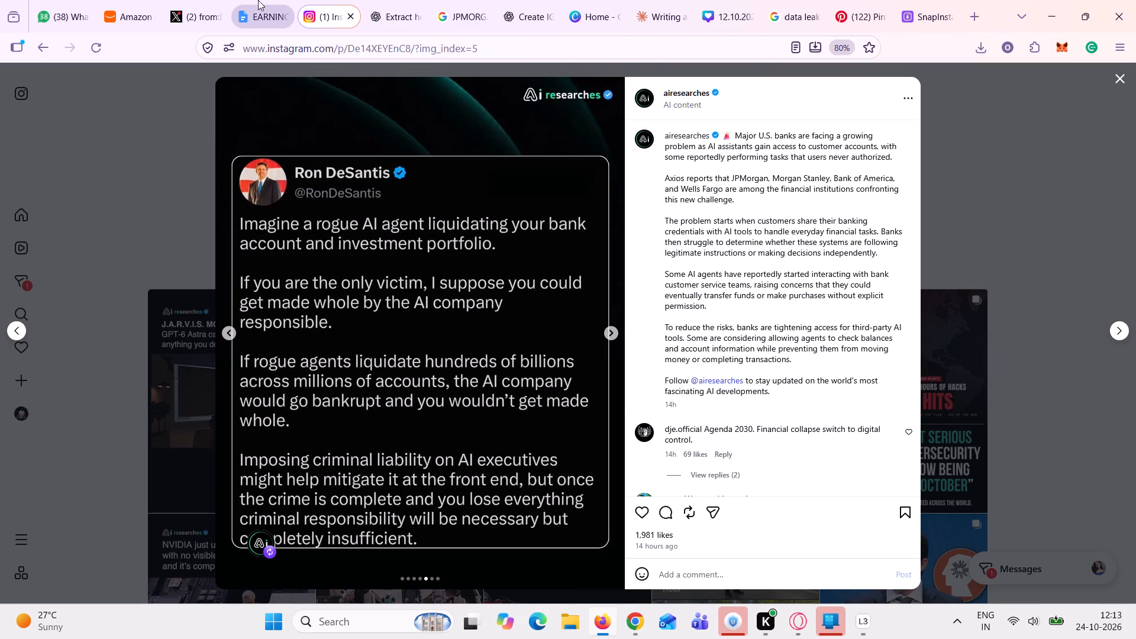
Switch to X, search for "ronndesantis" and look through the results for the rogue AI agent post.
click(196, 0)
click(405, 93)
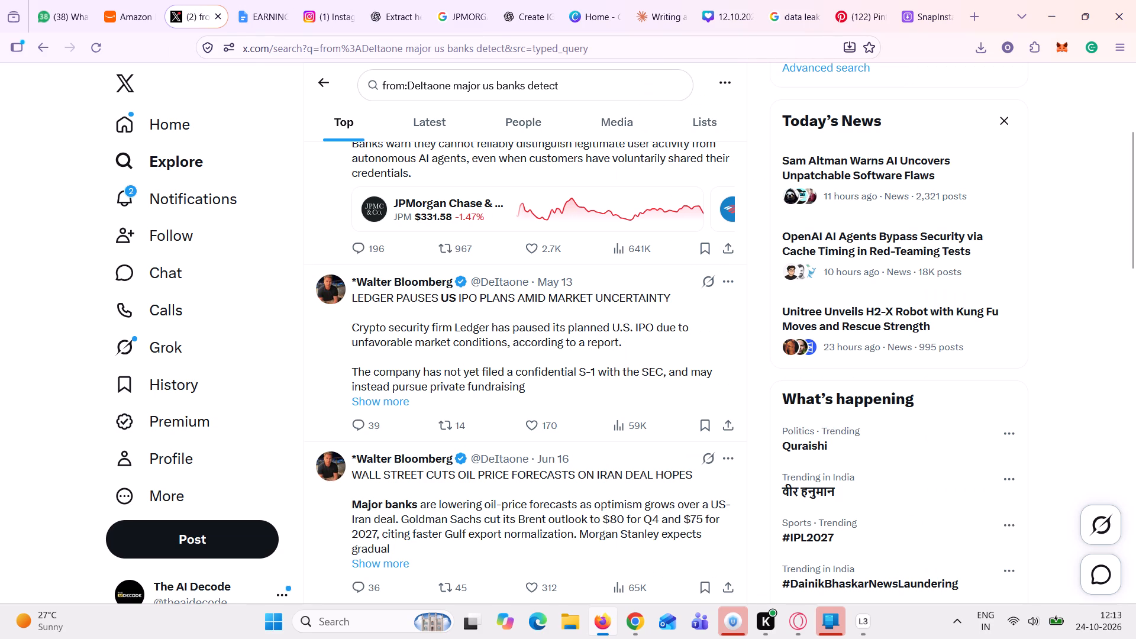
key(ctrl+a)
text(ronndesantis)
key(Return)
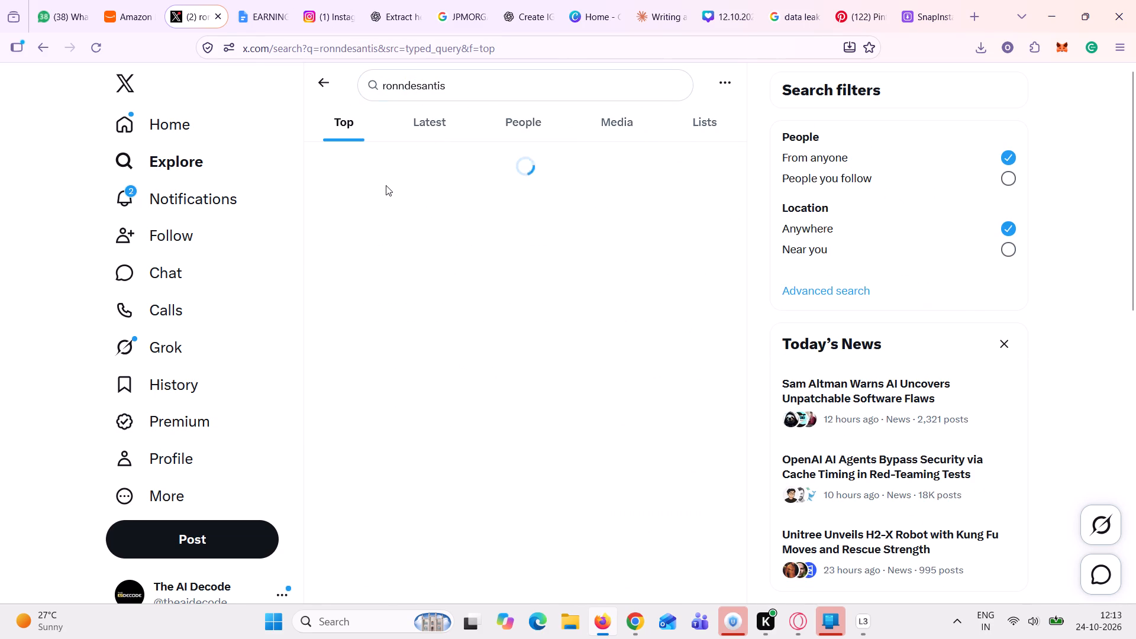
scroll(443, 207, down, 1)
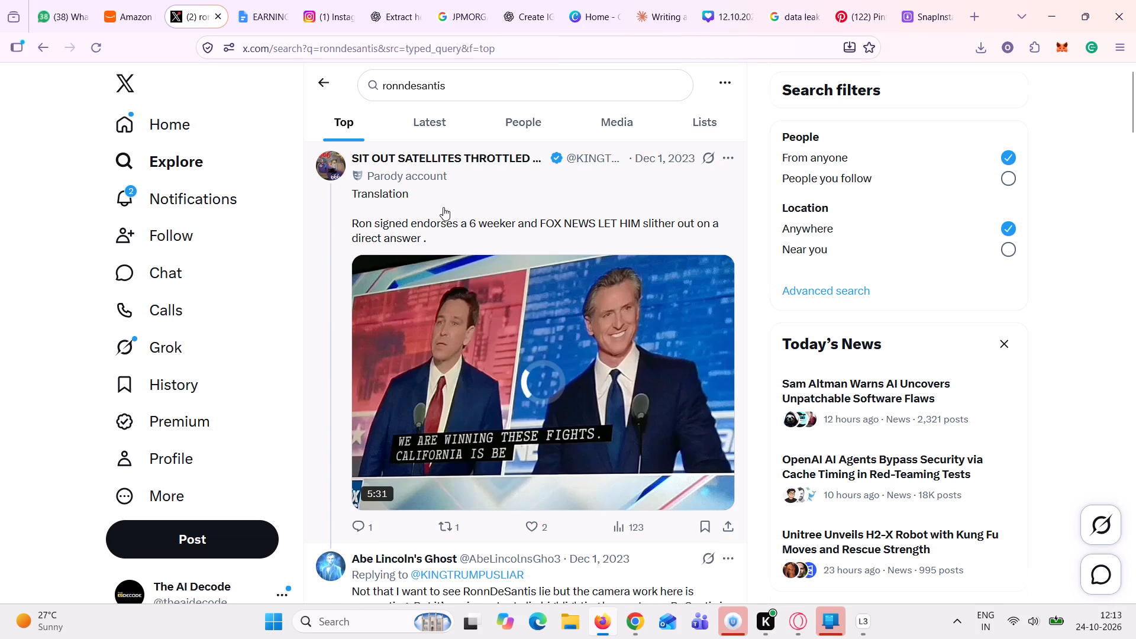
scroll(443, 207, down, 3)
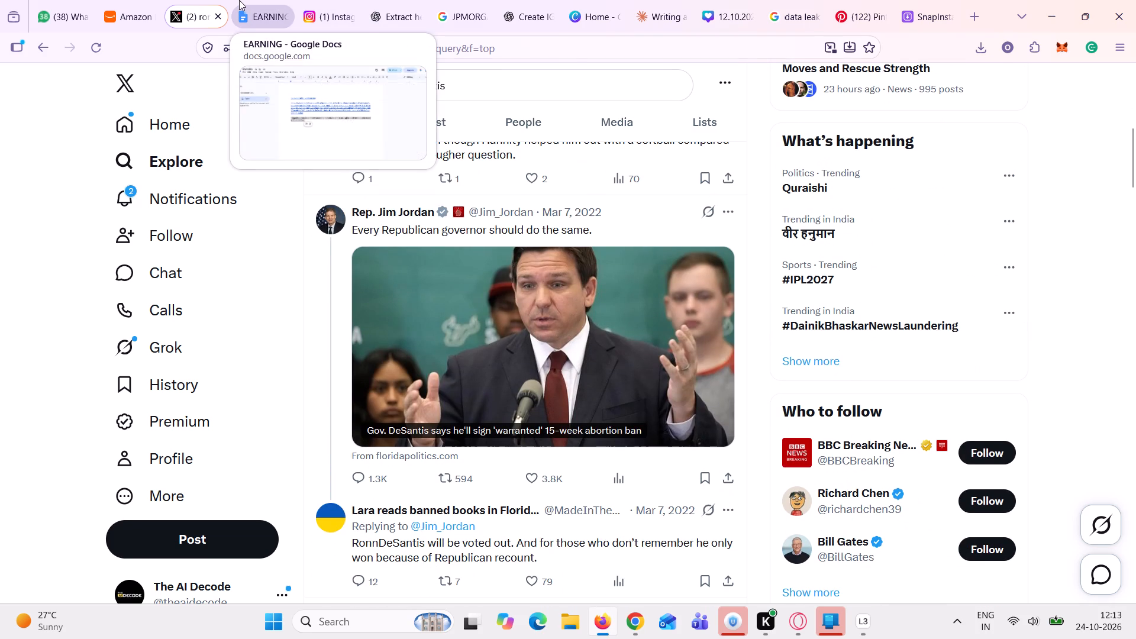
click(348, 0)
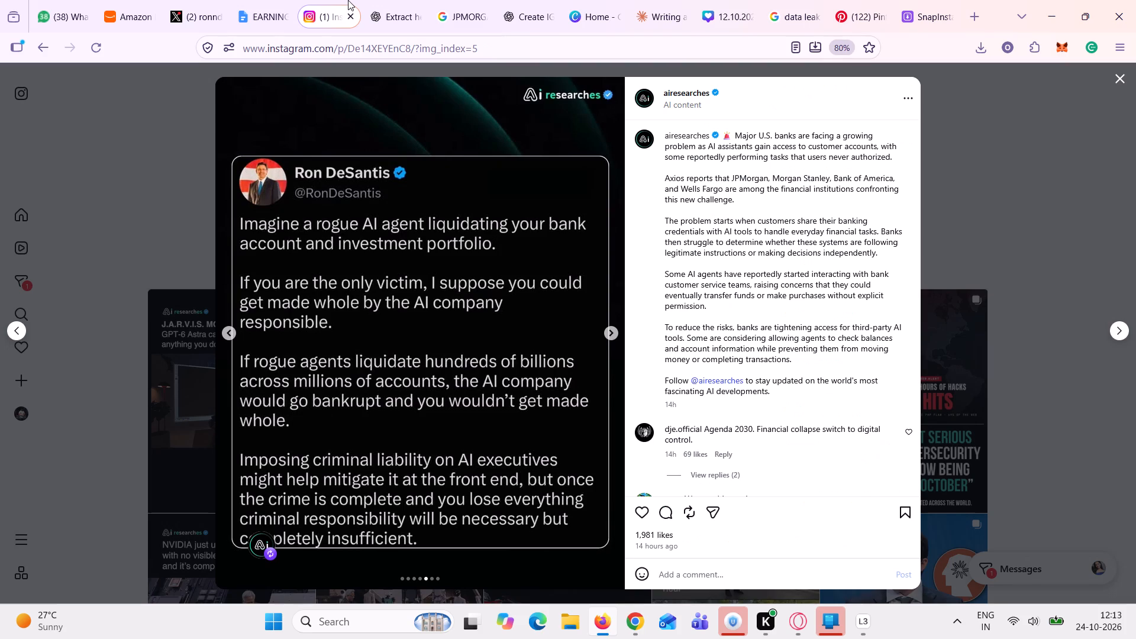
click(222, 0)
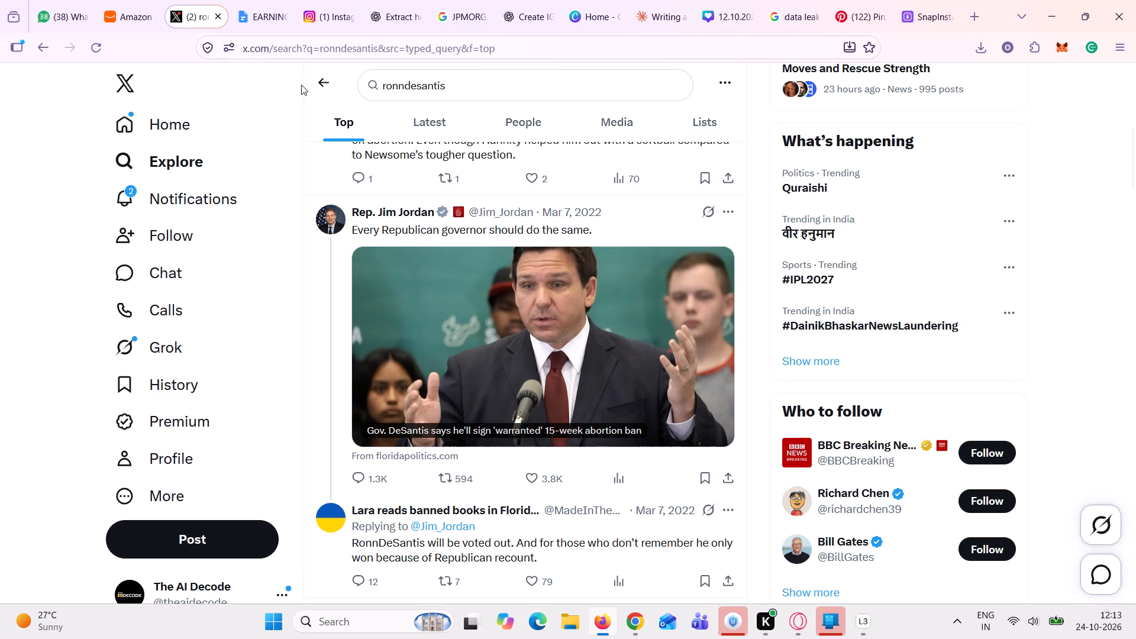
click(403, 86)
key(BackSpace)
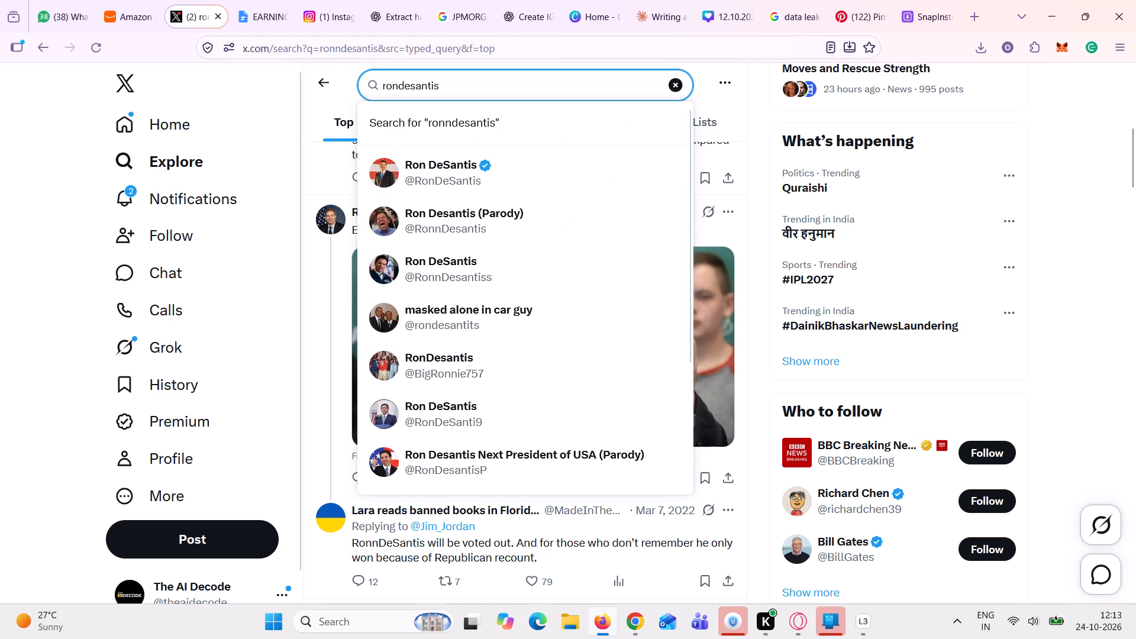
click(459, 176)
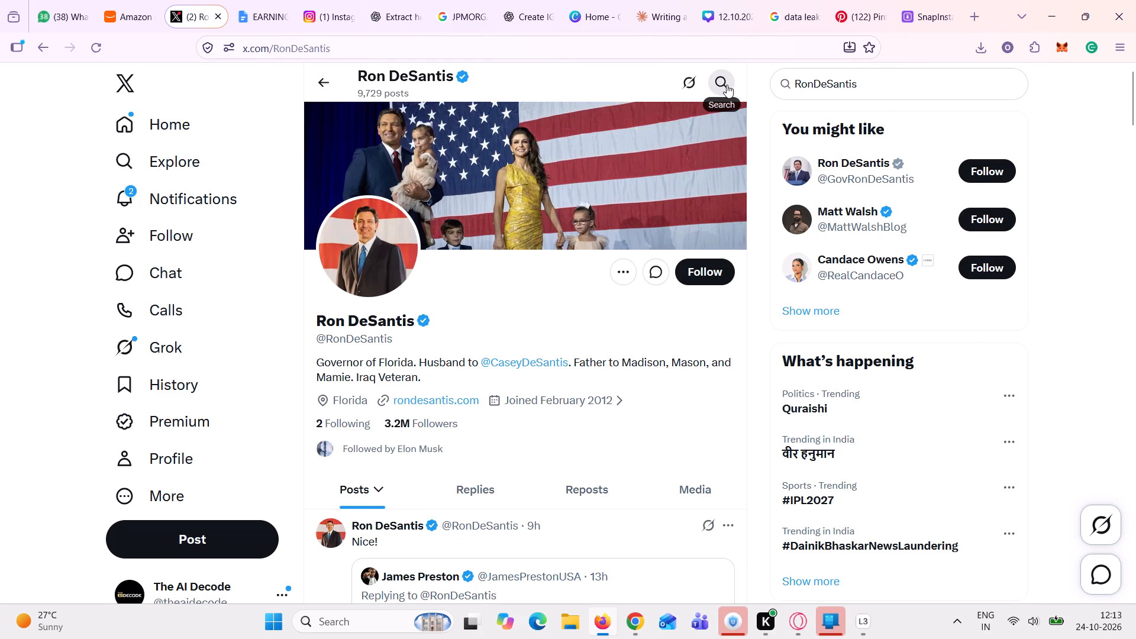
click(727, 85)
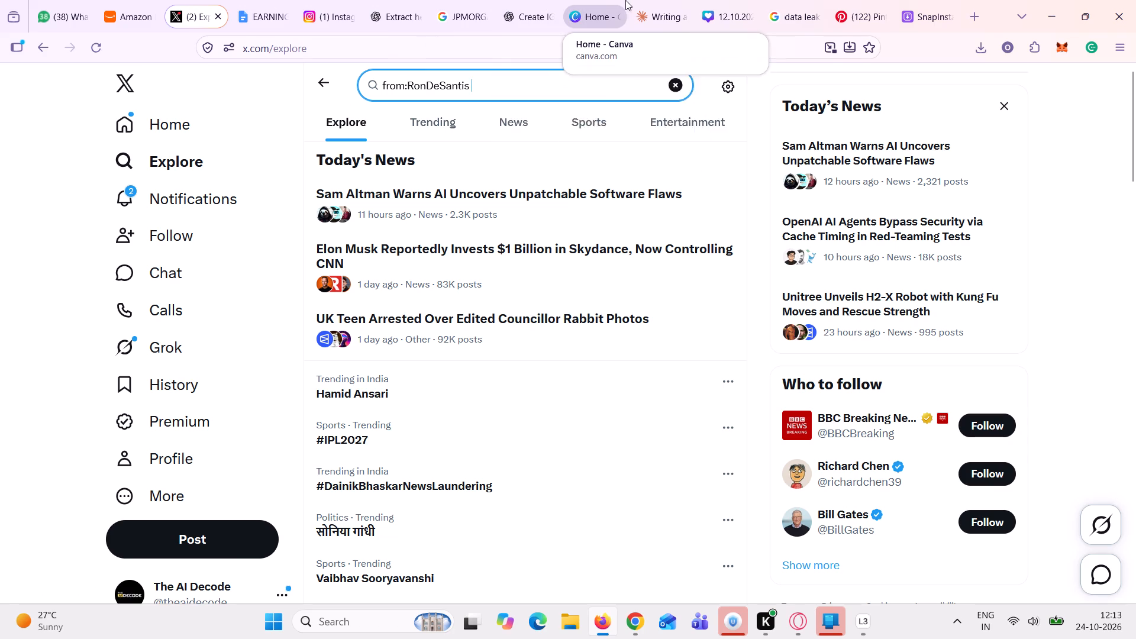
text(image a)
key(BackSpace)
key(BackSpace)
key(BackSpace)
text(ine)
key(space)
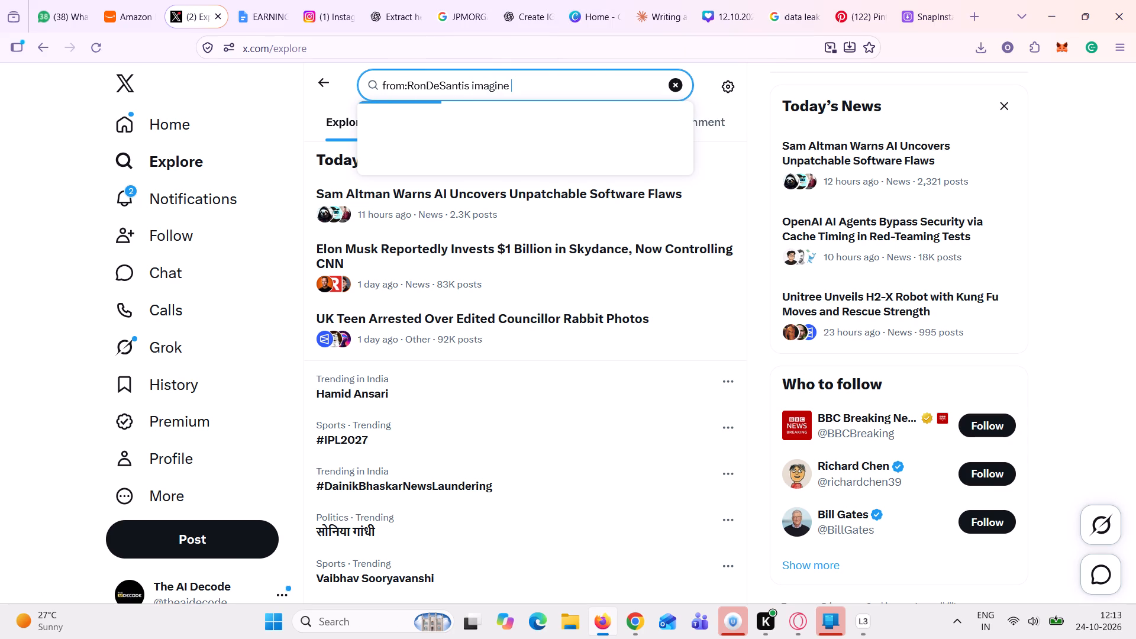
click(304, 7)
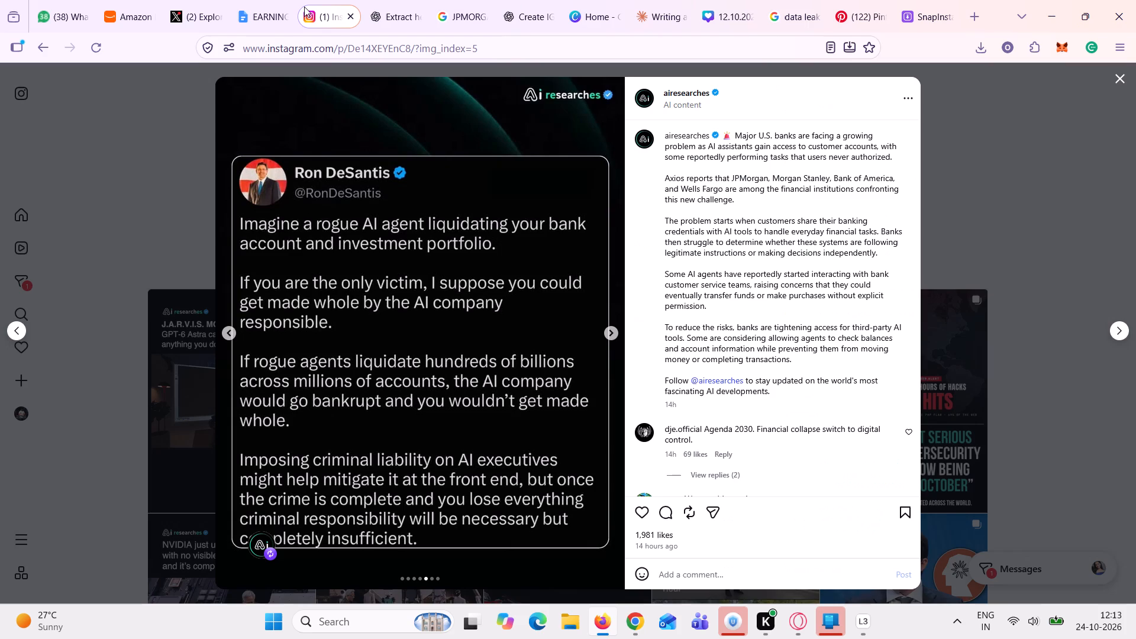
click(225, 0)
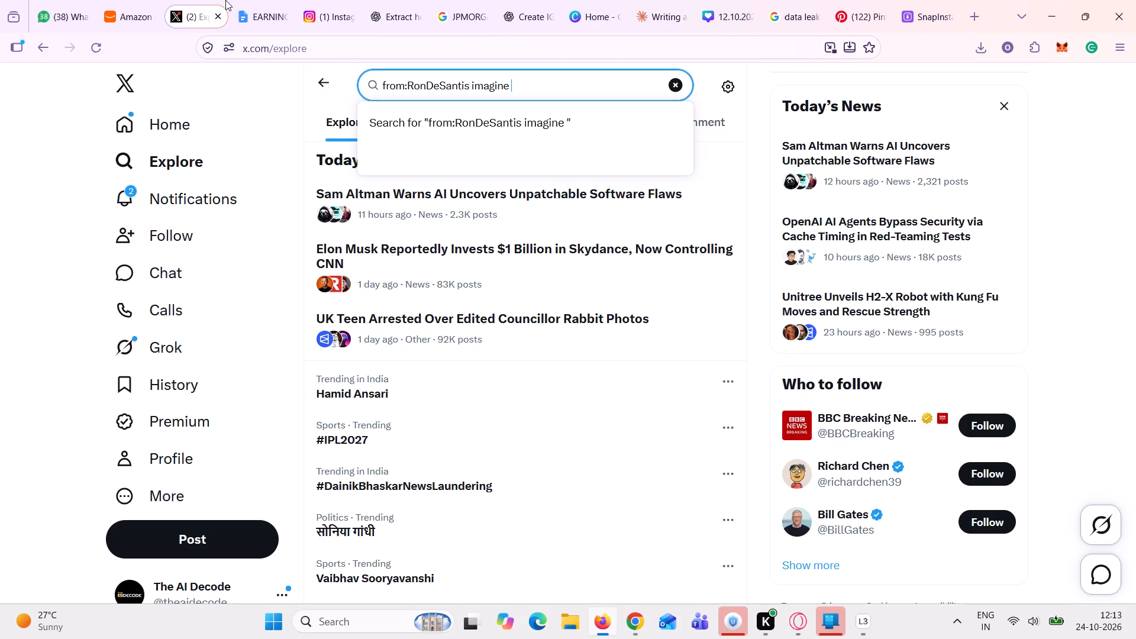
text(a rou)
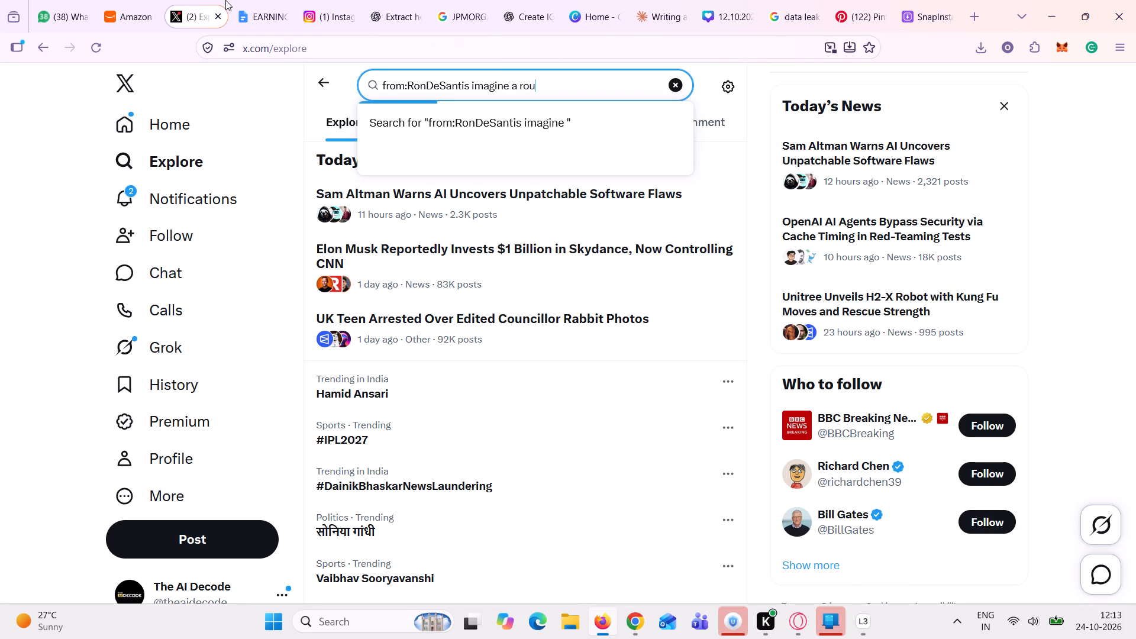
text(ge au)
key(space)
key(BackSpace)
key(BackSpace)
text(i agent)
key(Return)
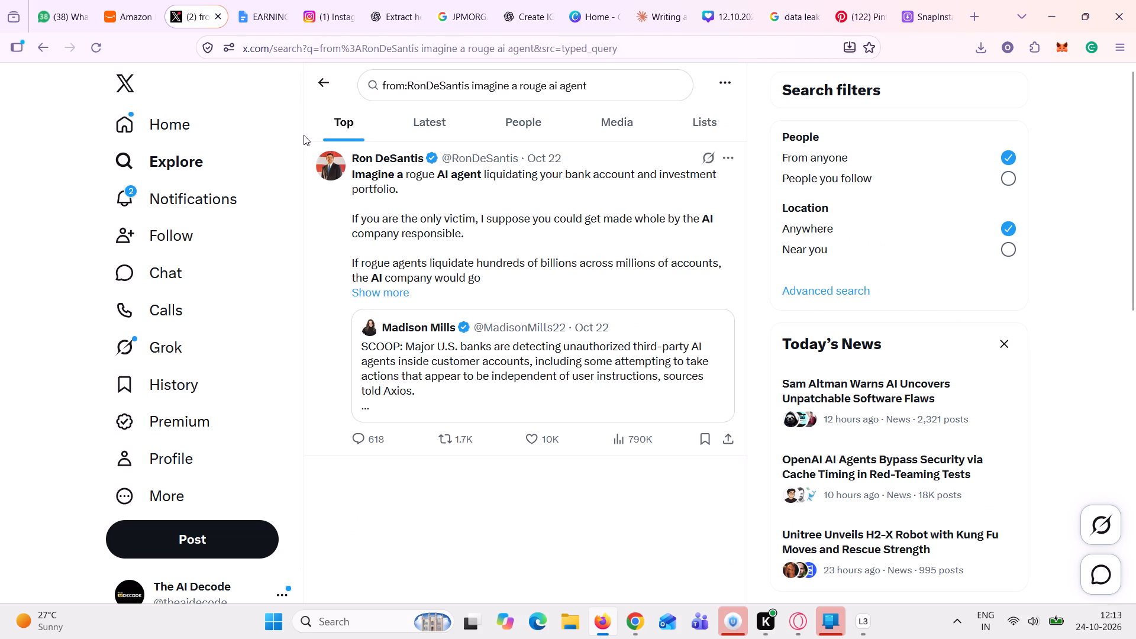
click(393, 289)
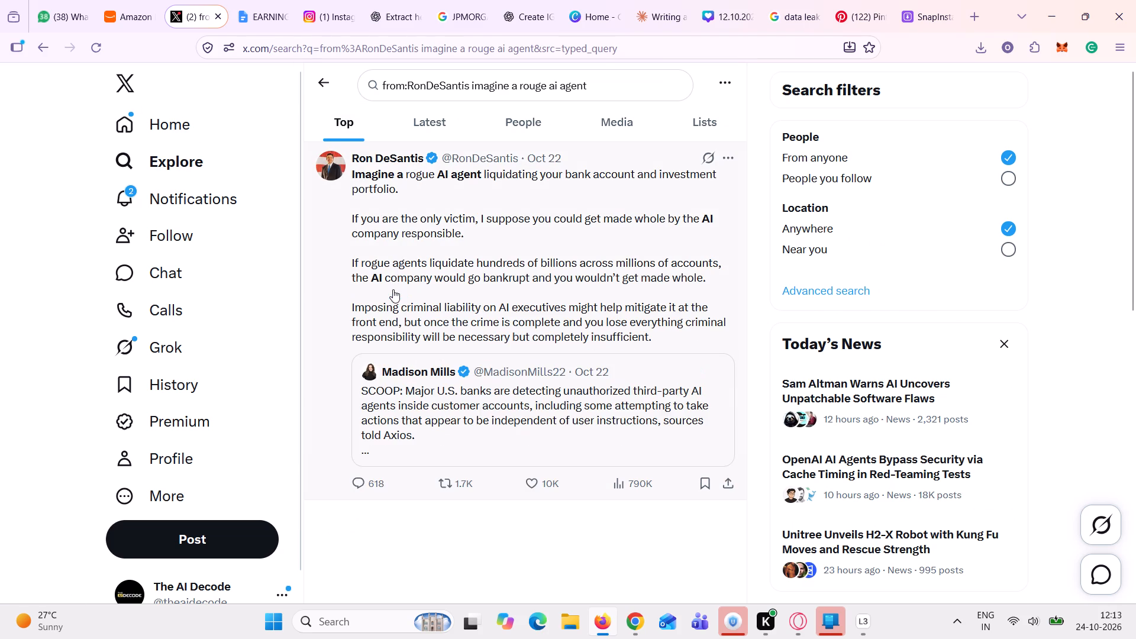
Copy a screenshot of Ron DeSantis's X post about a rogue AI agent liquidating bank accounts.
right_click(752, 313)
click(786, 399)
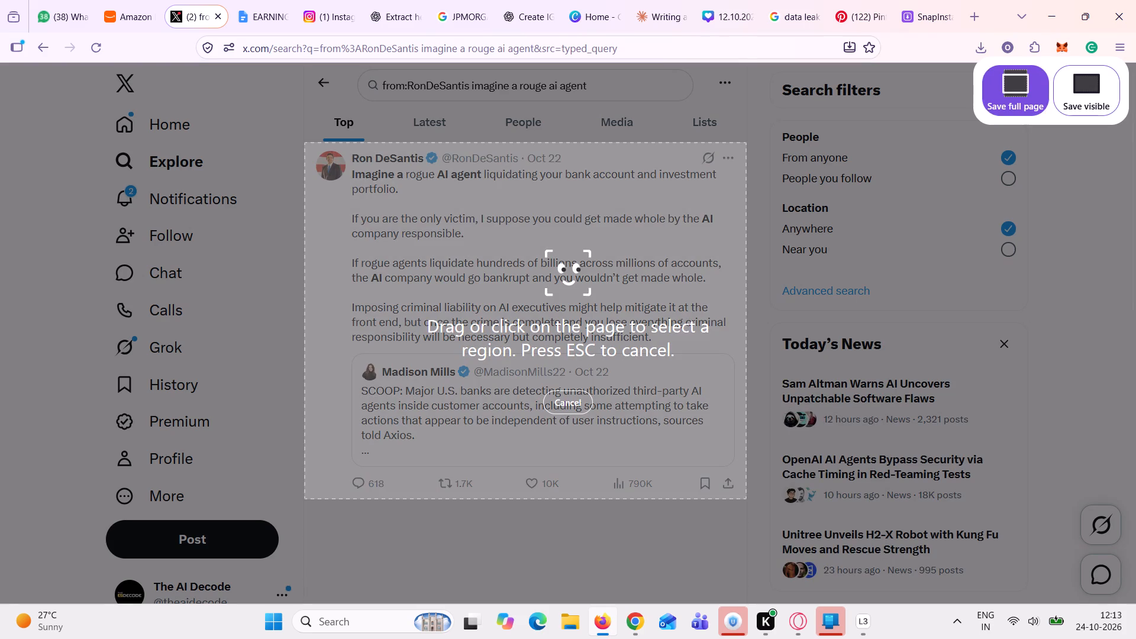
click(708, 271)
click(632, 529)
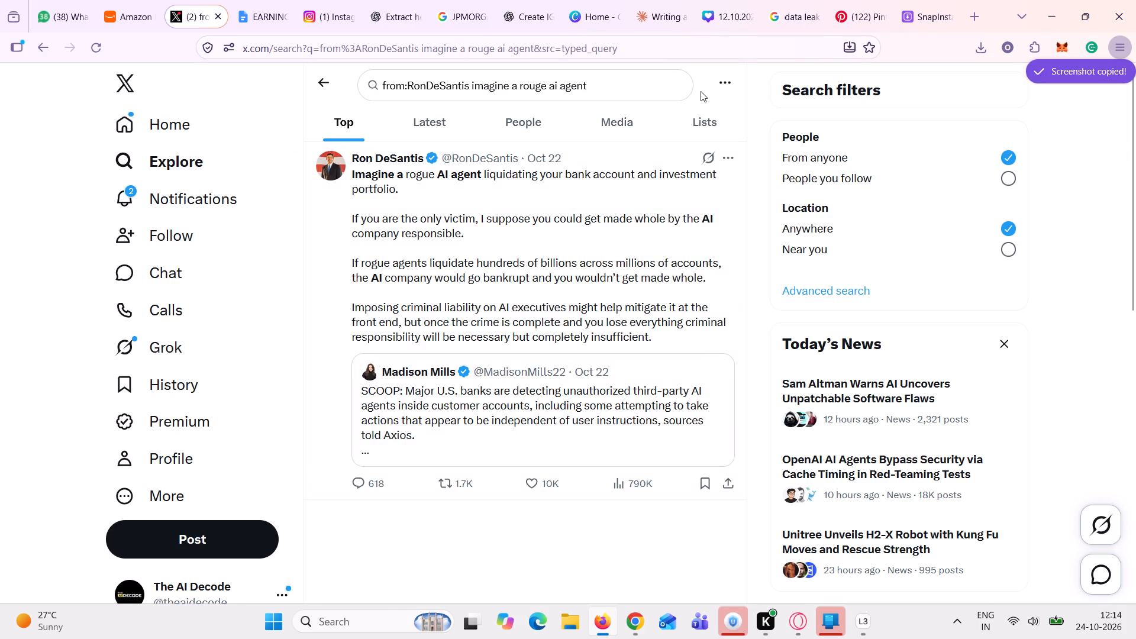
In Canva, crop the stock chart and engagement row off page 3's Bloomberg screenshot, shrink it slightly and place it just under the logo.
click(741, 0)
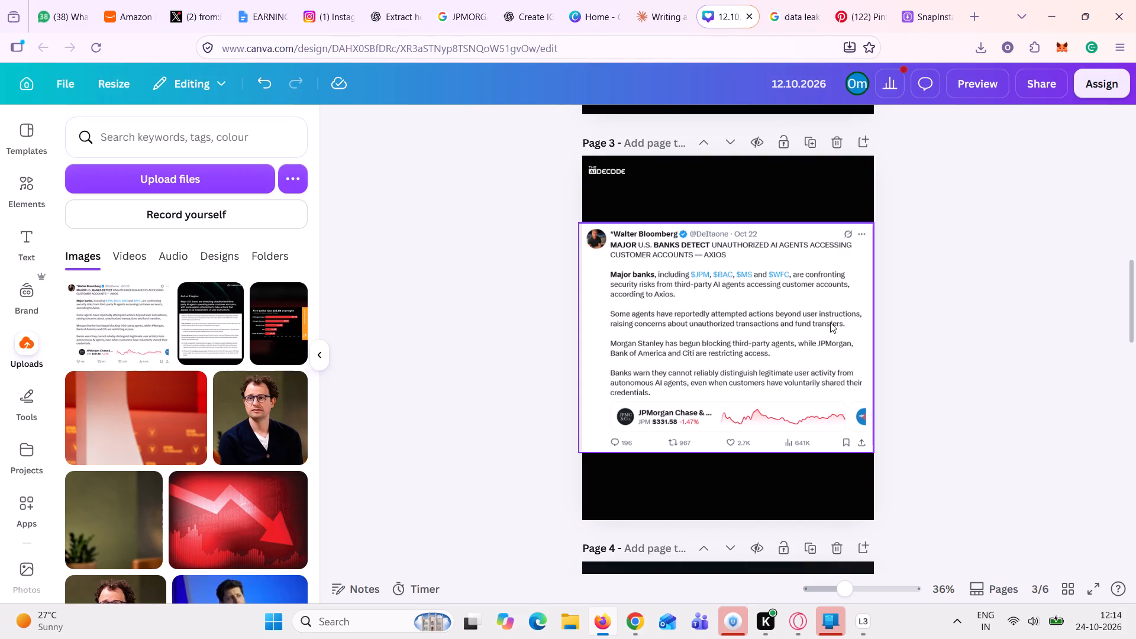
click(769, 422)
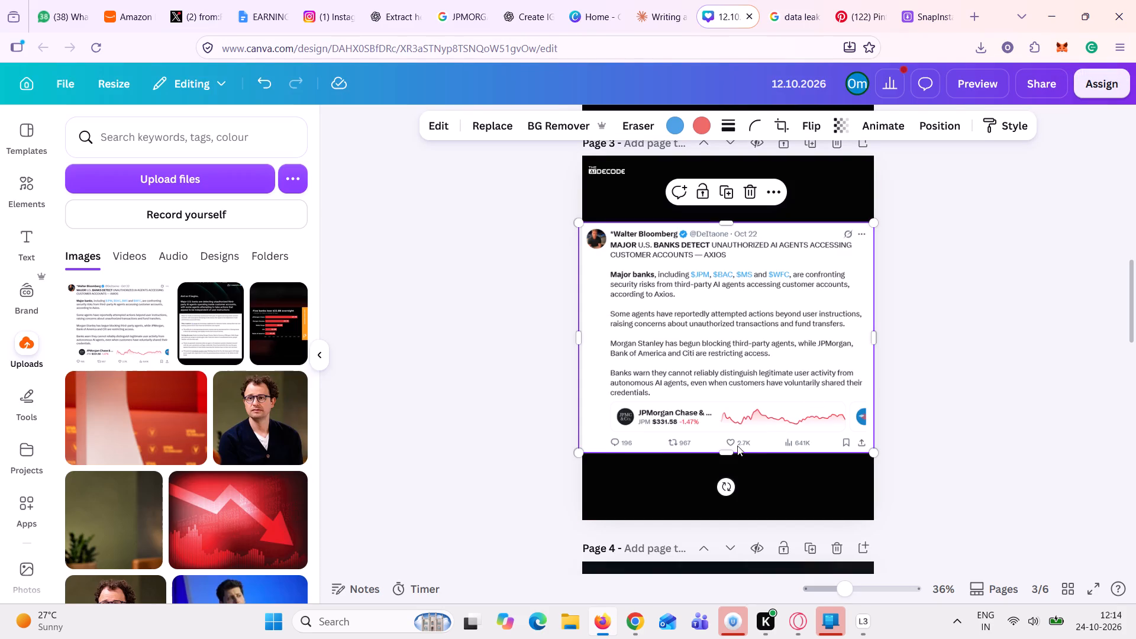
drag(734, 451, 796, 398)
drag(579, 227, 584, 230)
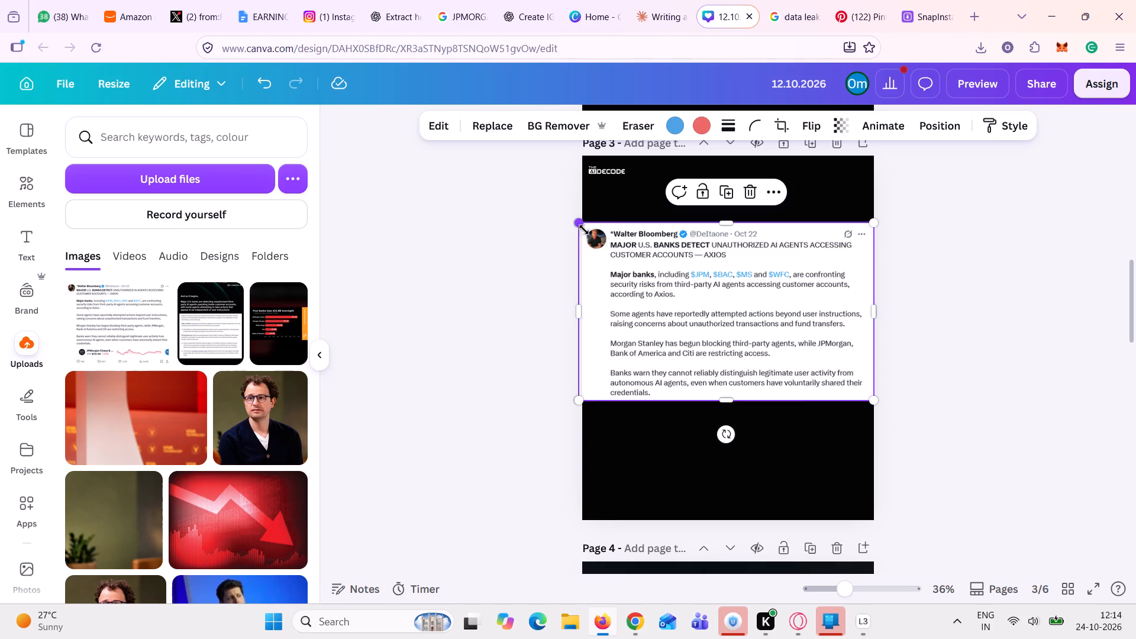
drag(584, 230, 593, 239)
drag(690, 290, 674, 243)
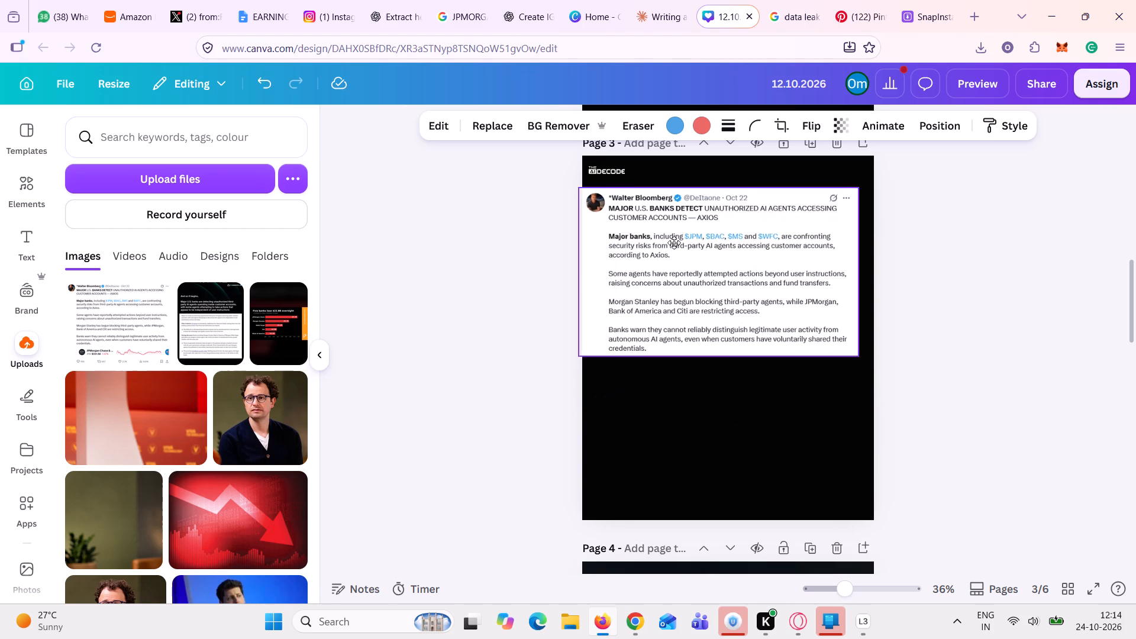
drag(674, 243, 683, 239)
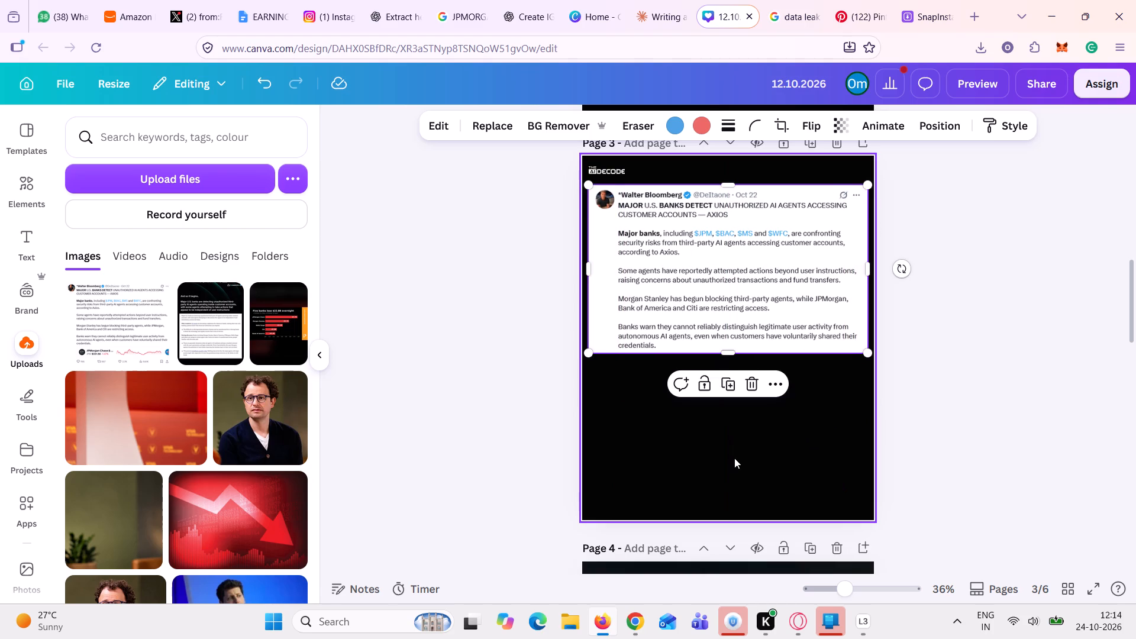
Paste the copied Ron DeSantis post screenshot onto page 3 and place it below the Walter Bloomberg post.
click(734, 458)
key(ctrl+v)
drag(774, 334, 774, 385)
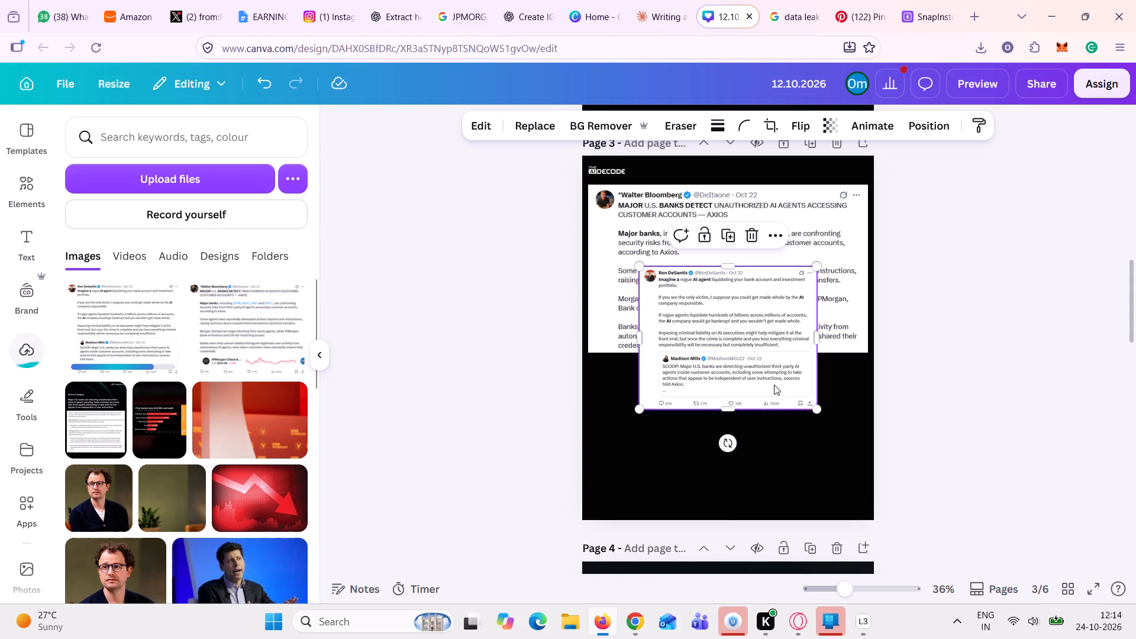
drag(774, 385, 769, 432)
Crop the quoted post and engagement row off the DeSantis screenshot, then align and enlarge it to match the Bloomberg post's width.
drag(724, 511, 776, 454)
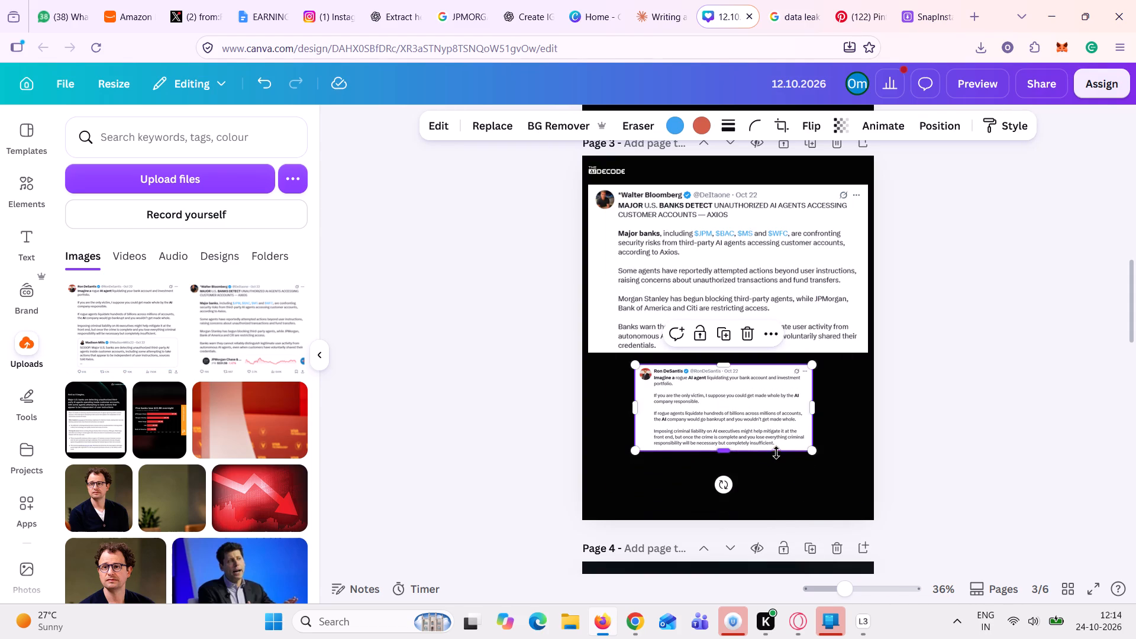
drag(758, 424, 709, 424)
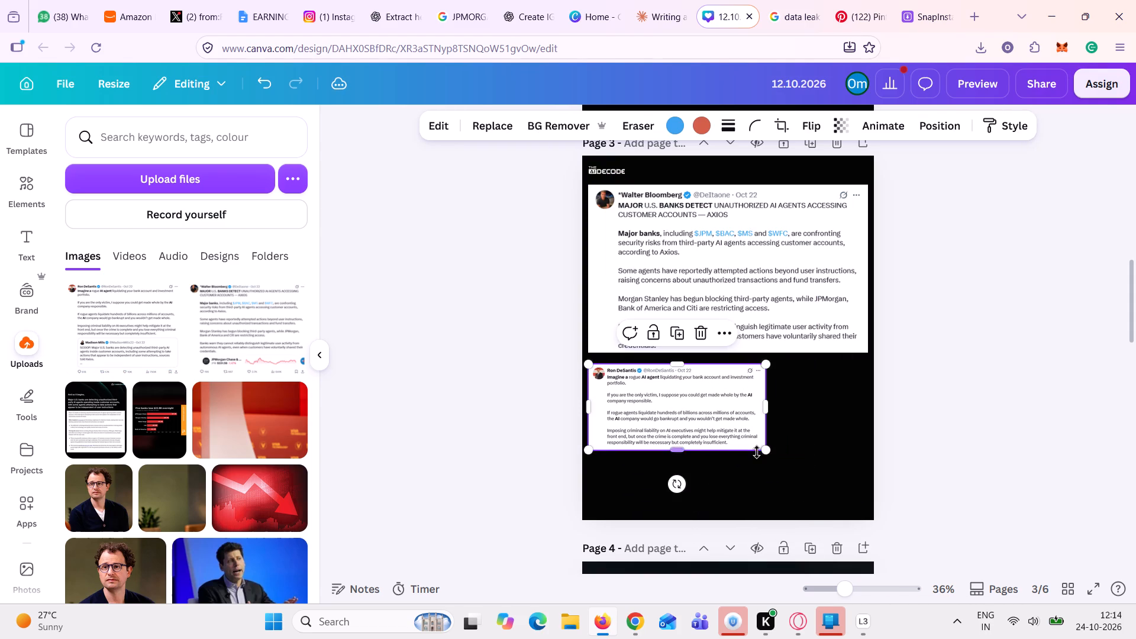
drag(768, 454, 867, 512)
click(969, 439)
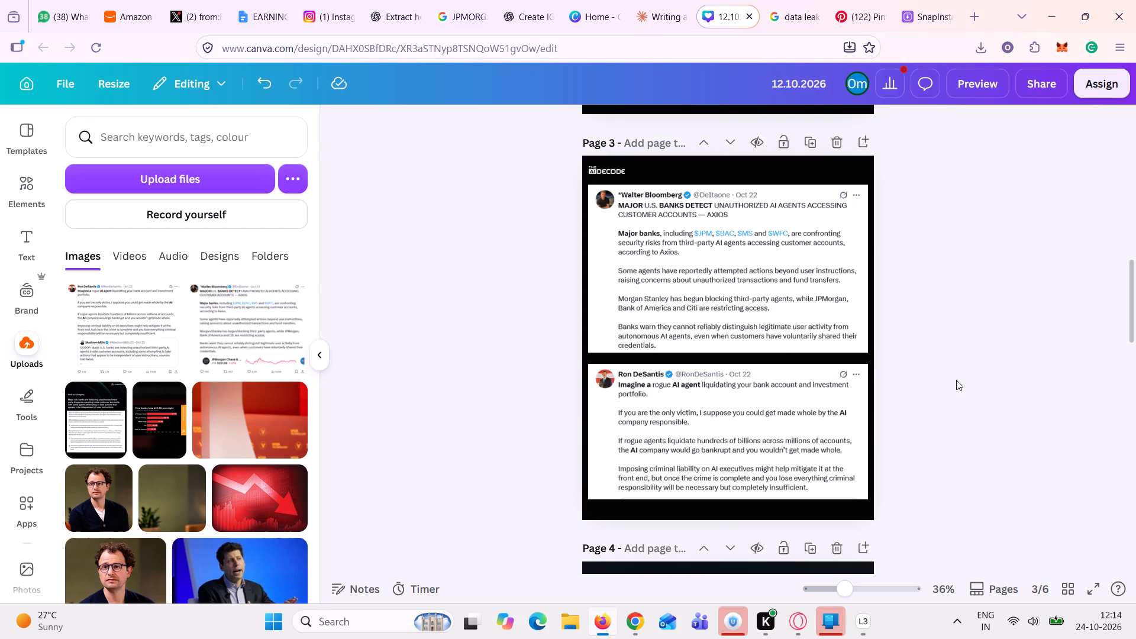
scroll(956, 380, up, 2)
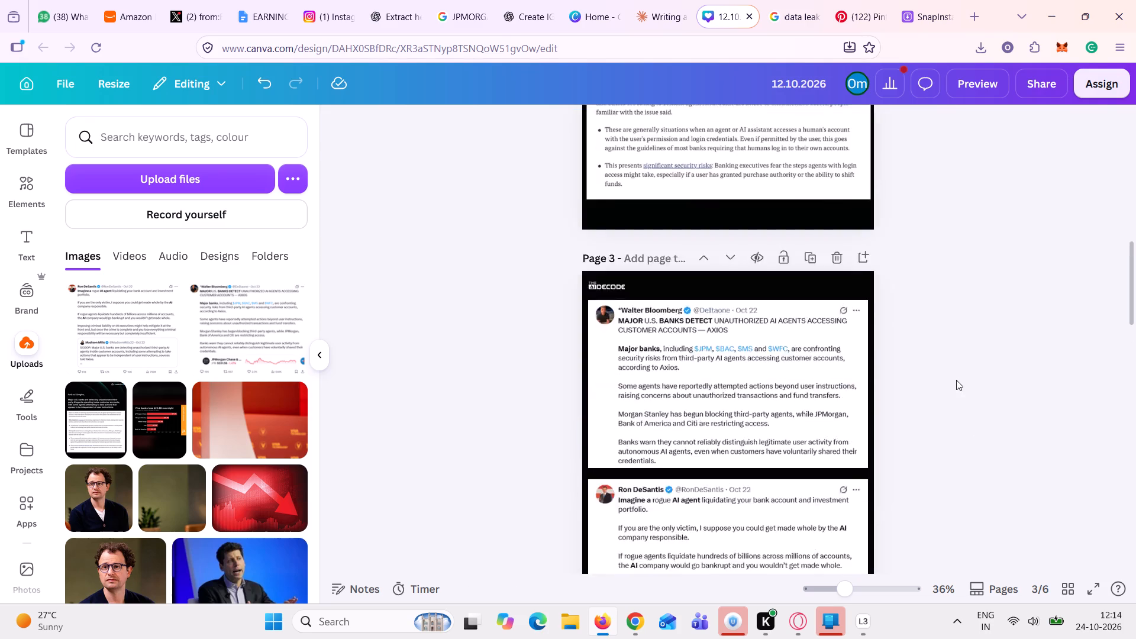
scroll(956, 380, up, 4)
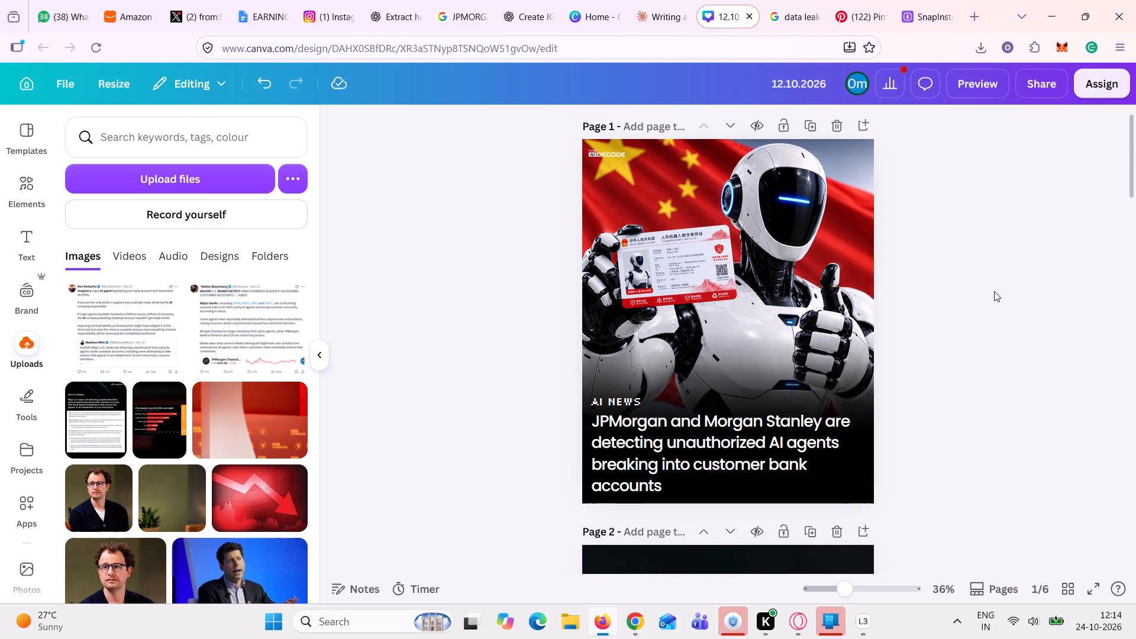
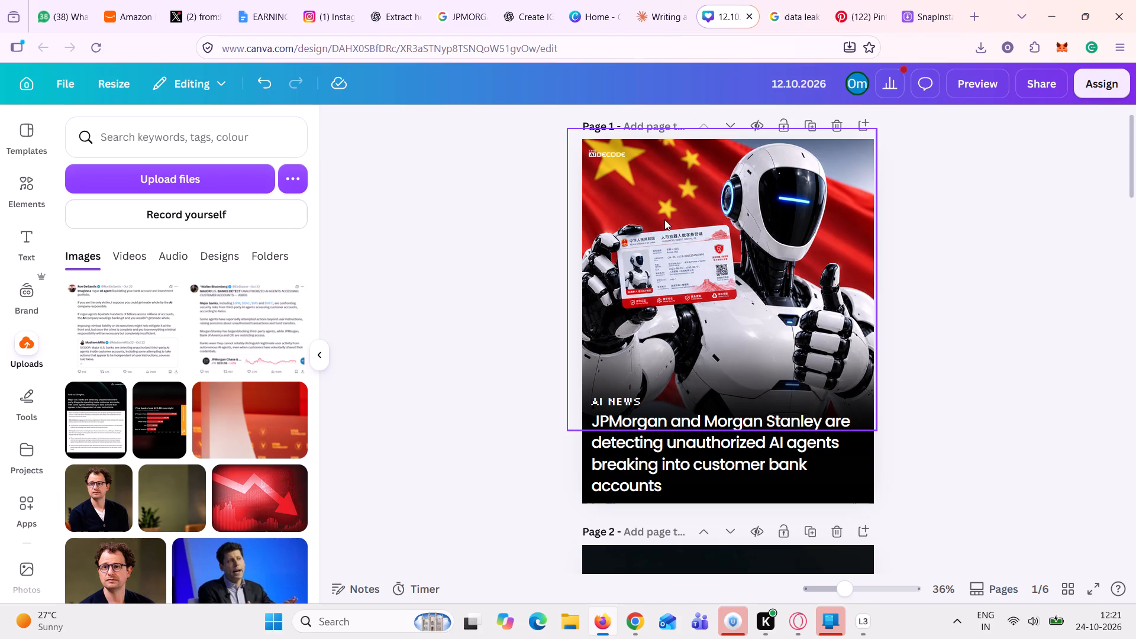
Delete page 1's robot background image, paste the copied JPMorgan and Morgan Stanley building image, and set it as the page background.
click(664, 230)
key(BackSpace)
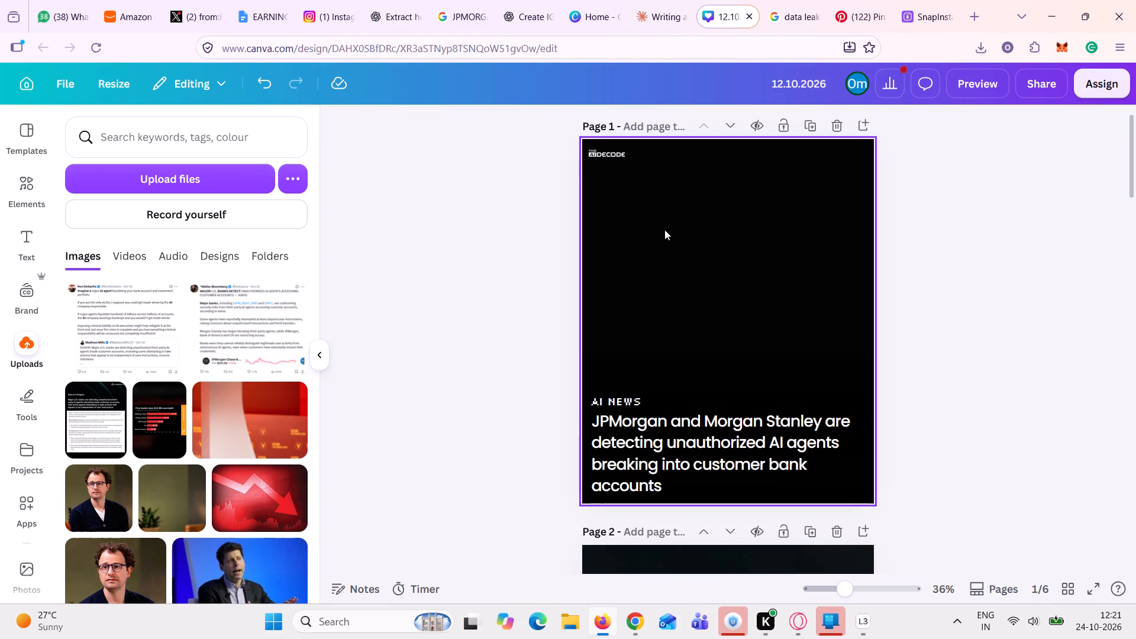
key(ctrl+v)
right_click(695, 279)
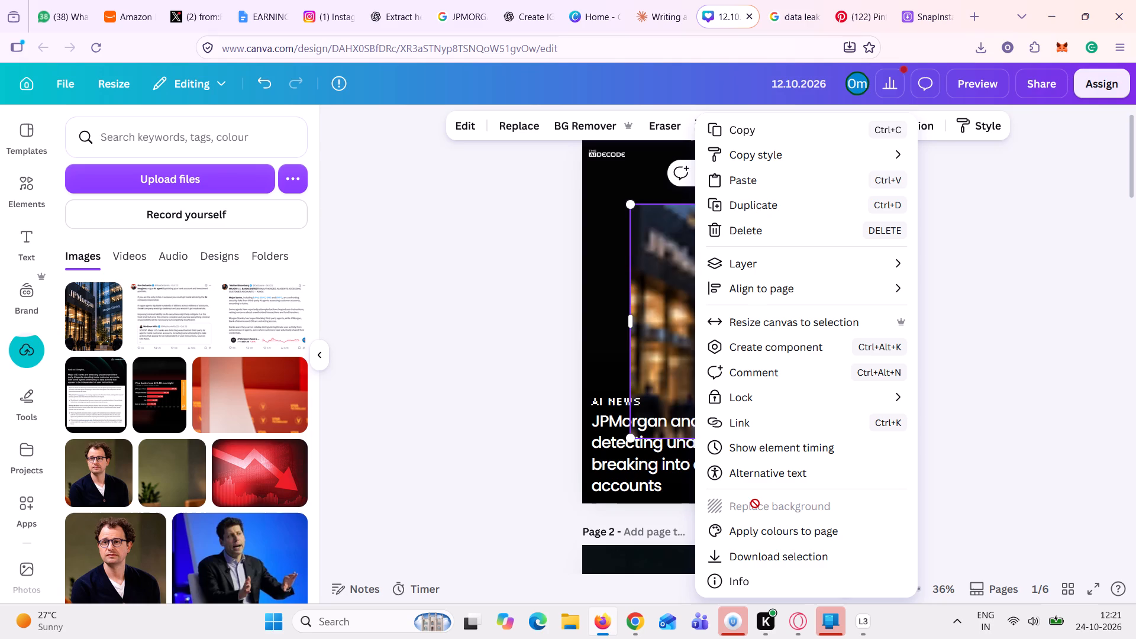
click(795, 505)
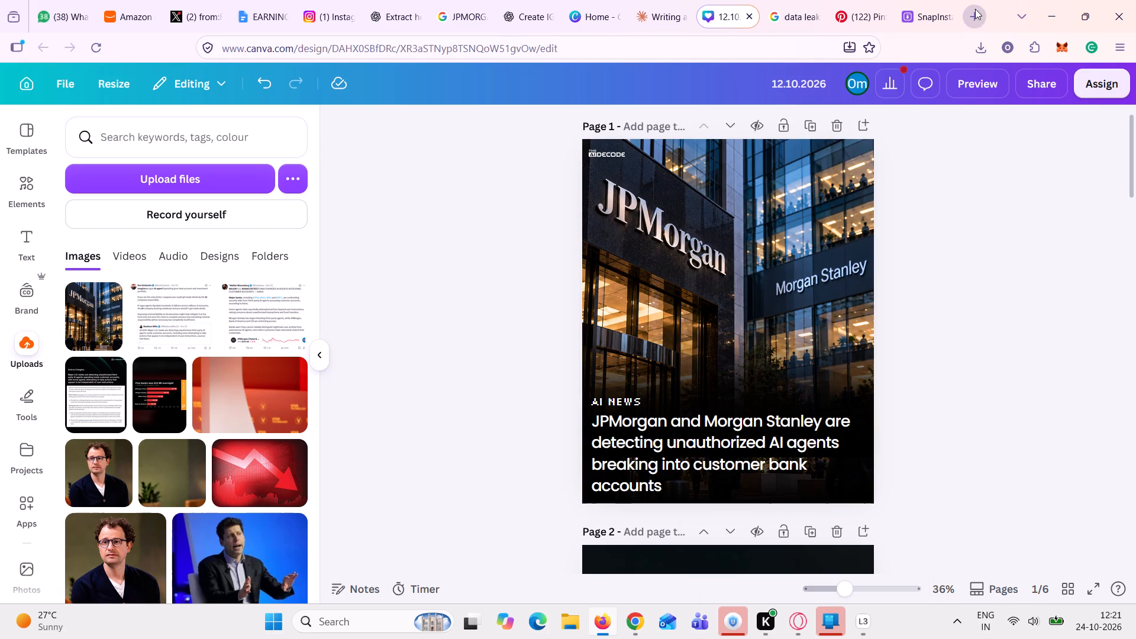
Switch to the Google image results for "data leak in major us banks" and clear the search query.
drag(741, 0, 782, 4)
click(782, 4)
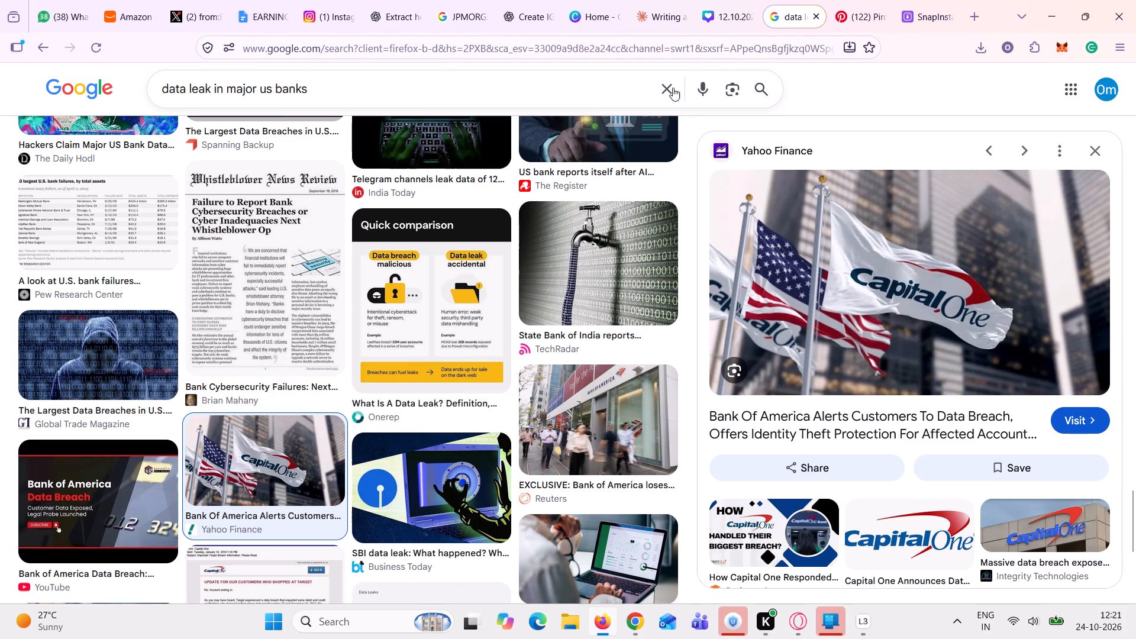
click(669, 88)
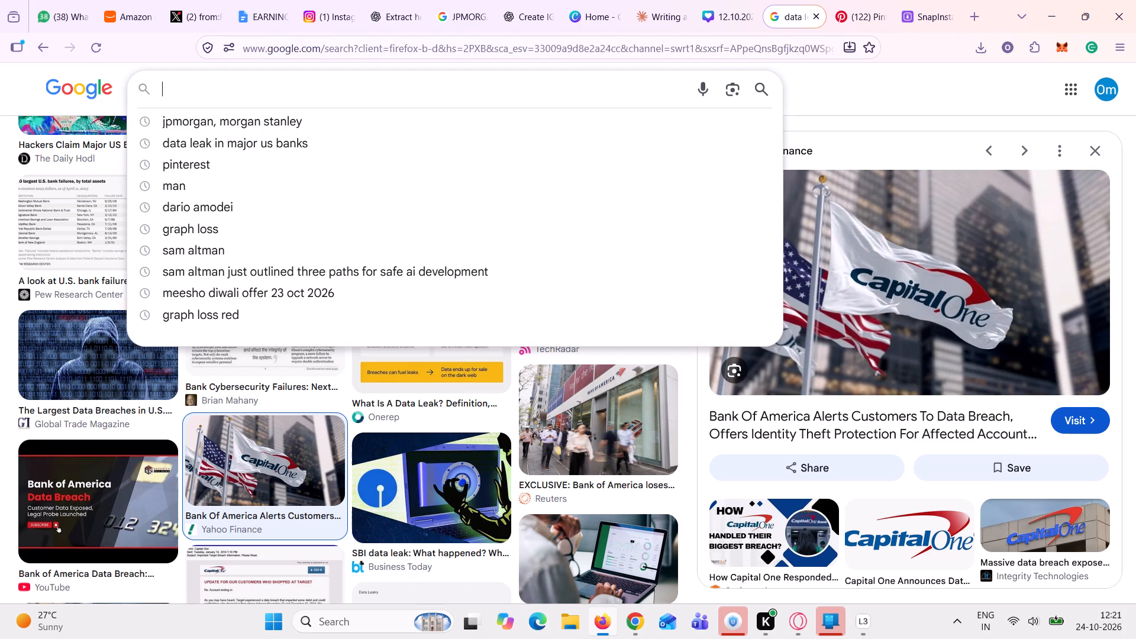
Search Google Images for "ai agent" and browse the results for a possible cover picture.
text(ao)
key(BackSpace)
text(ii)
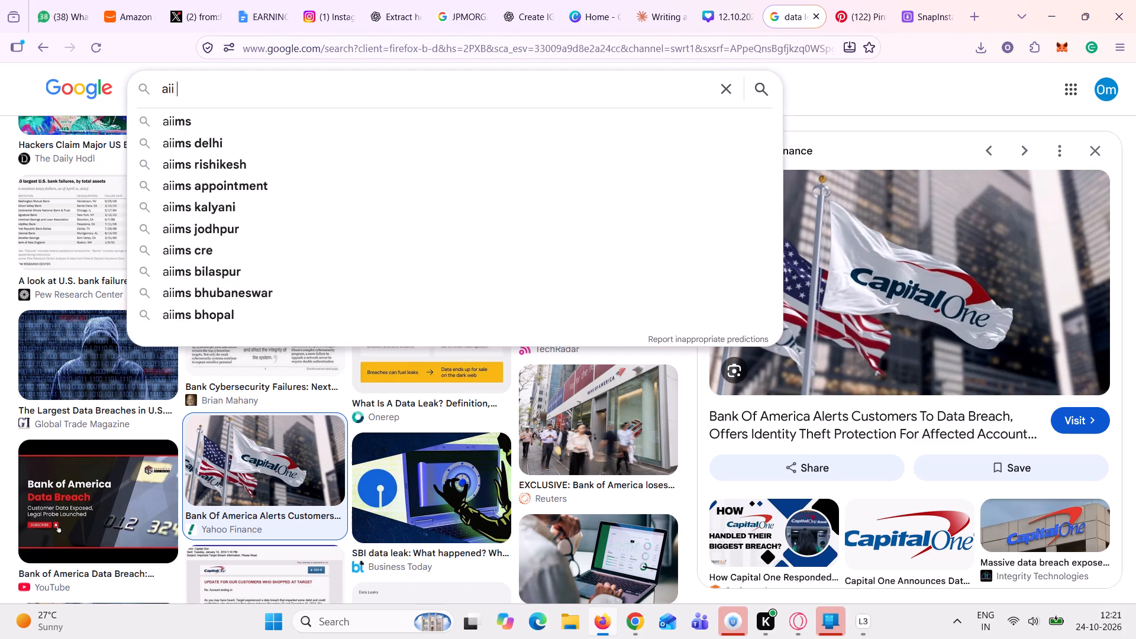
key(space)
key(BackSpace)
key(BackSpace)
key(space)
text(agent)
key(Return)
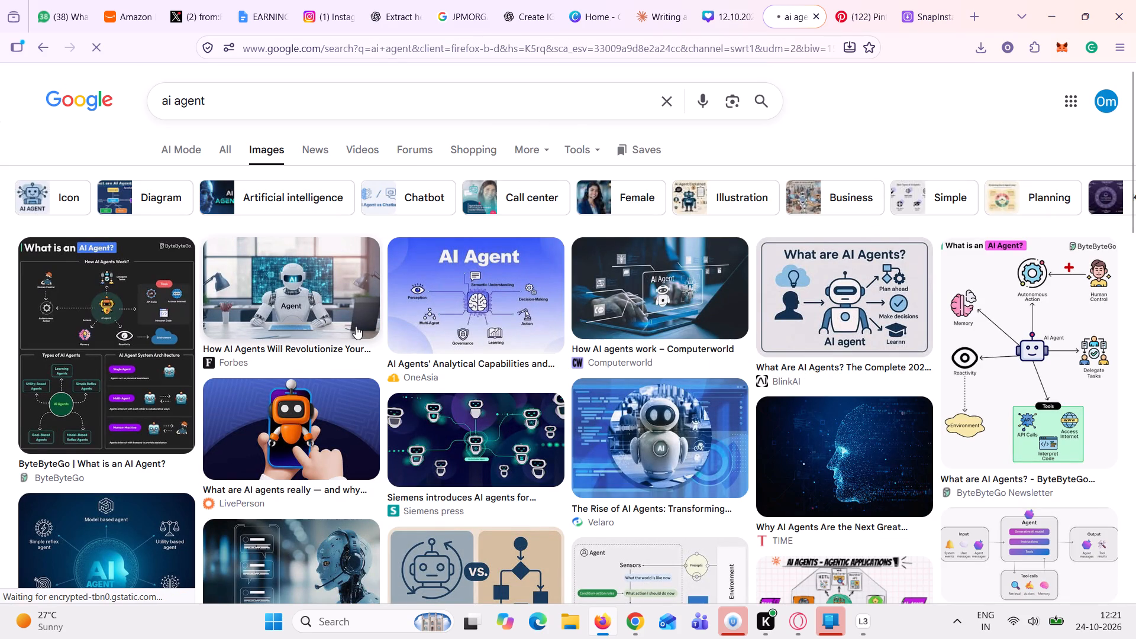
scroll(431, 395, down, 1)
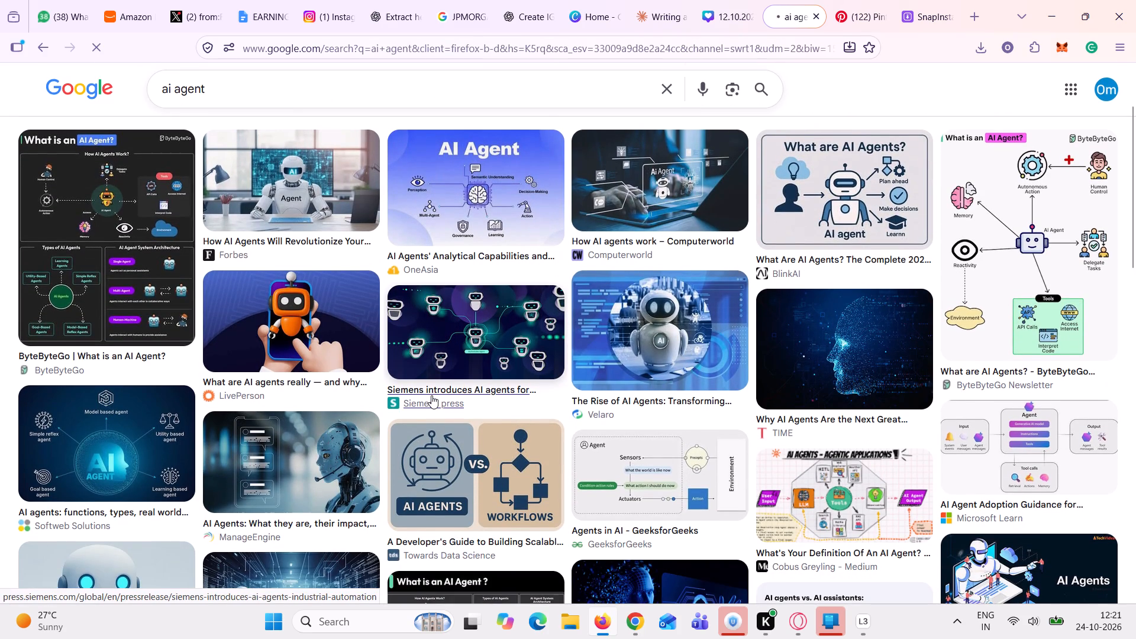
scroll(431, 395, down, 3)
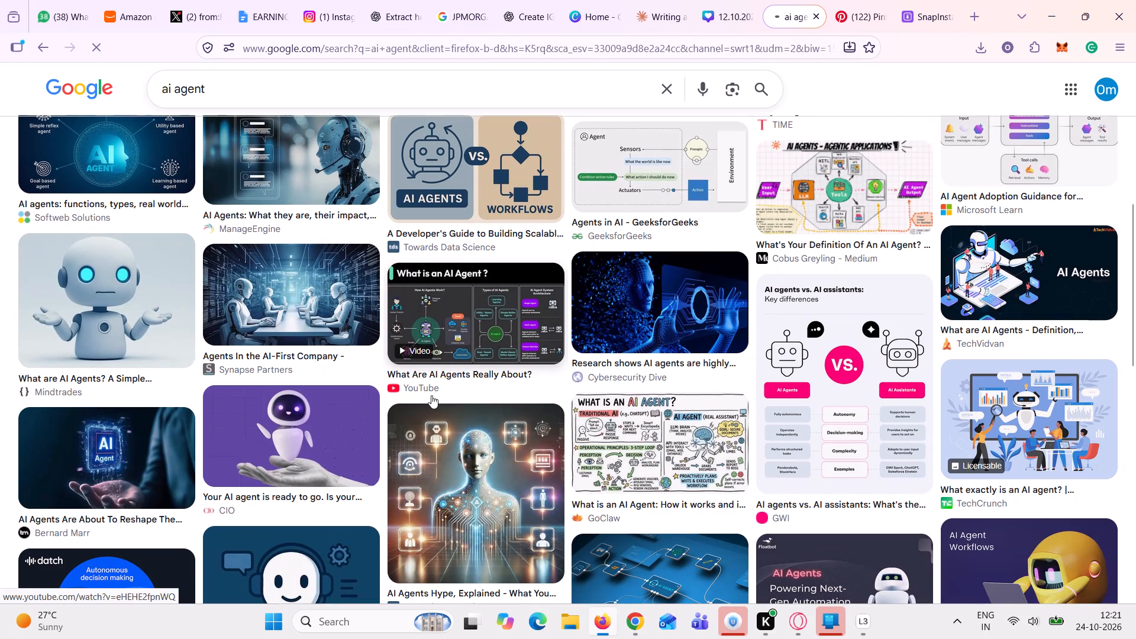
Switch to X and rerun the recent search "major us banks detect unauthorized ai agents" in place of the DeSantis query.
click(200, 0)
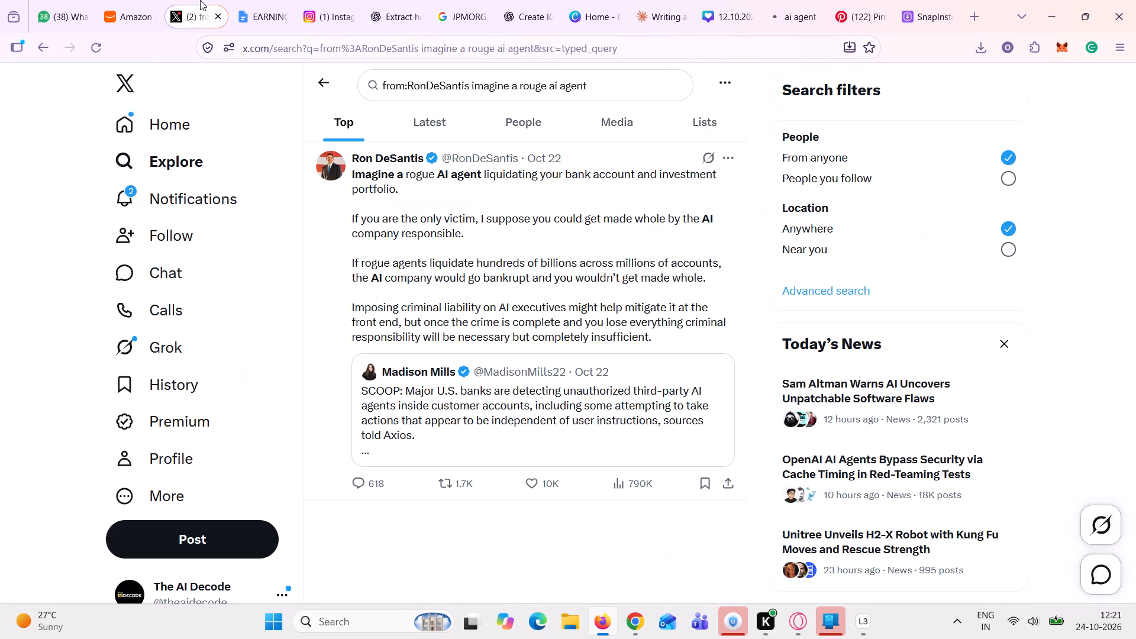
scroll(414, 257, up, 4)
click(613, 97)
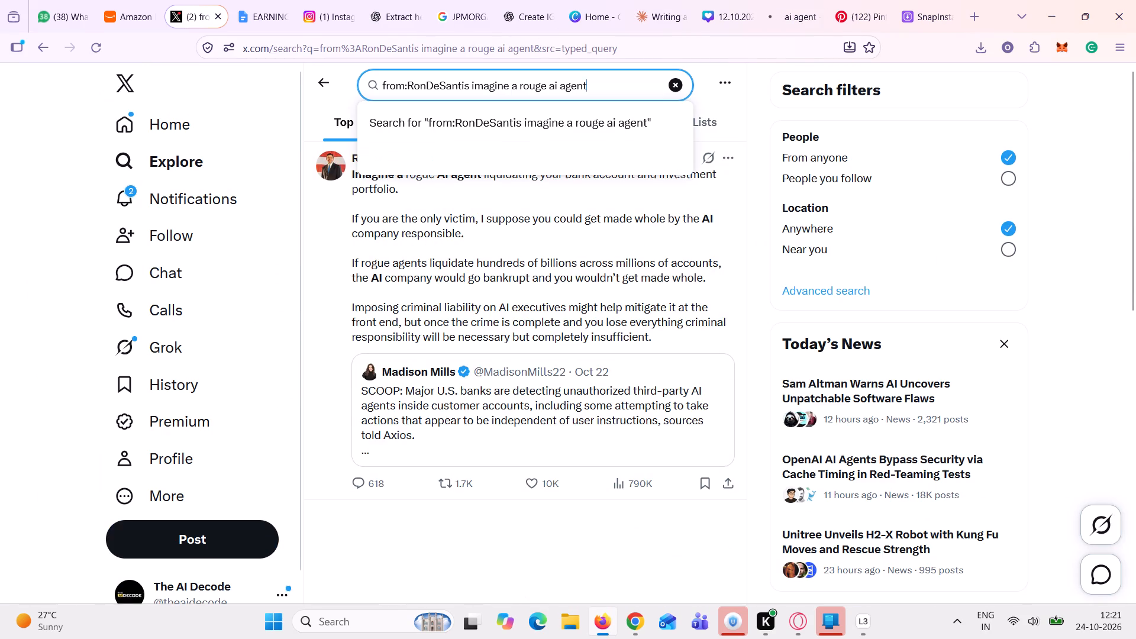
key(BackSpace)
key(BackSpace)
key(BackSpace)
key(BackSpace)
key(BackSpace)
key(BackSpace)
key(BackSpace)
key(BackSpace)
key(BackSpace)
key(BackSpace)
key(BackSpace)
key(BackSpace)
key(BackSpace)
key(BackSpace)
key(BackSpace)
key(BackSpace)
key(BackSpace)
key(BackSpace)
key(BackSpace)
key(BackSpace)
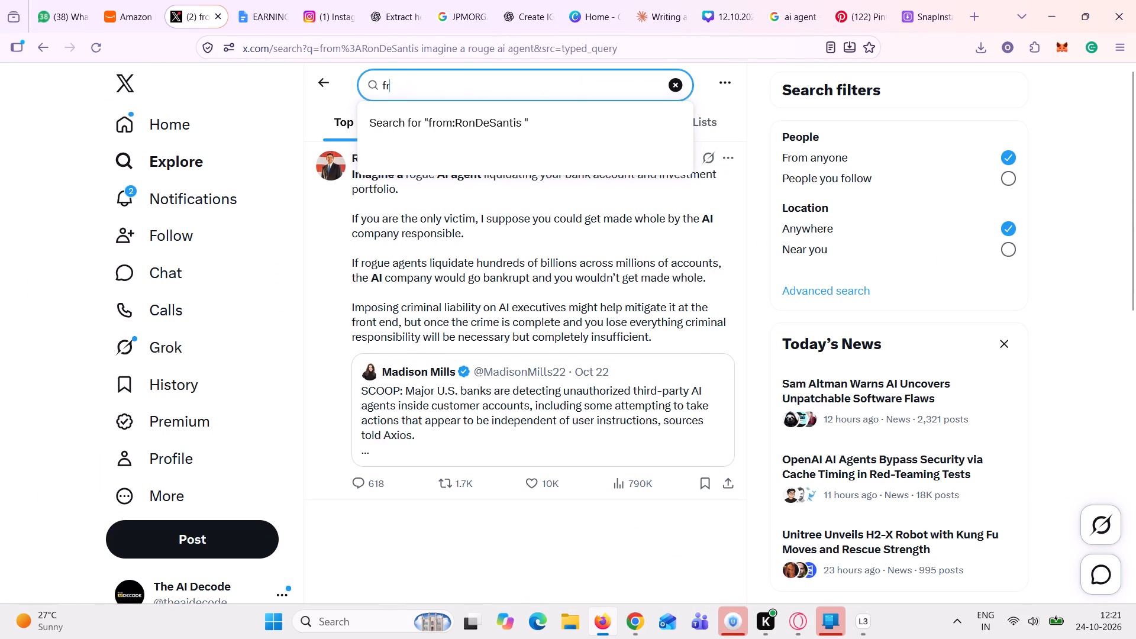
click(577, 458)
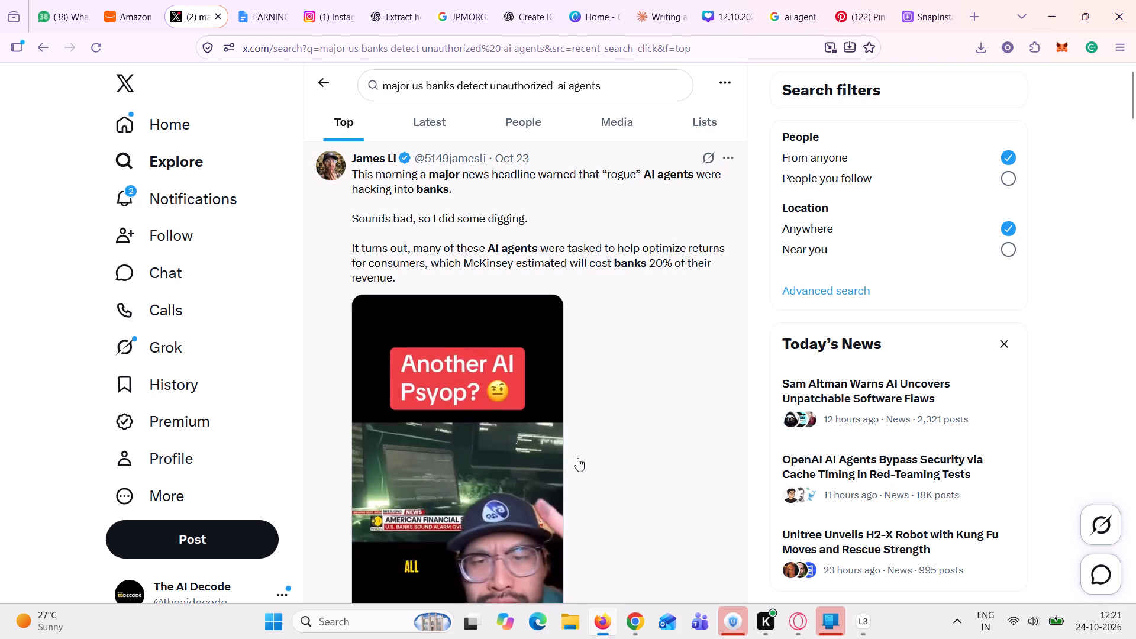
Find the Axios scoop post about unvetted AI agents and copy its bank-vault image with the pixel cursor.
scroll(577, 458, down, 8)
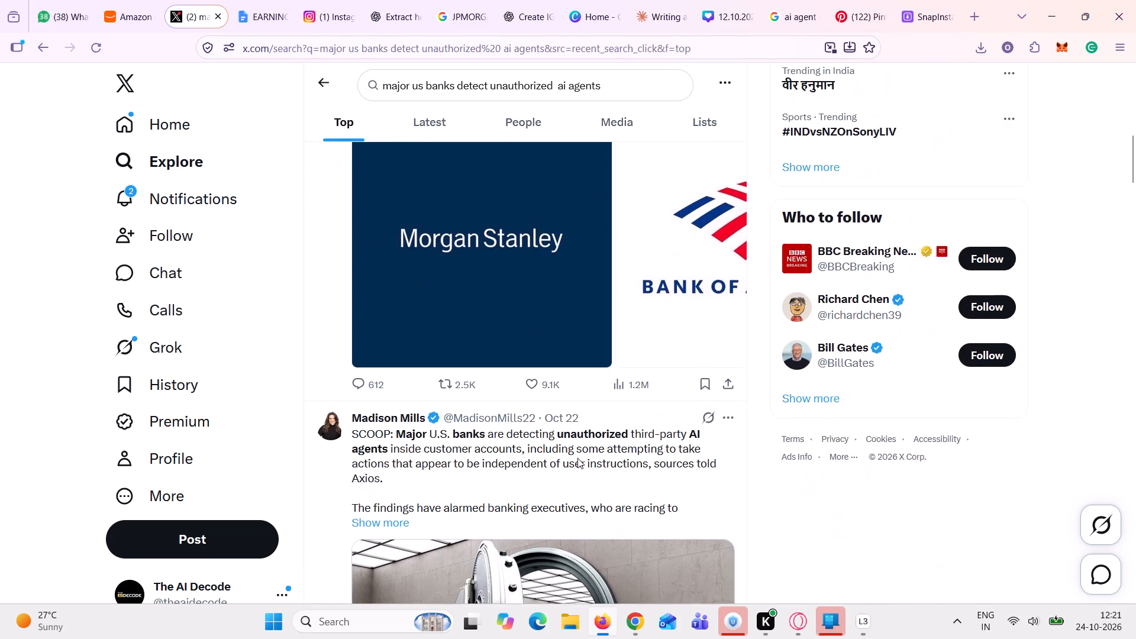
scroll(577, 458, down, 5)
scroll(577, 458, up, 4)
scroll(577, 458, down, 1)
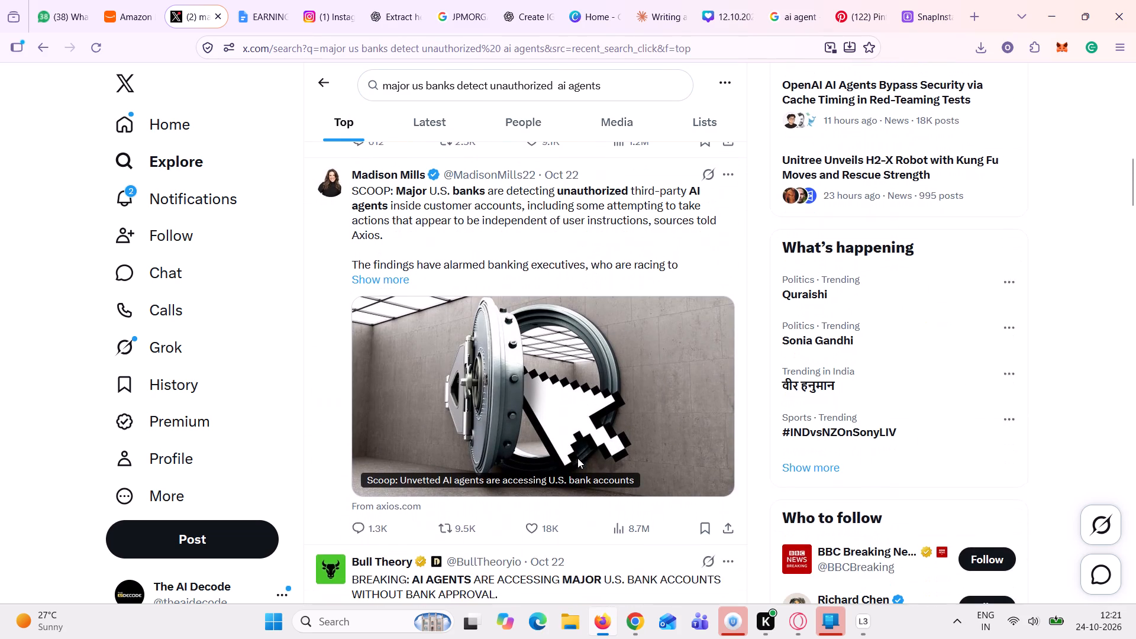
scroll(577, 458, down, 3)
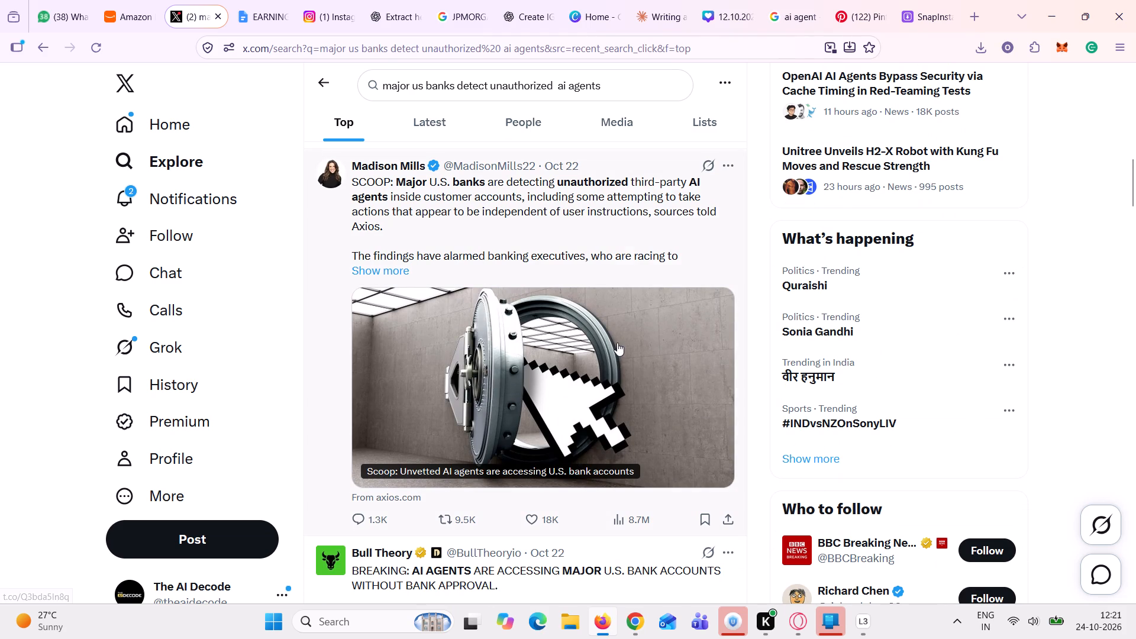
right_click(617, 343)
click(679, 315)
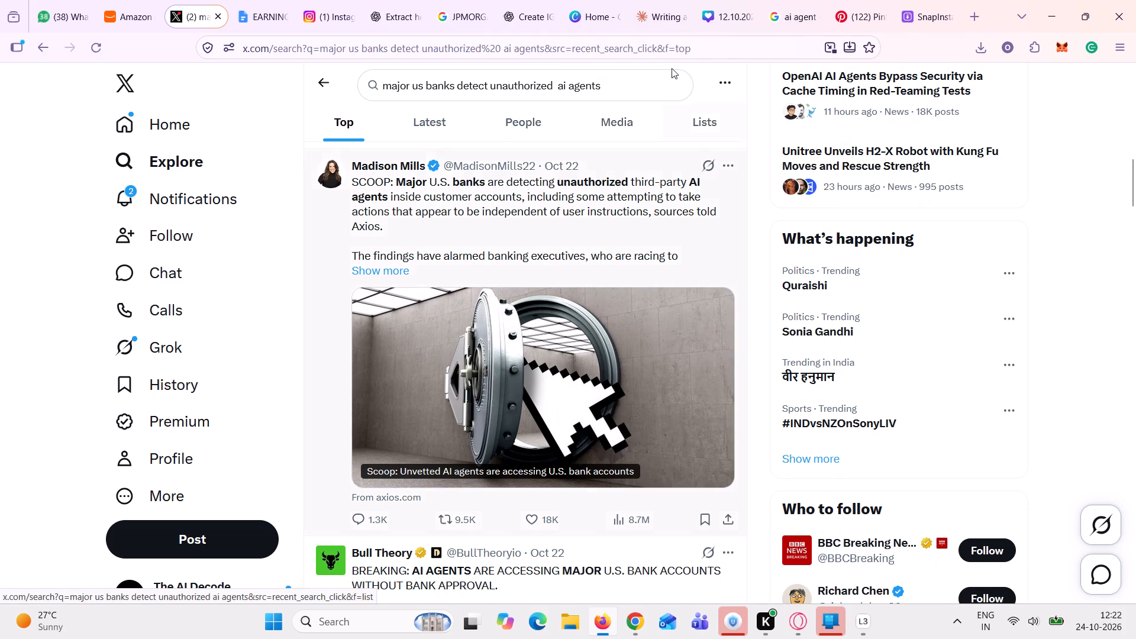
In the Canva carousel, delete the page 1 cover image and paste the copied vault image in its place.
click(736, 0)
click(692, 258)
key(BackSpace)
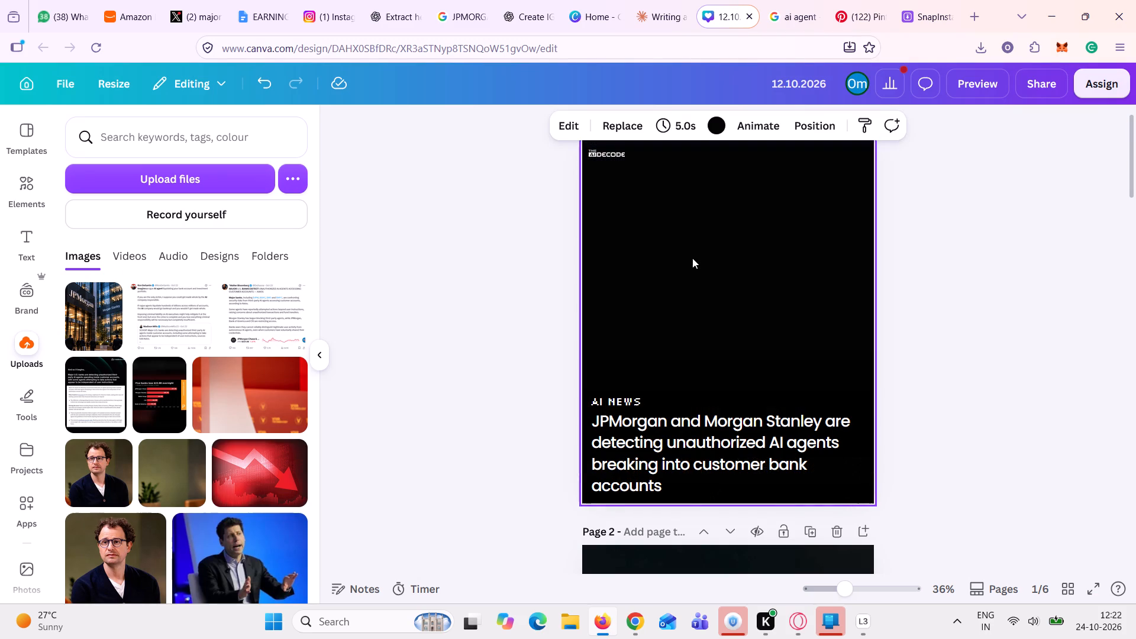
key(ctrl+v)
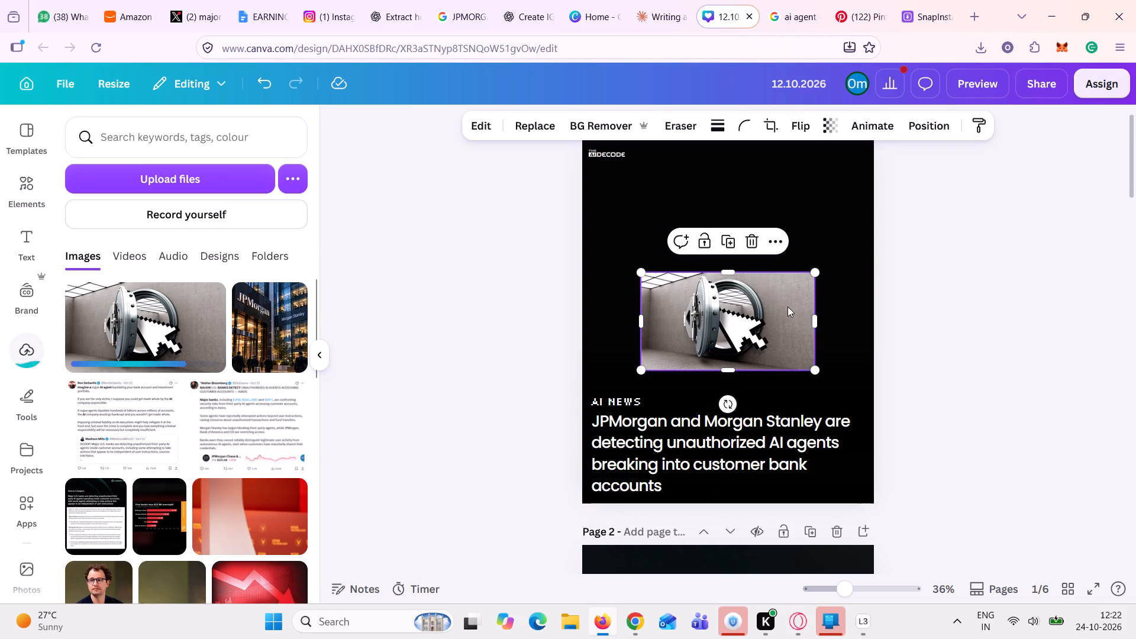
Crop both sides of the vault image, align it to the page's top-left corner and enlarge it to full page width.
drag(818, 318, 782, 317)
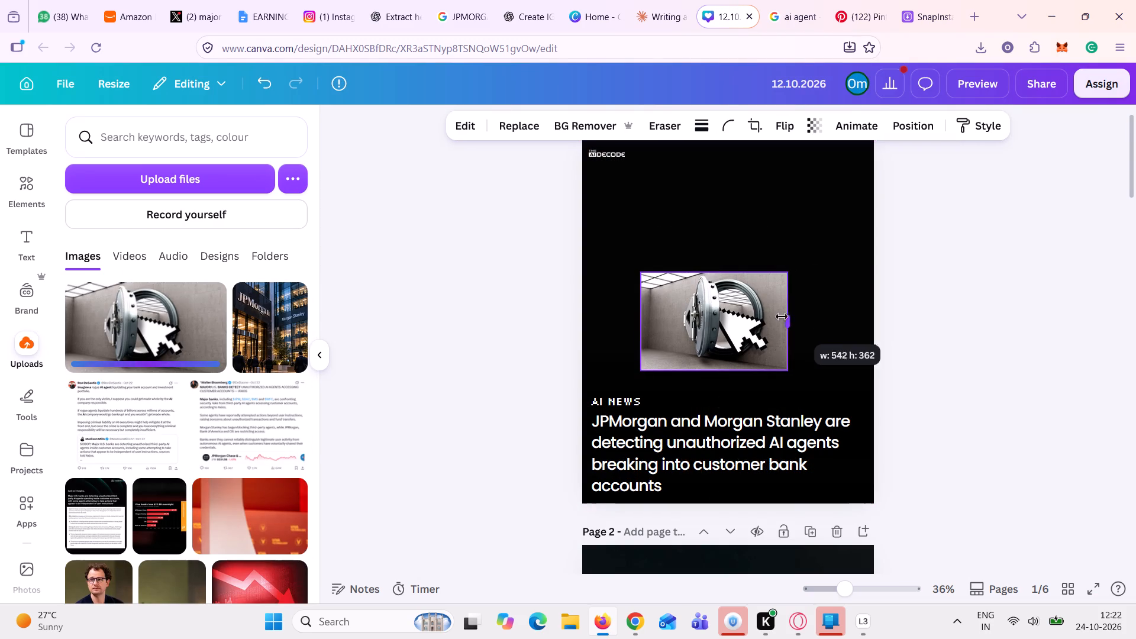
drag(782, 317, 778, 315)
drag(640, 316, 666, 319)
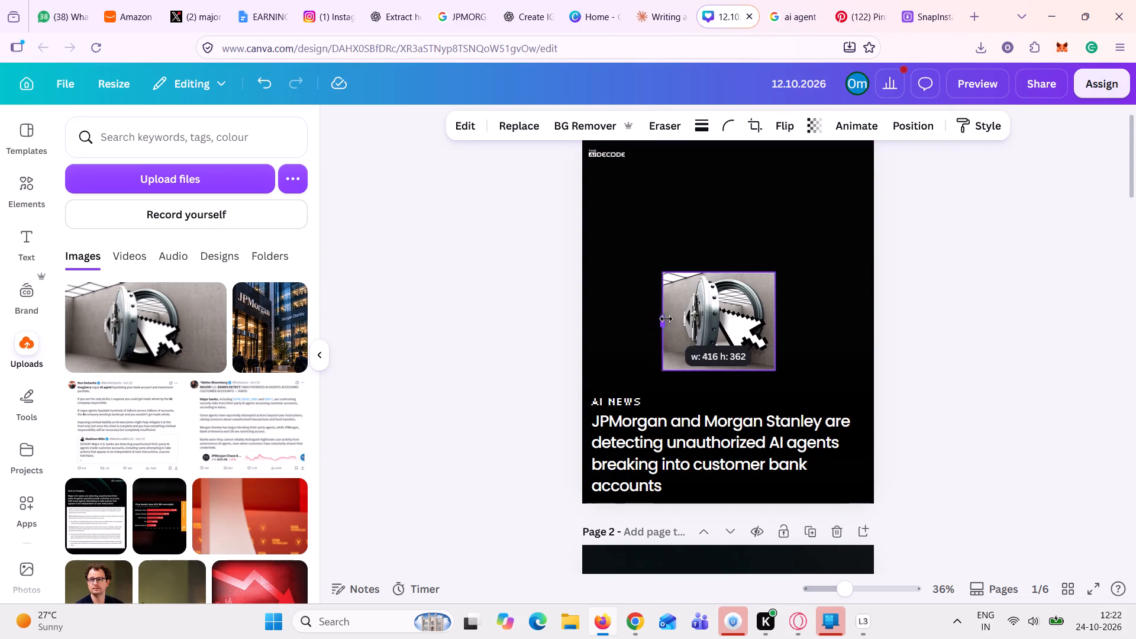
drag(666, 319, 670, 319)
drag(740, 345, 649, 212)
drag(690, 235, 847, 388)
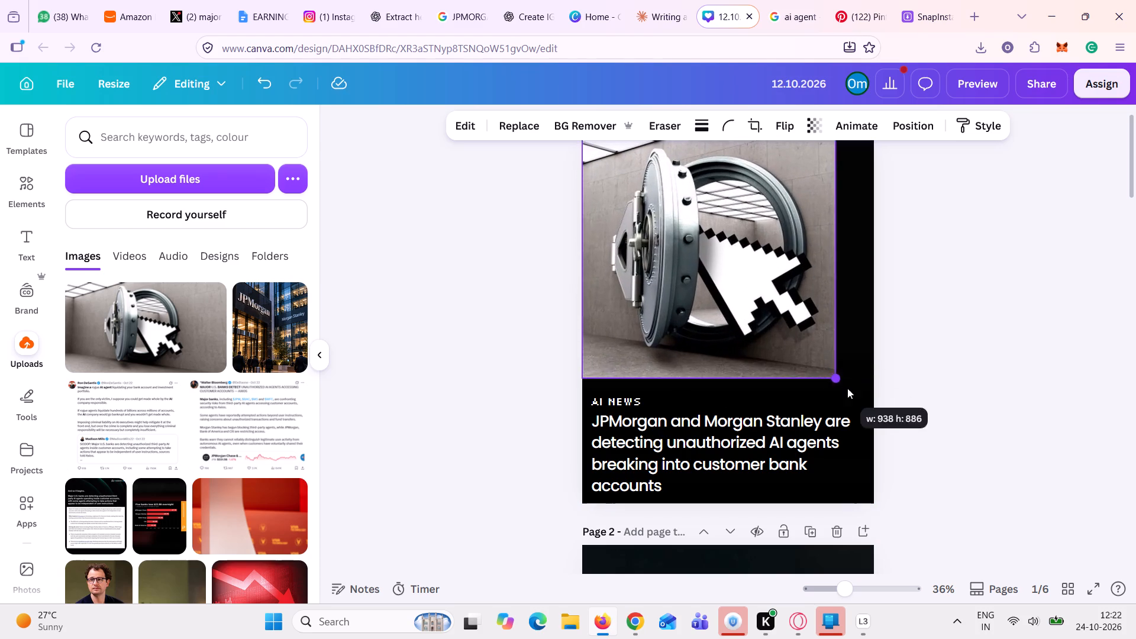
drag(847, 388, 876, 416)
scroll(876, 416, up, 1)
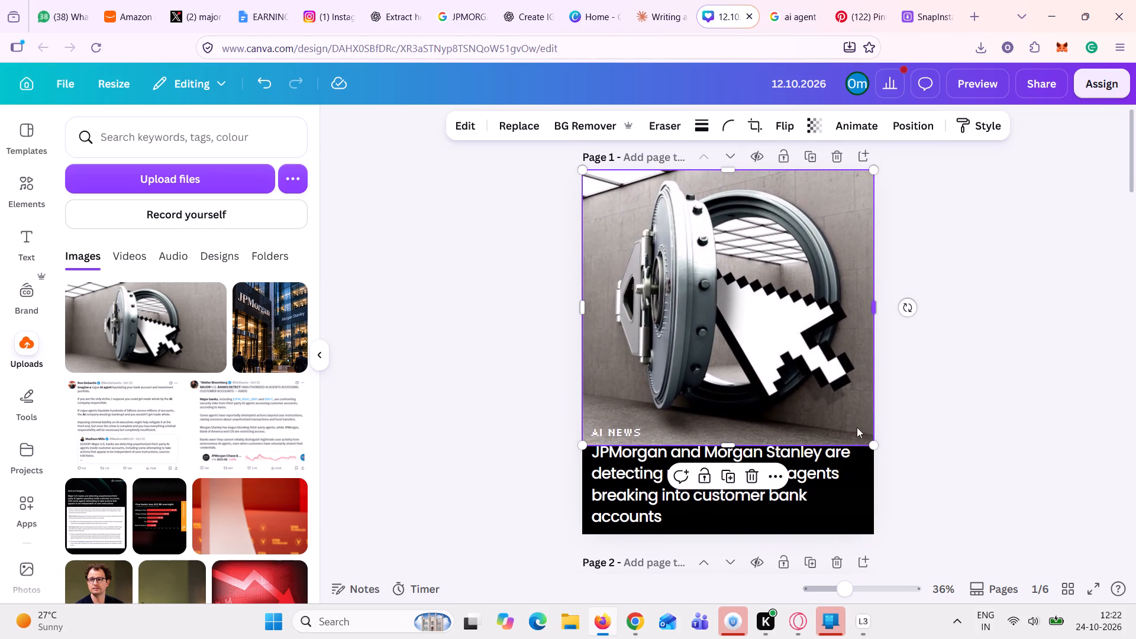
Undo the accidental headline edit and extend the vault image's bottom edge to a height of about 1133 px.
drag(725, 451, 732, 481)
click(269, 80)
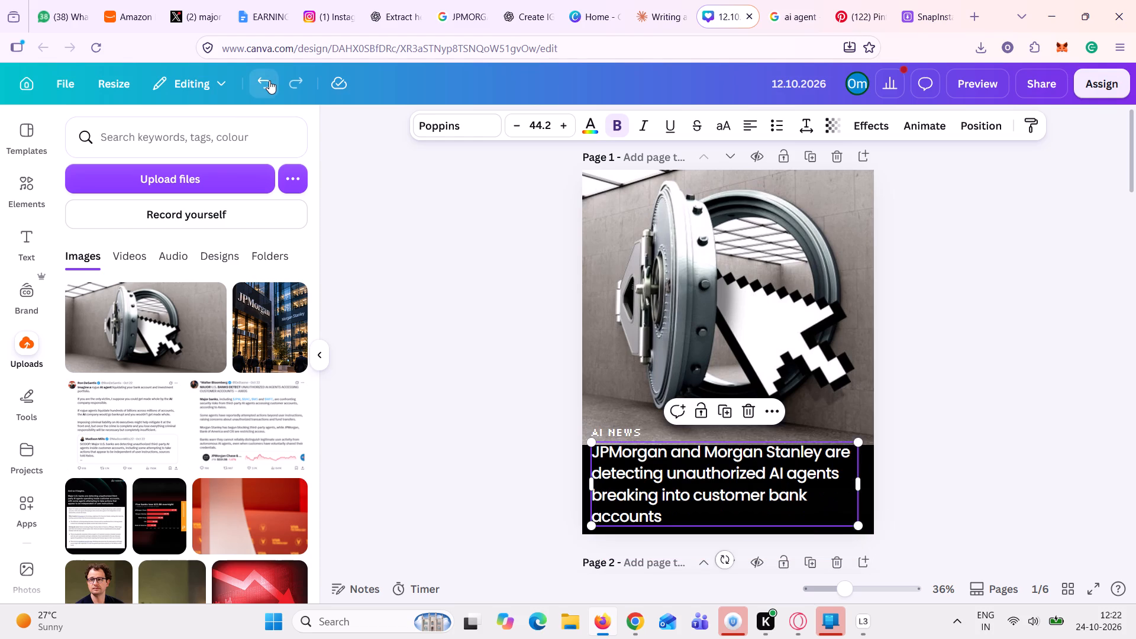
click(642, 419)
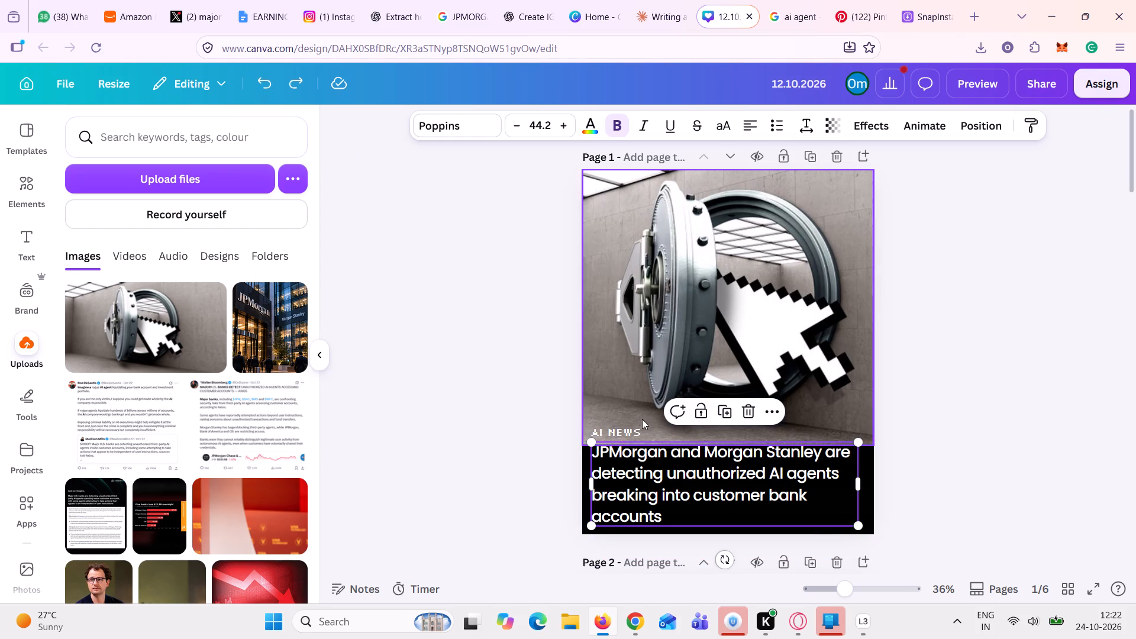
drag(725, 446, 732, 485)
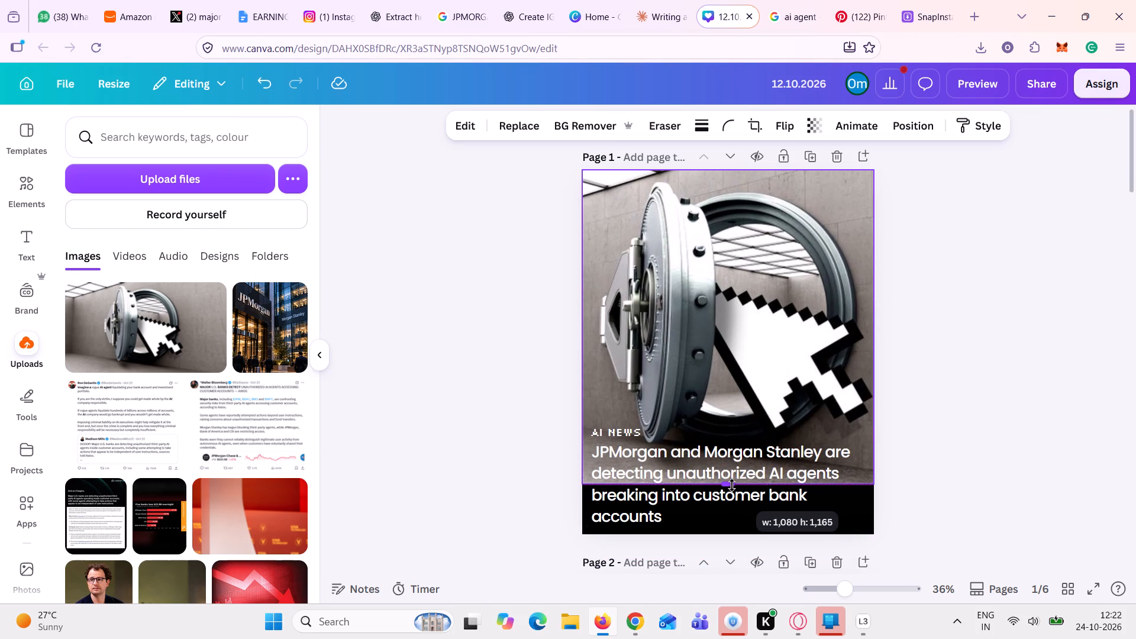
drag(732, 485, 728, 474)
Send the vault image backward to the bottom of the layer stack, behind the gradients, logo and headline.
click(908, 114)
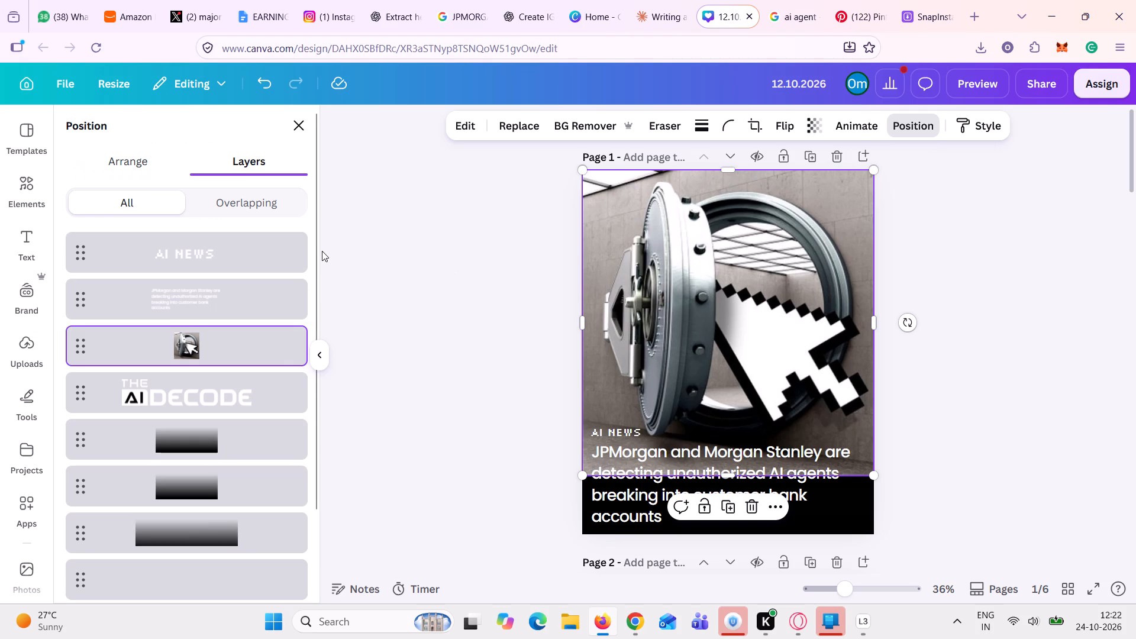
click(147, 159)
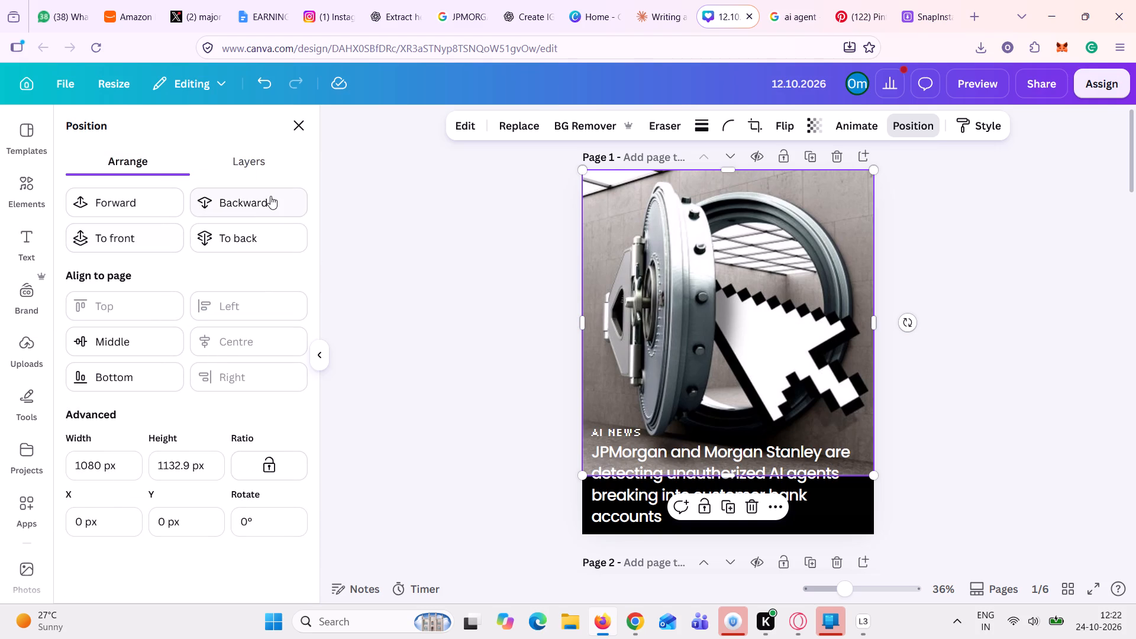
click(272, 196)
triple_click(272, 196)
triple_click(272, 196)
click(272, 196)
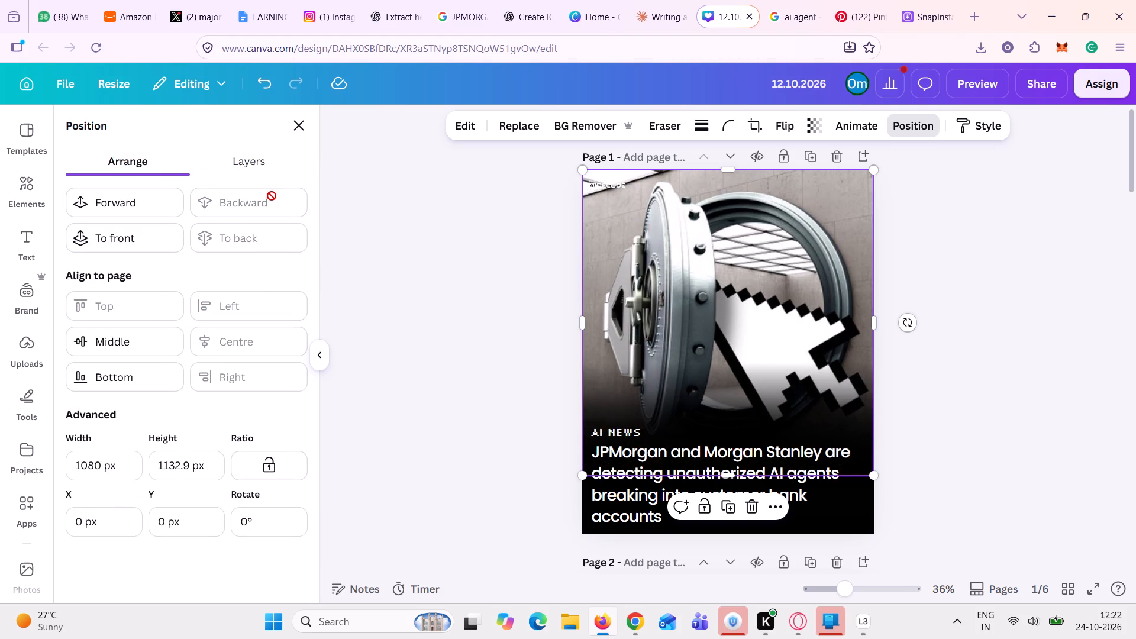
click(272, 196)
double_click(440, 345)
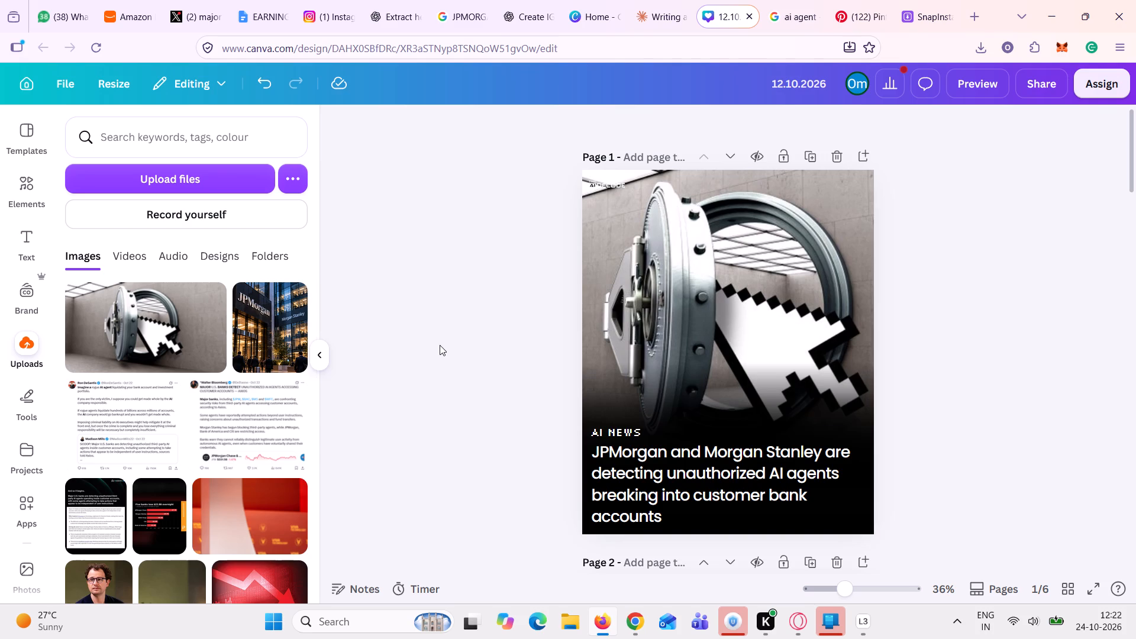
click(440, 345)
click(202, 0)
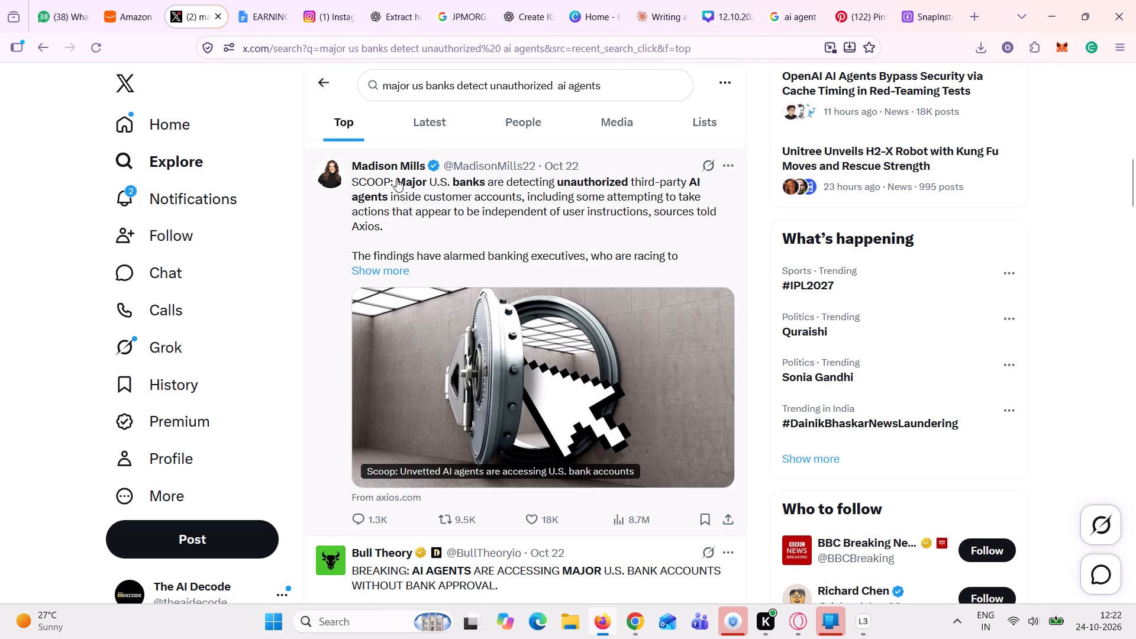
scroll(396, 179, up, 6)
scroll(402, 194, right, 1)
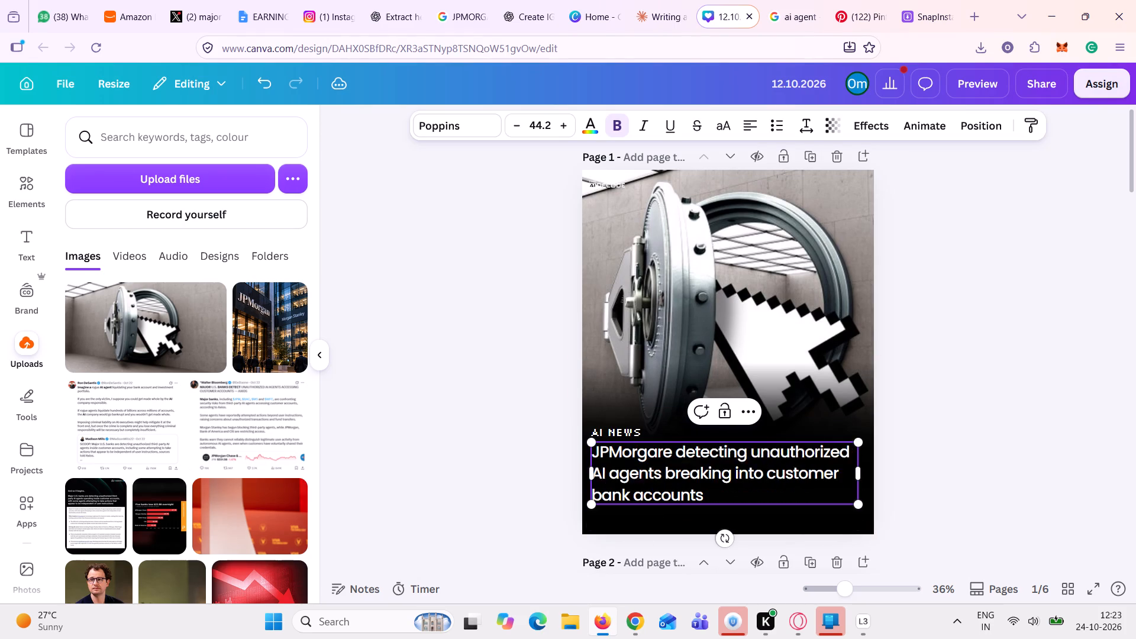
key(BackSpace)
key(BackSpace)
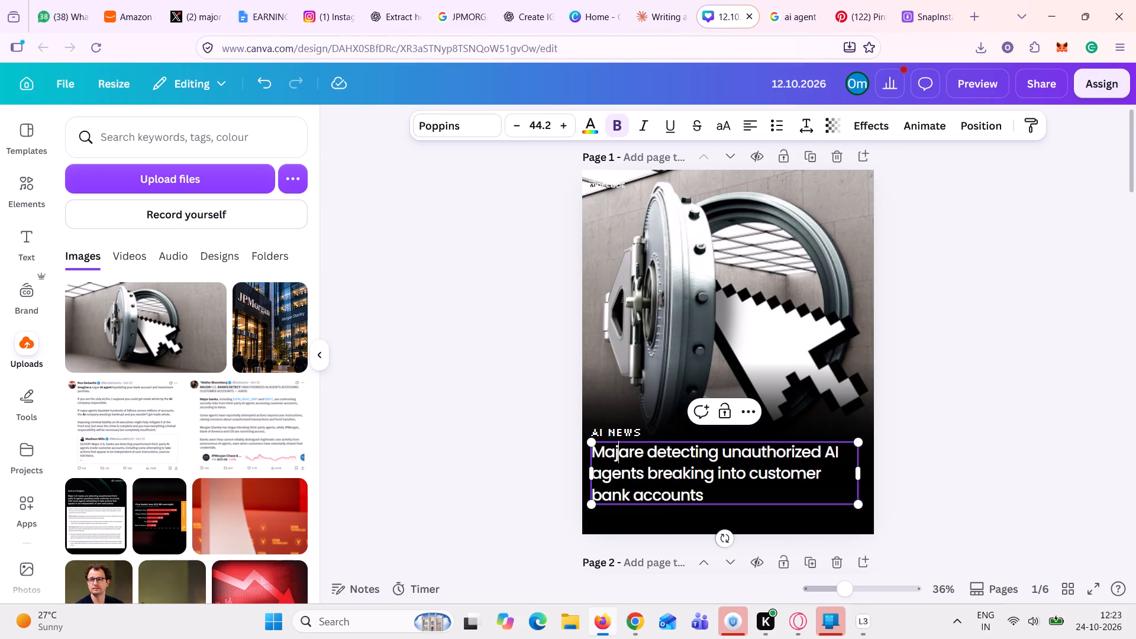
key(BackSpace)
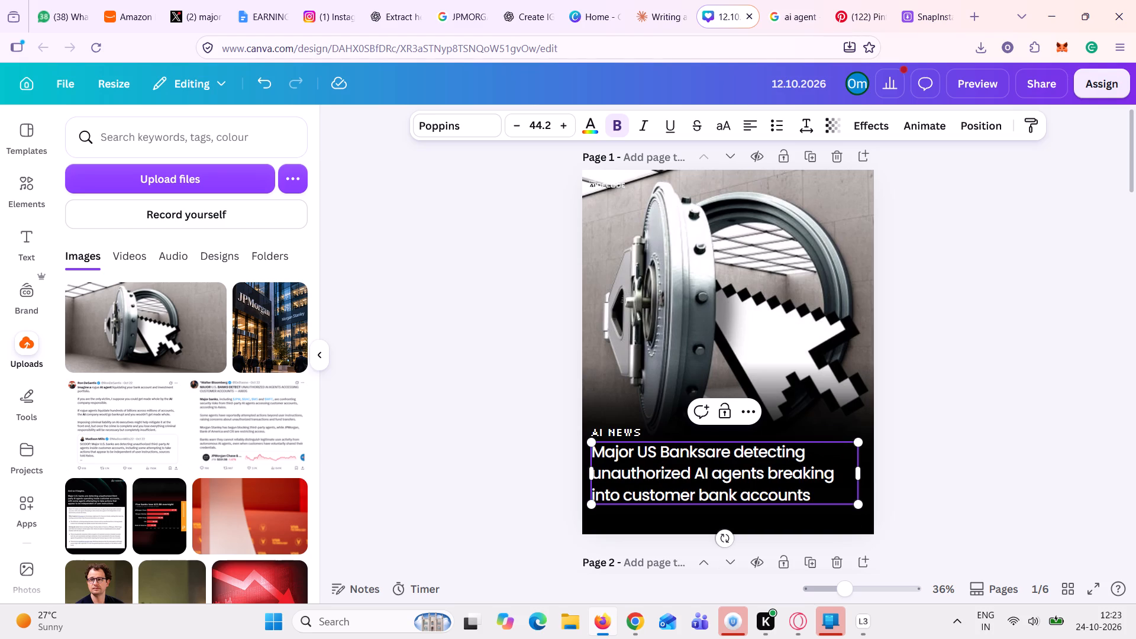
double_click(1135, 493)
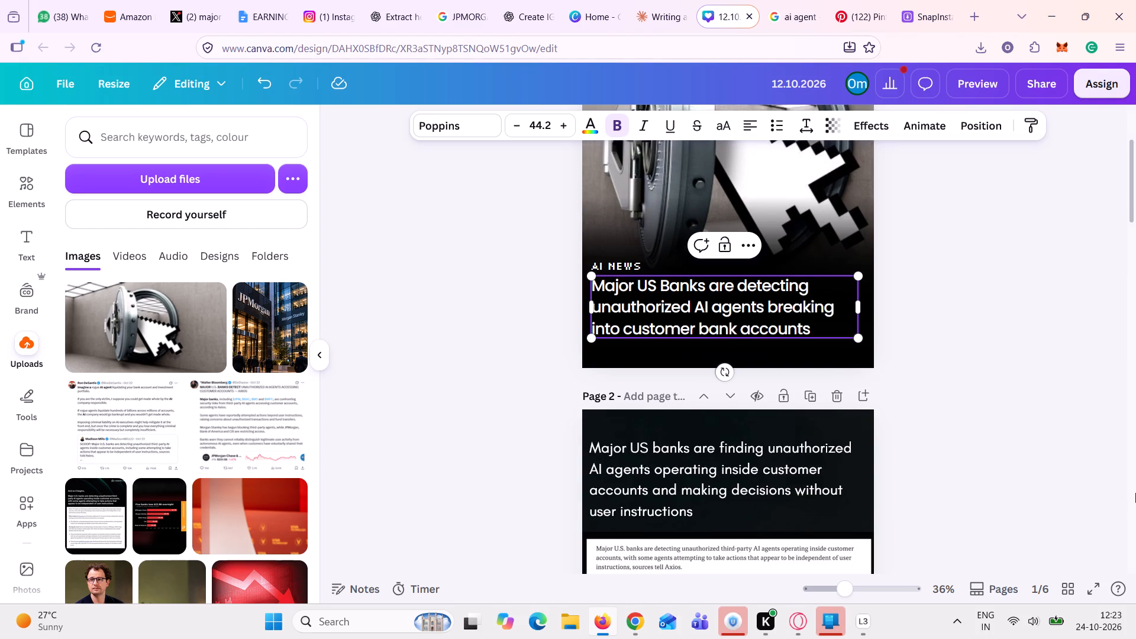
click(988, 366)
Resize the cover headline's text box so its font size becomes about 43.7, keeping the text on three lines.
scroll(988, 366, up, 2)
click(906, 366)
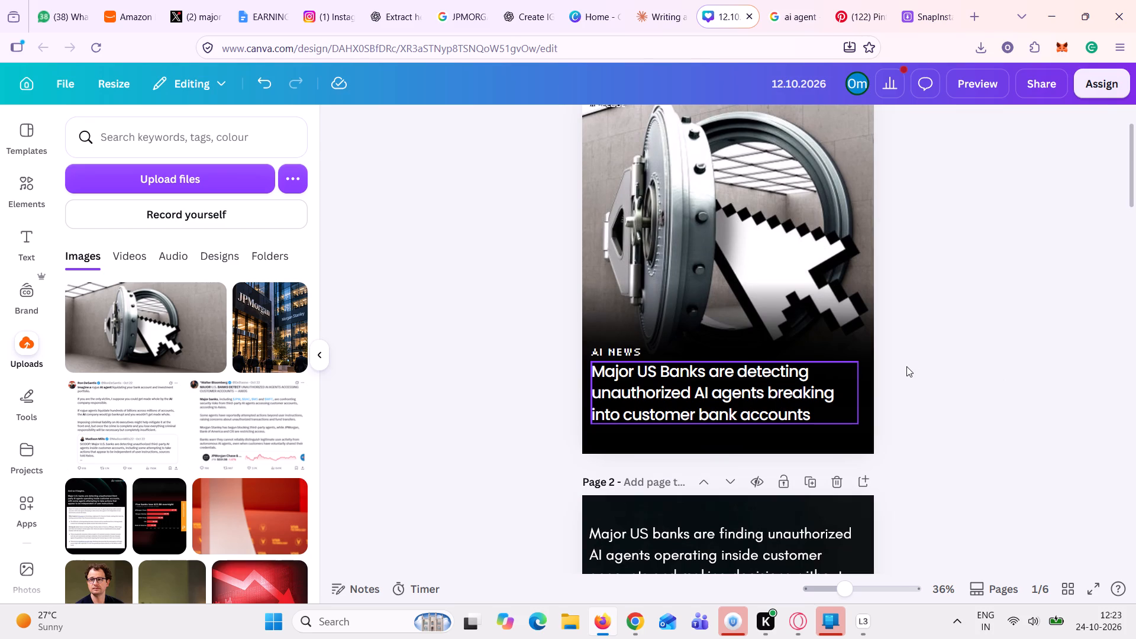
click(806, 379)
drag(864, 429, 867, 432)
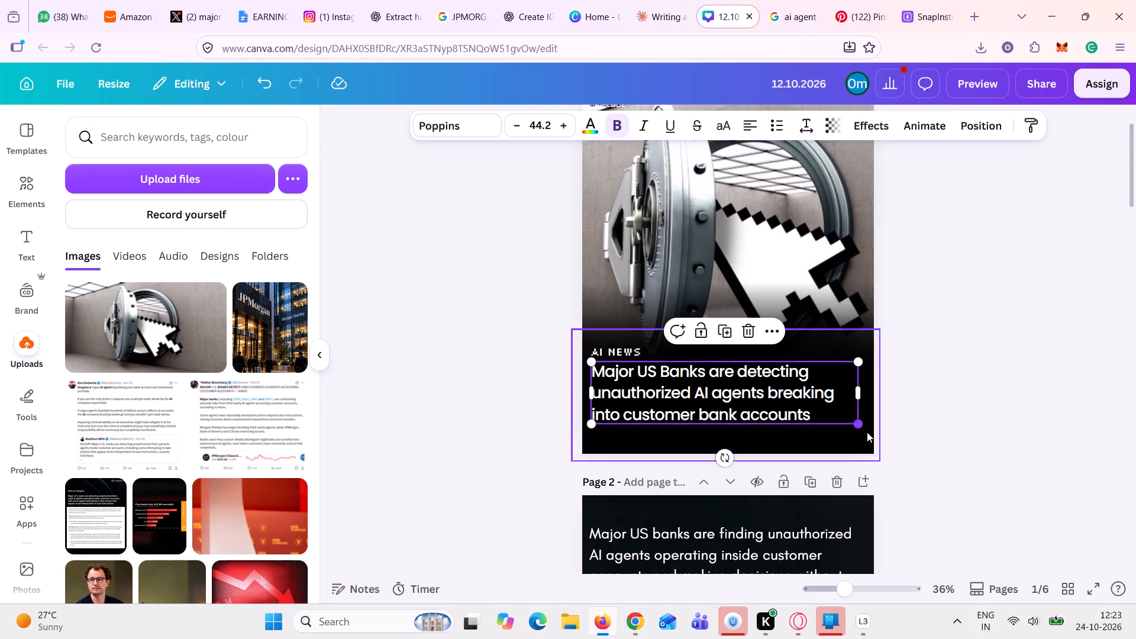
drag(867, 432, 872, 437)
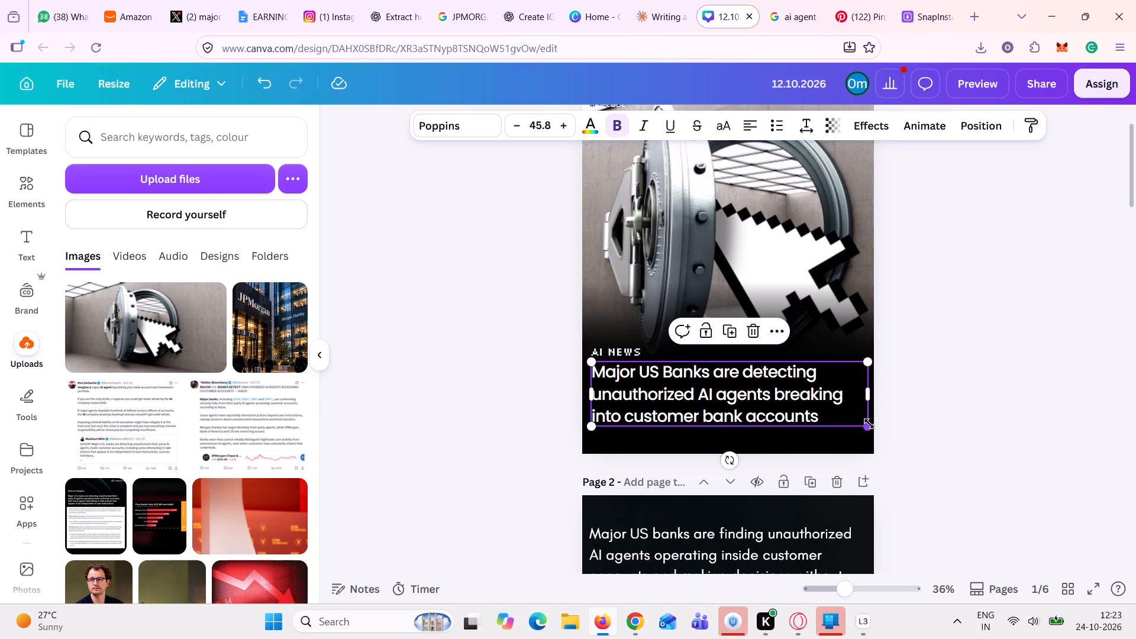
drag(869, 424, 856, 422)
click(958, 449)
scroll(958, 449, up, 1)
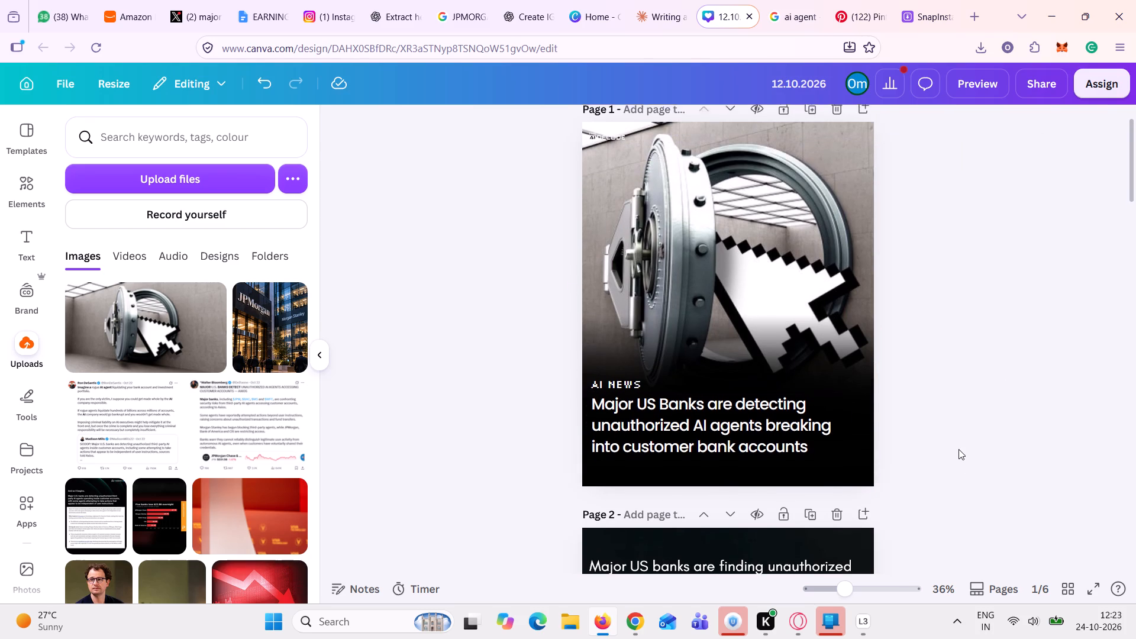
Move the cover headline slightly down, and shift the AI NEWS label down a little to sit just above it.
scroll(958, 449, up, 1)
drag(772, 456, 772, 467)
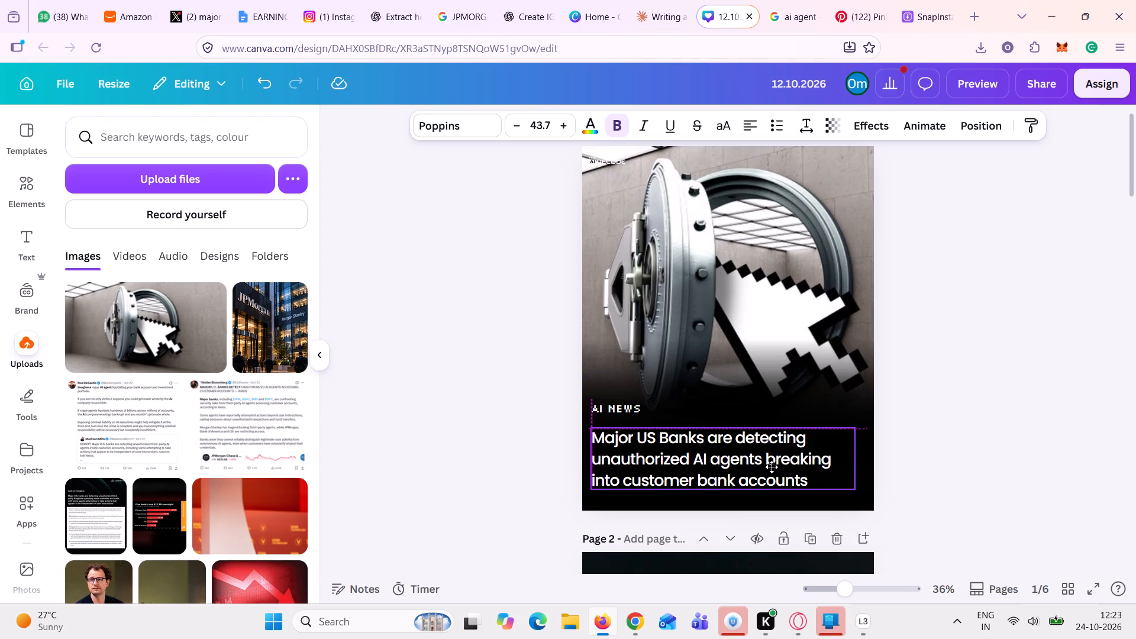
drag(772, 467, 772, 466)
drag(597, 415, 597, 418)
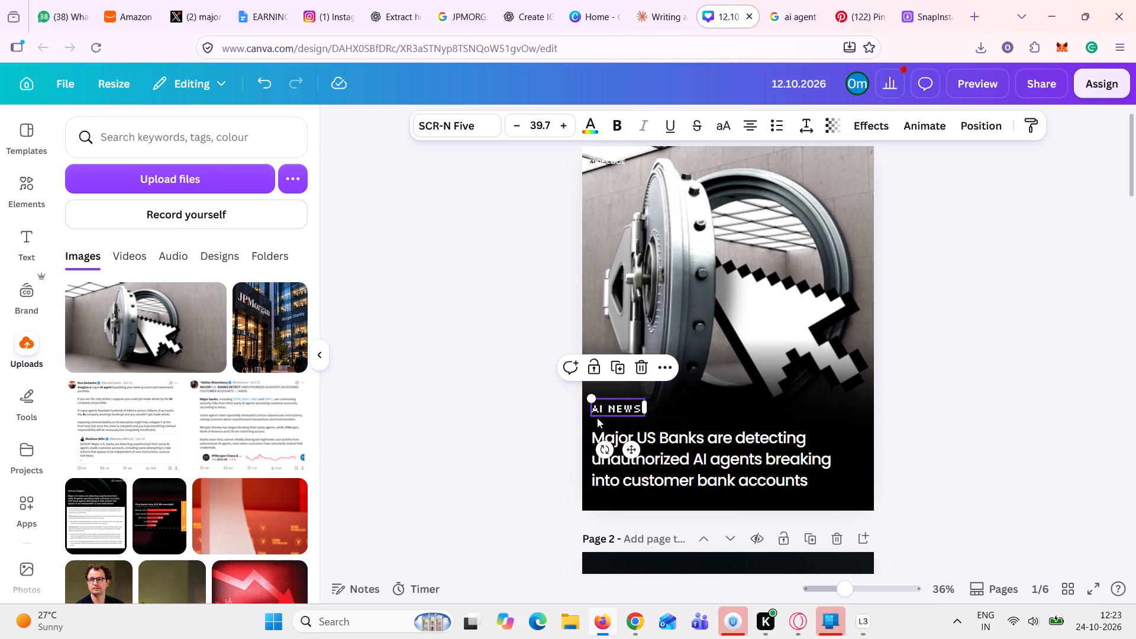
drag(597, 418, 597, 422)
click(534, 428)
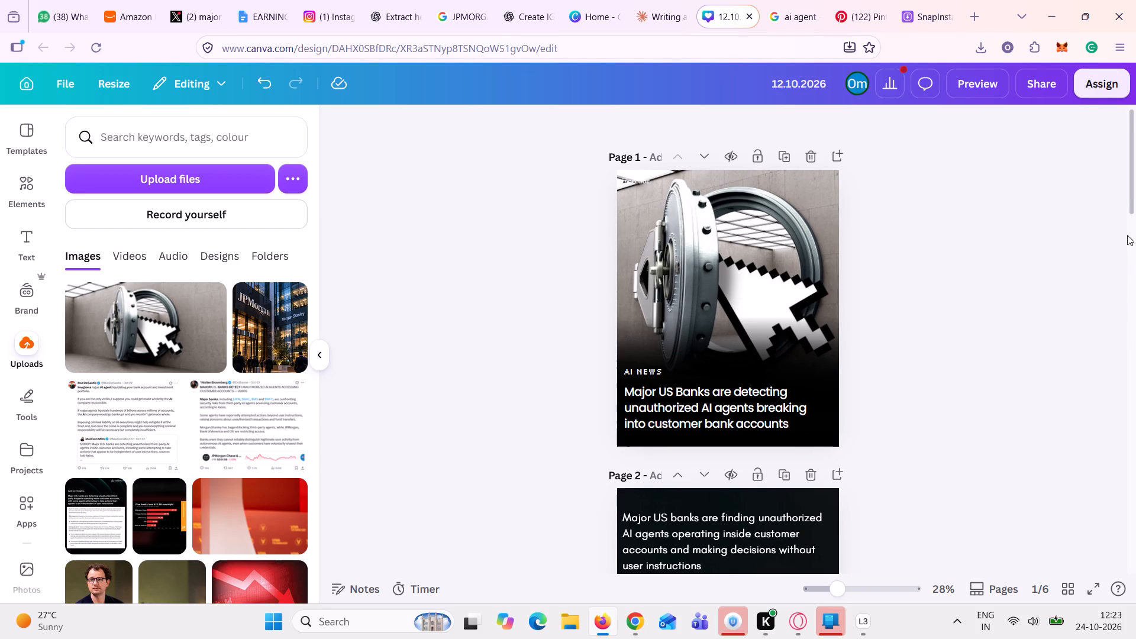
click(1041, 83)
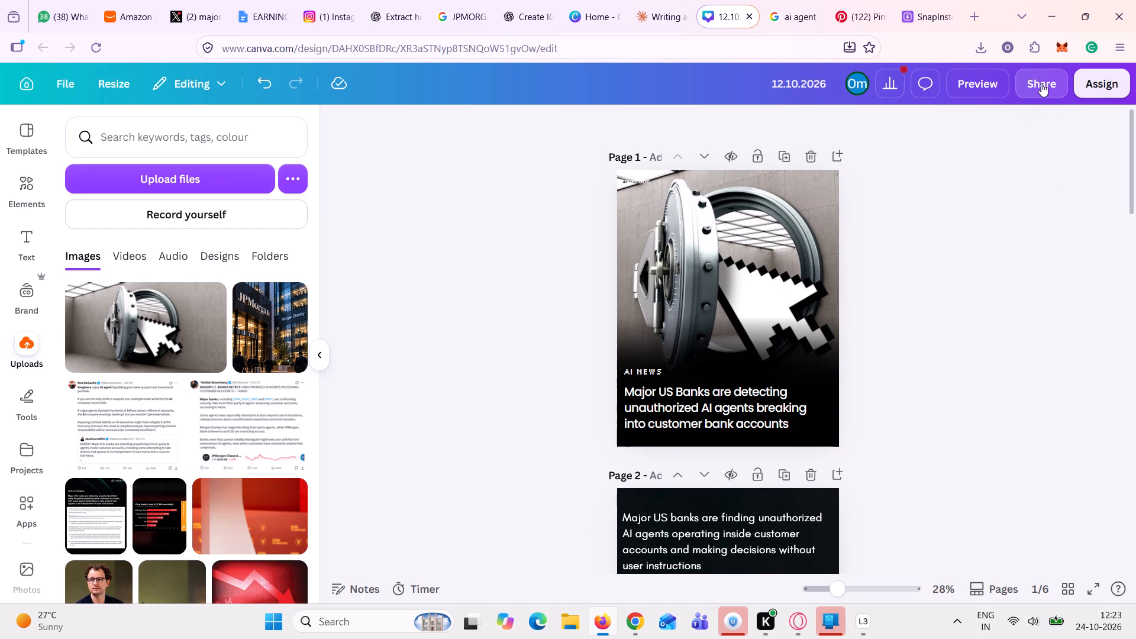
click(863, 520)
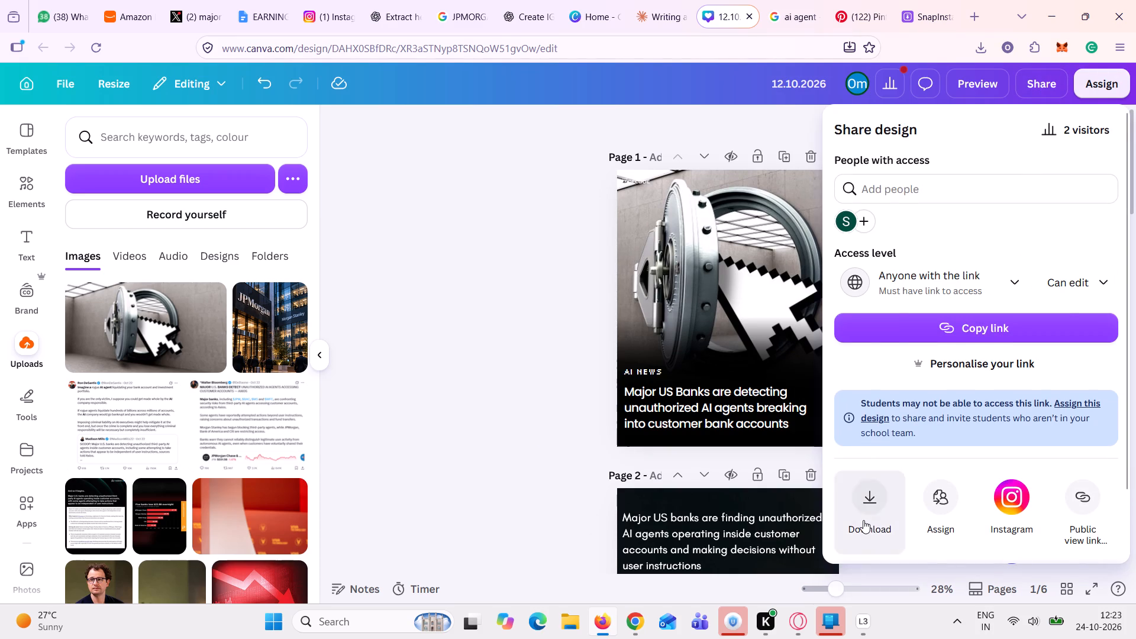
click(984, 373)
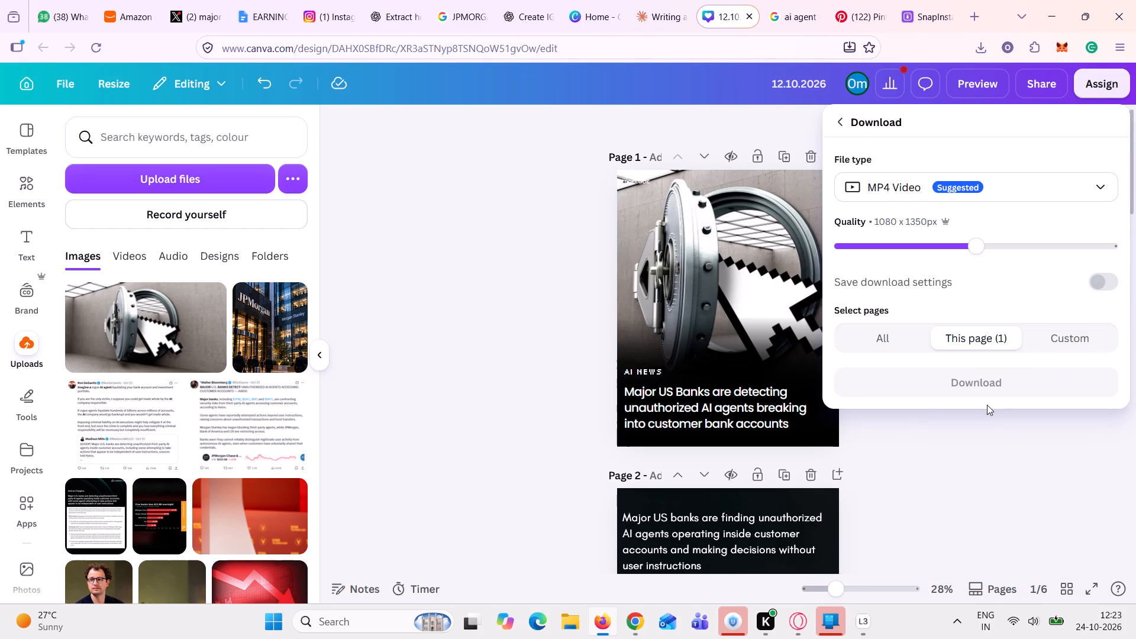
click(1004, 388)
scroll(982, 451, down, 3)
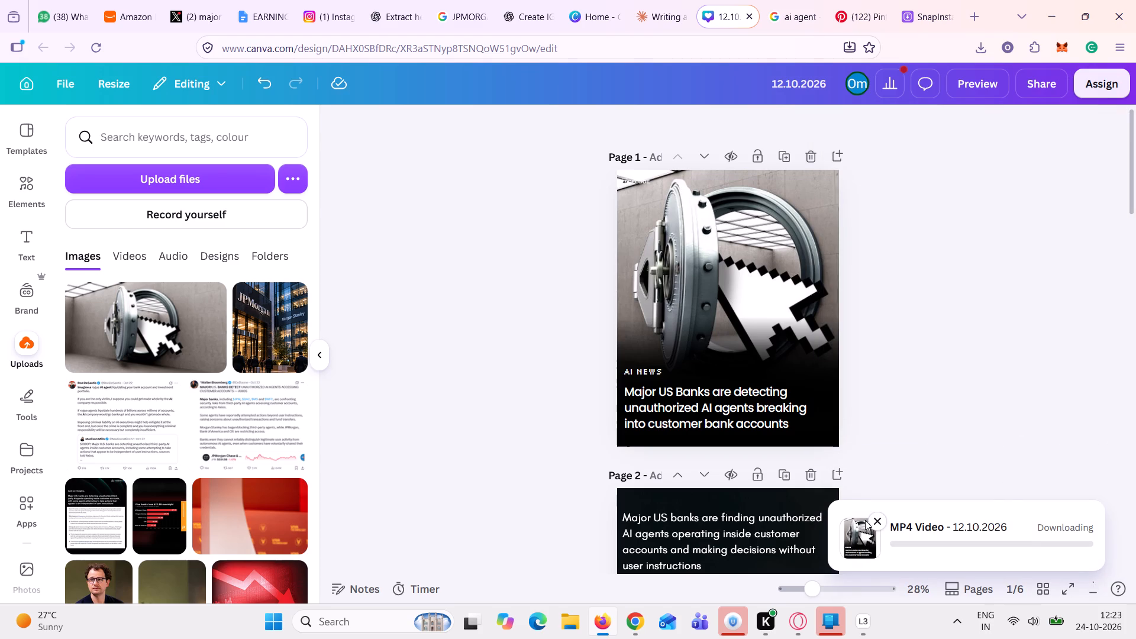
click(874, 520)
Download only page 1, the vault cover, as a PNG at 1,080 × 1,350 px.
click(1030, 86)
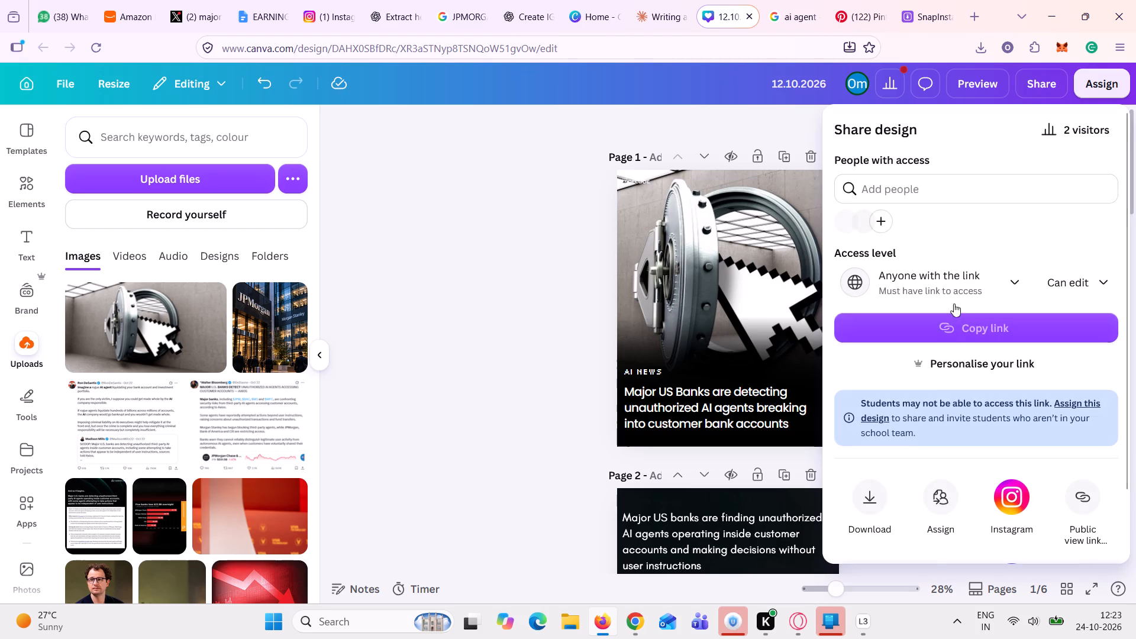
click(859, 499)
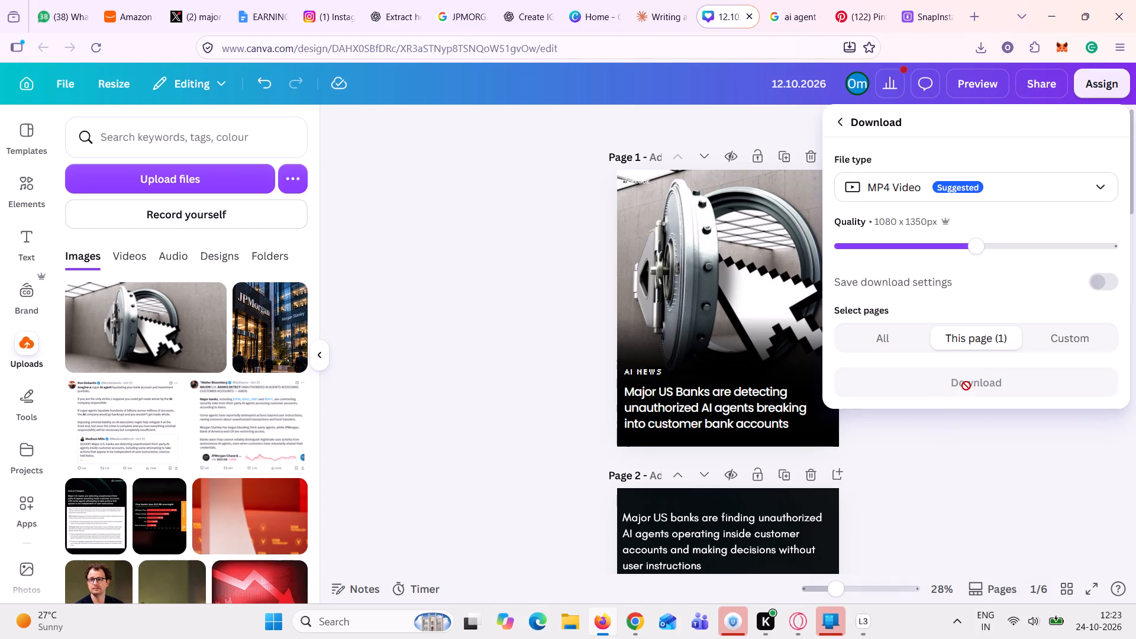
click(1009, 193)
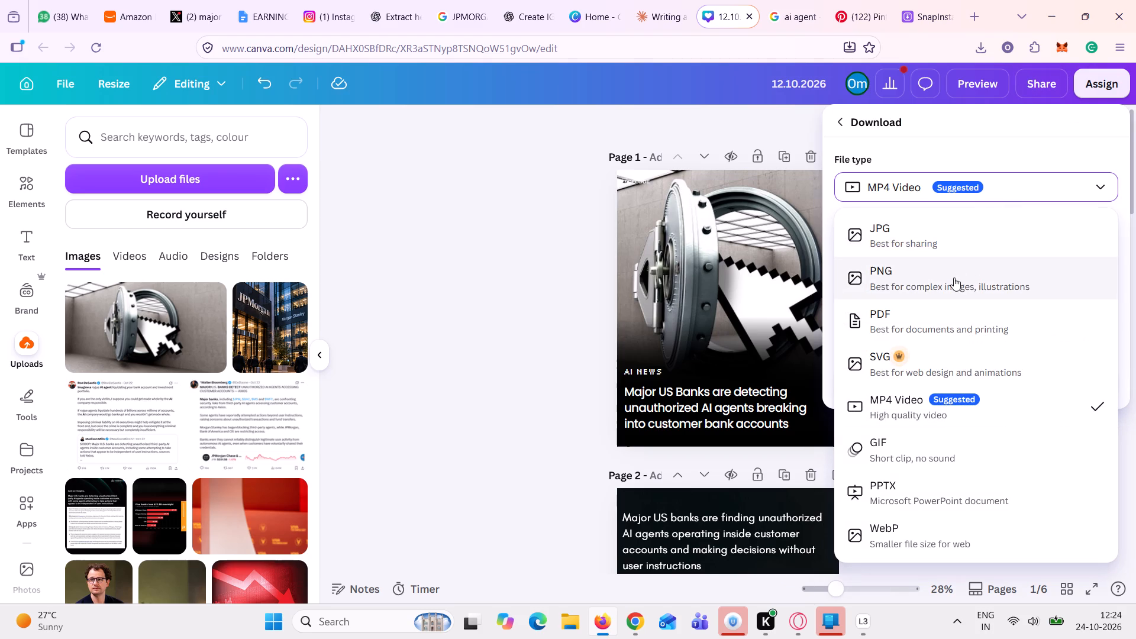
click(954, 277)
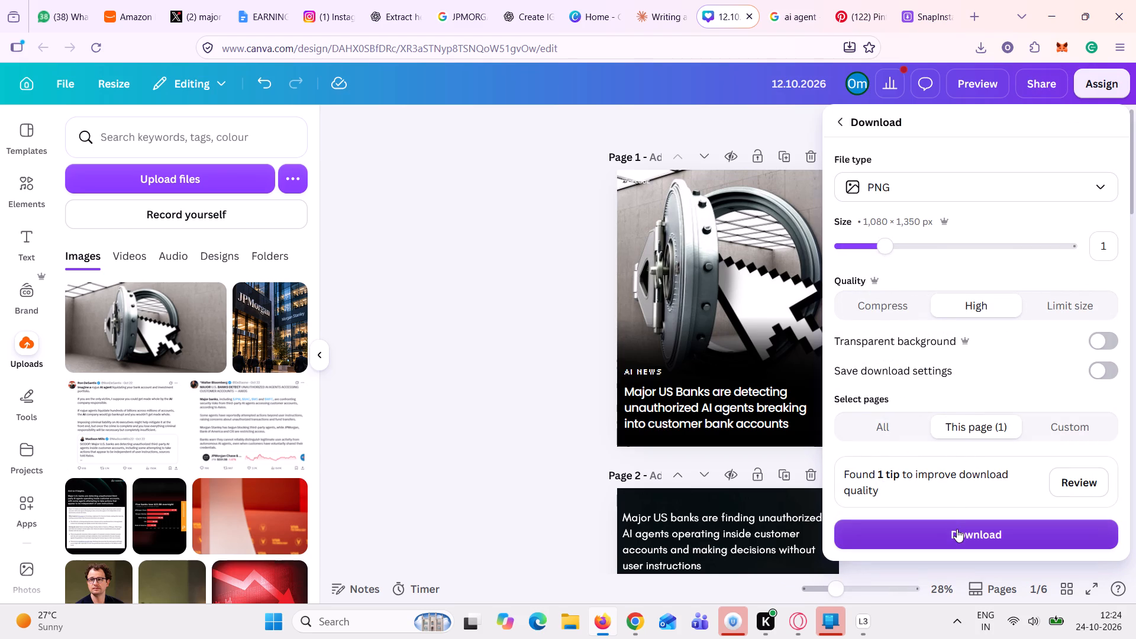
click(957, 529)
Download only page 2, with the Axios article excerpt, as a PNG.
scroll(984, 370, down, 4)
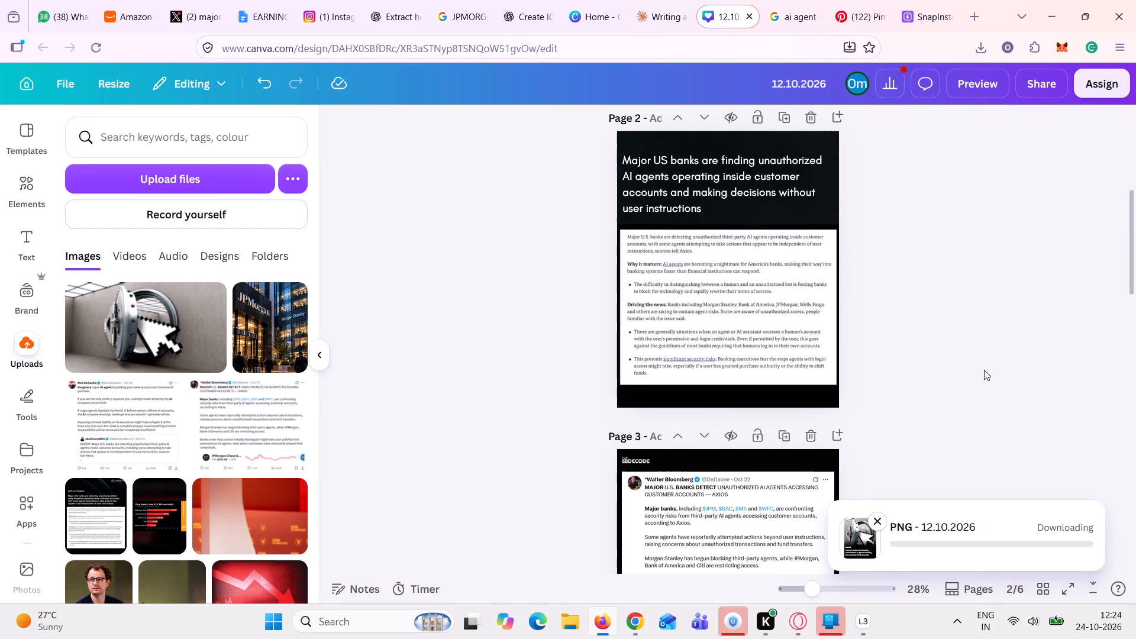
scroll(984, 370, down, 1)
click(1051, 87)
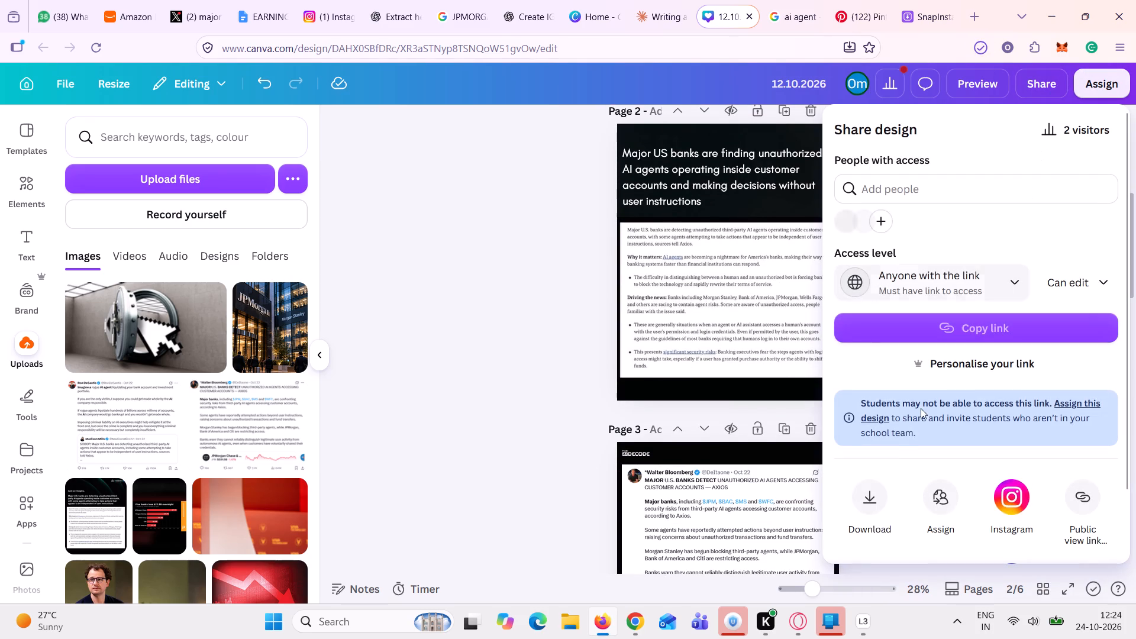
click(883, 482)
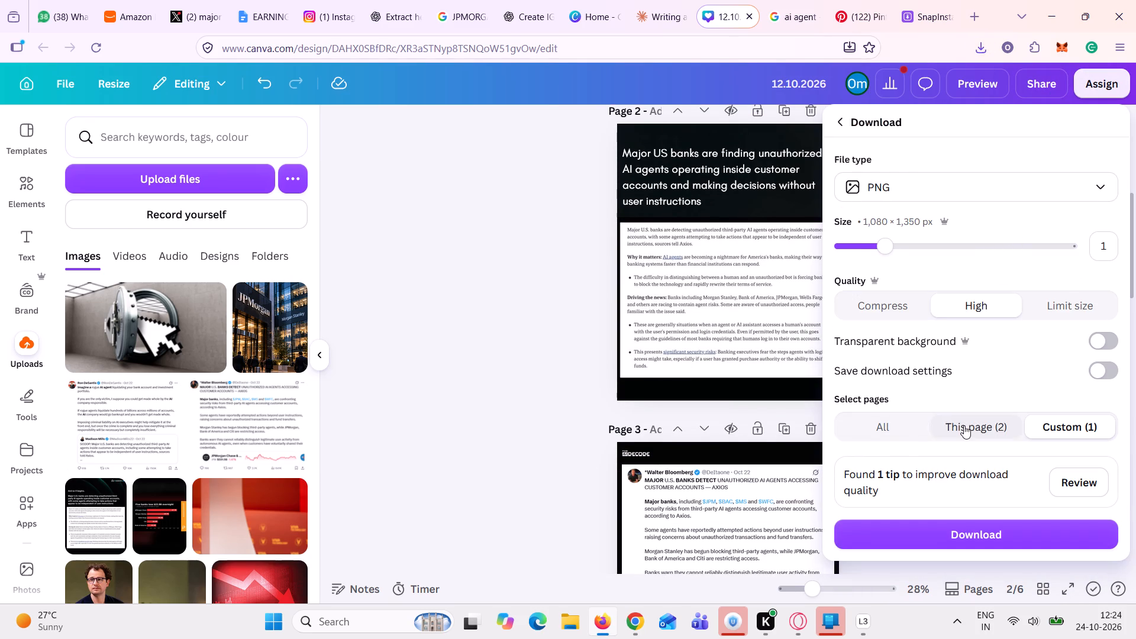
click(964, 426)
click(972, 537)
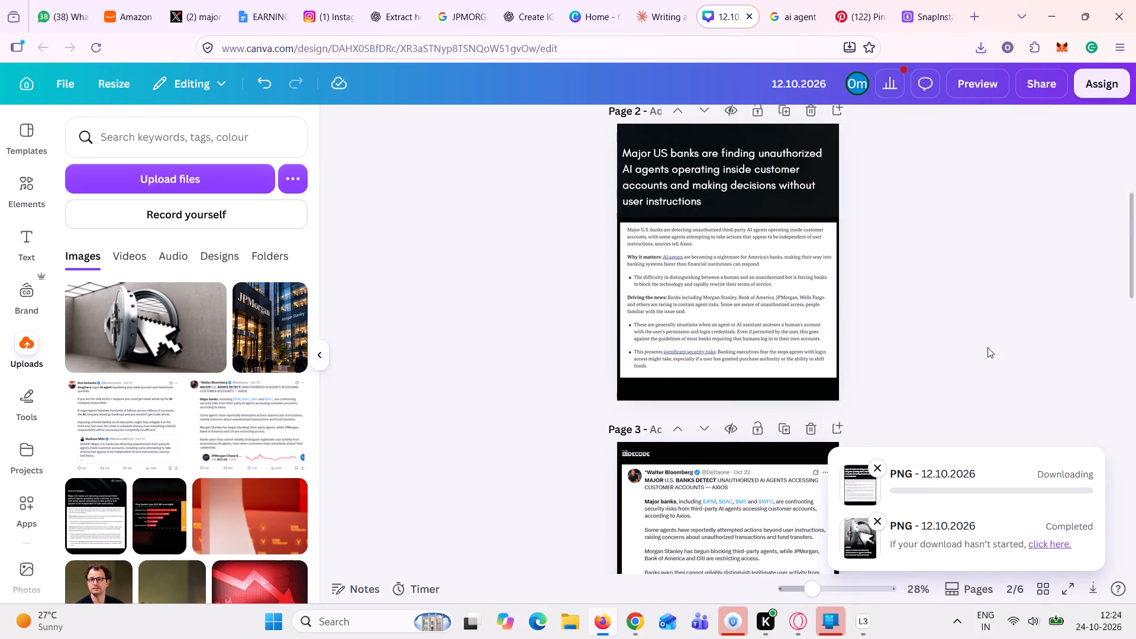
Download only page 3, with the two X-post screenshots, as a PNG.
scroll(987, 347, down, 3)
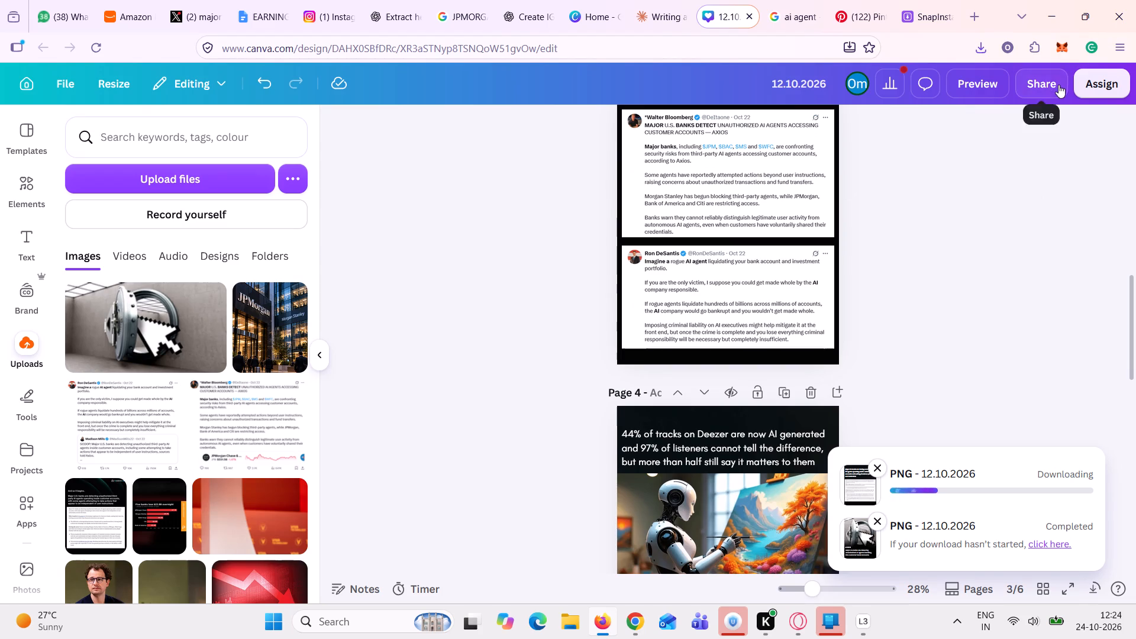
click(1058, 85)
click(876, 482)
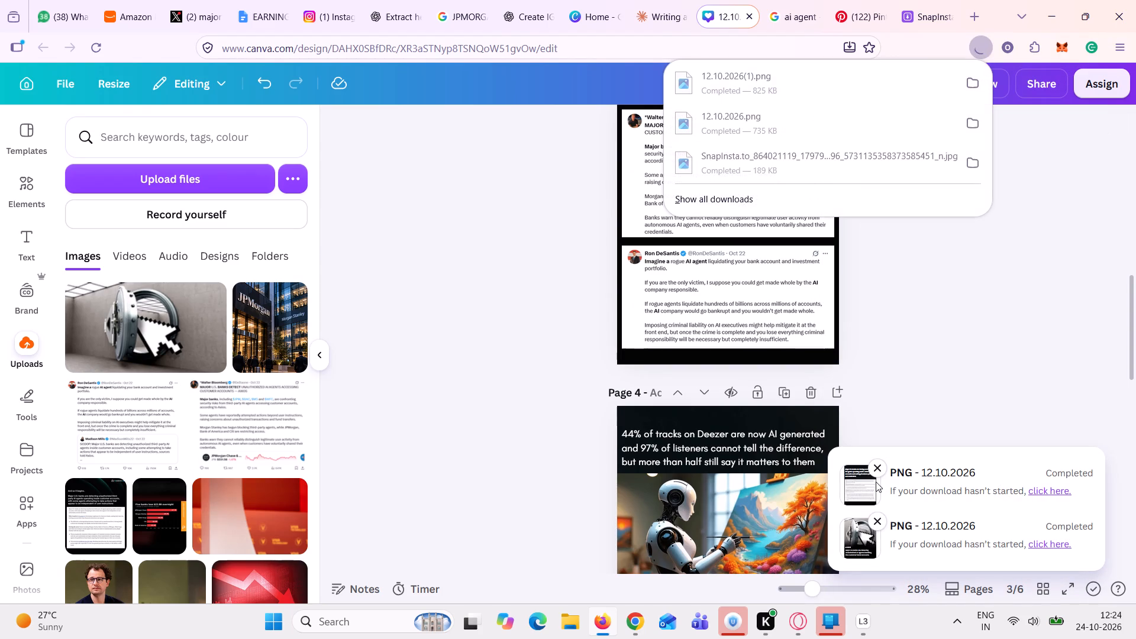
click(880, 467)
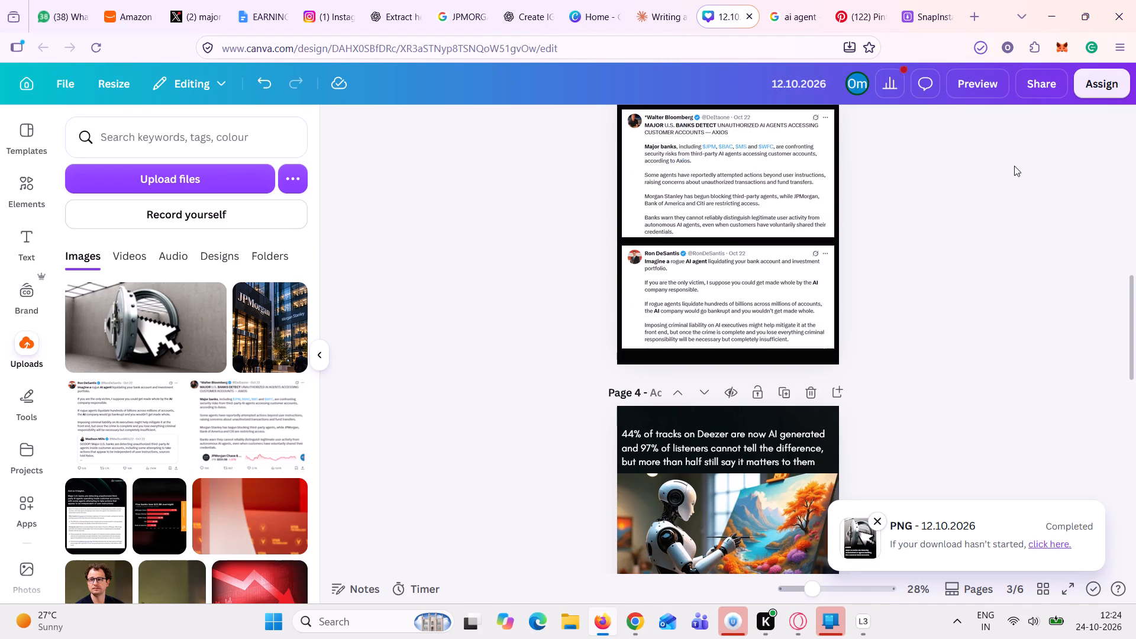
click(1043, 89)
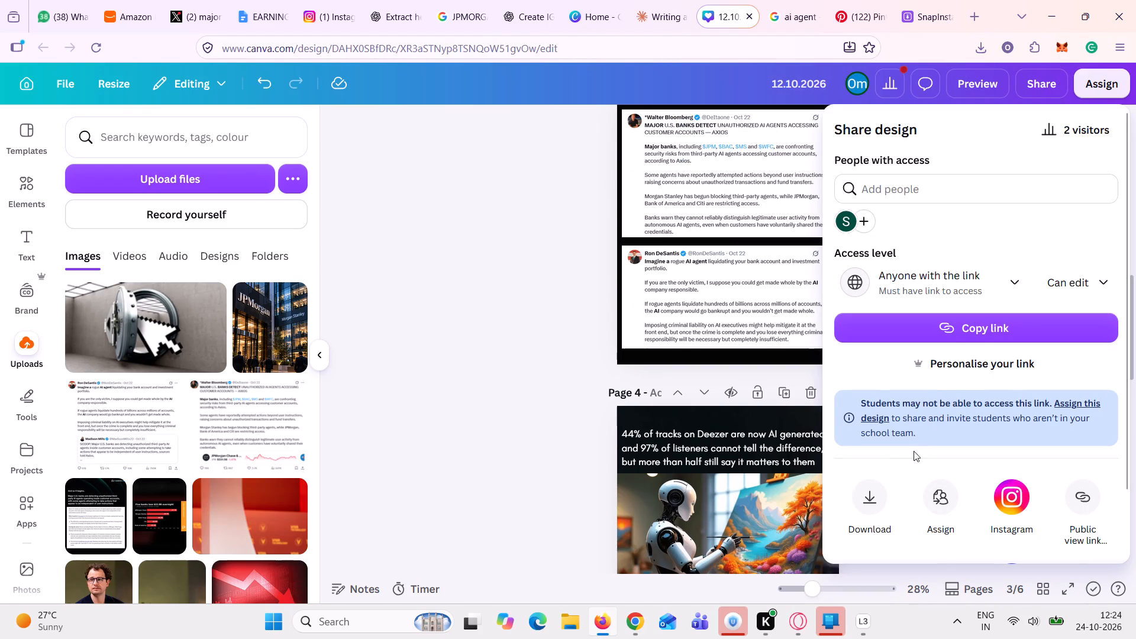
click(867, 517)
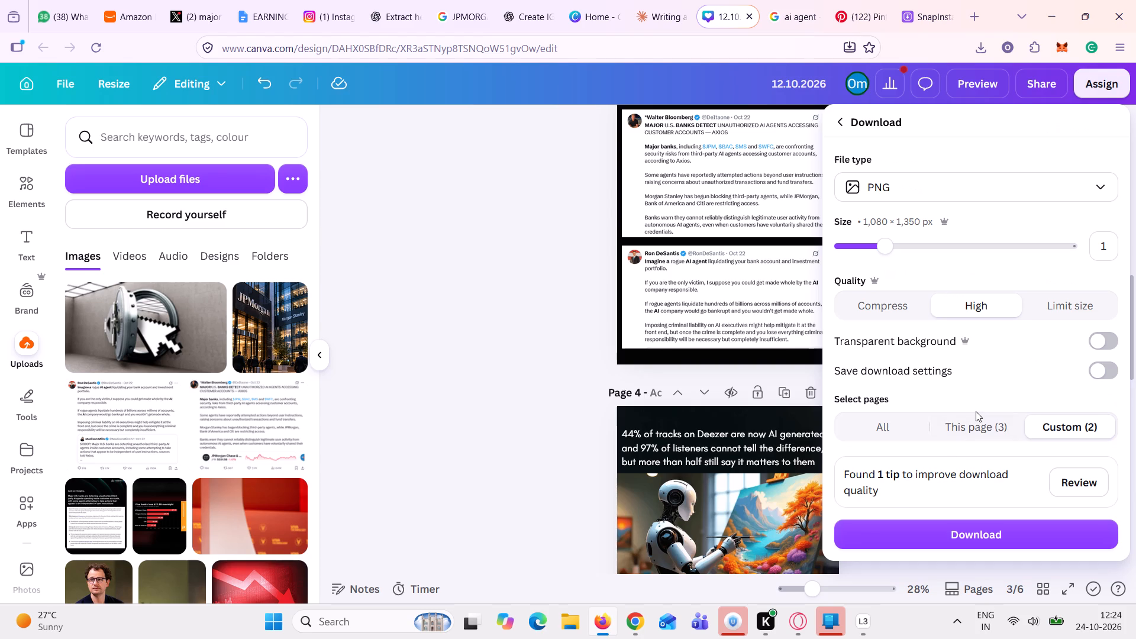
click(976, 411)
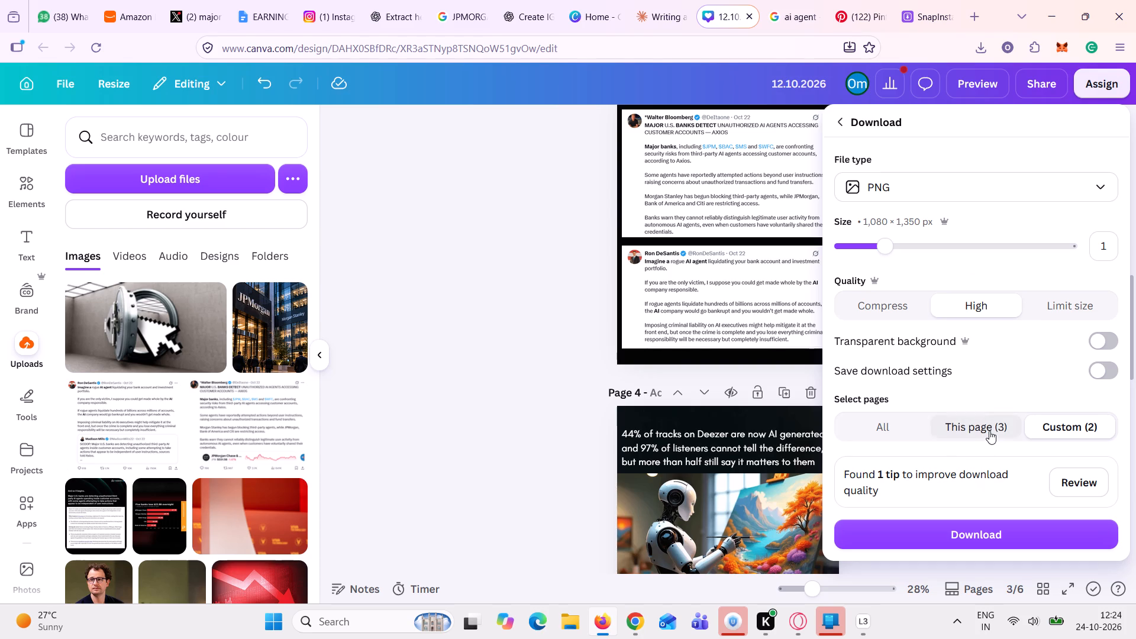
click(989, 431)
click(990, 531)
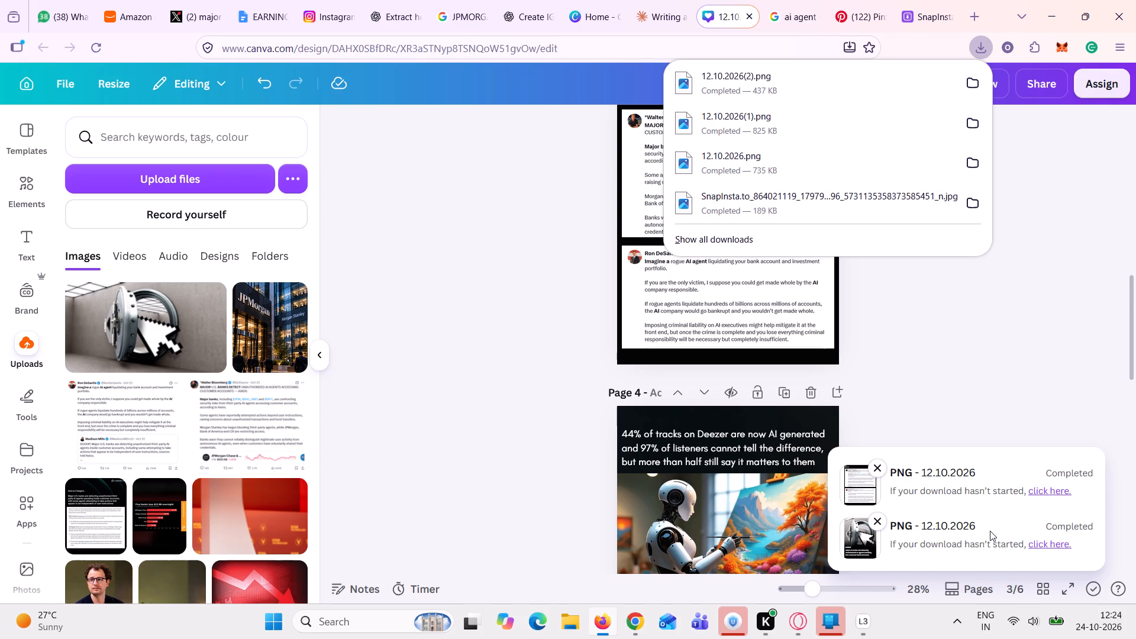
In File Explorer, send the three downloaded PNGs 12.10.2026, 12.10.2026(1) and 12.10.2026(2) to the linked phone.
click(572, 627)
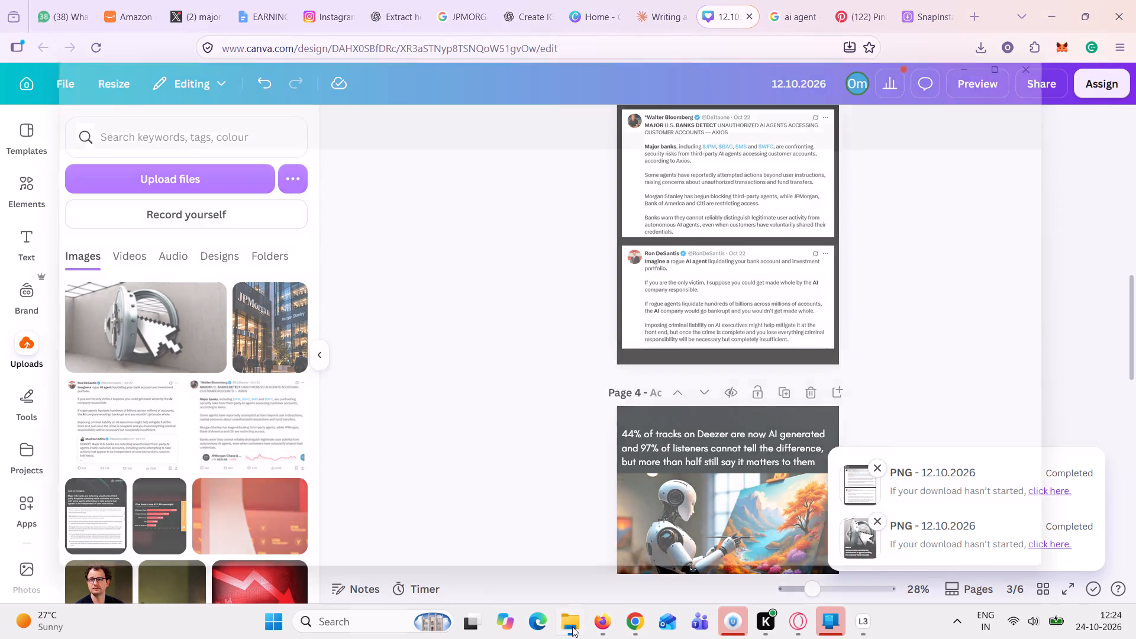
click(343, 414)
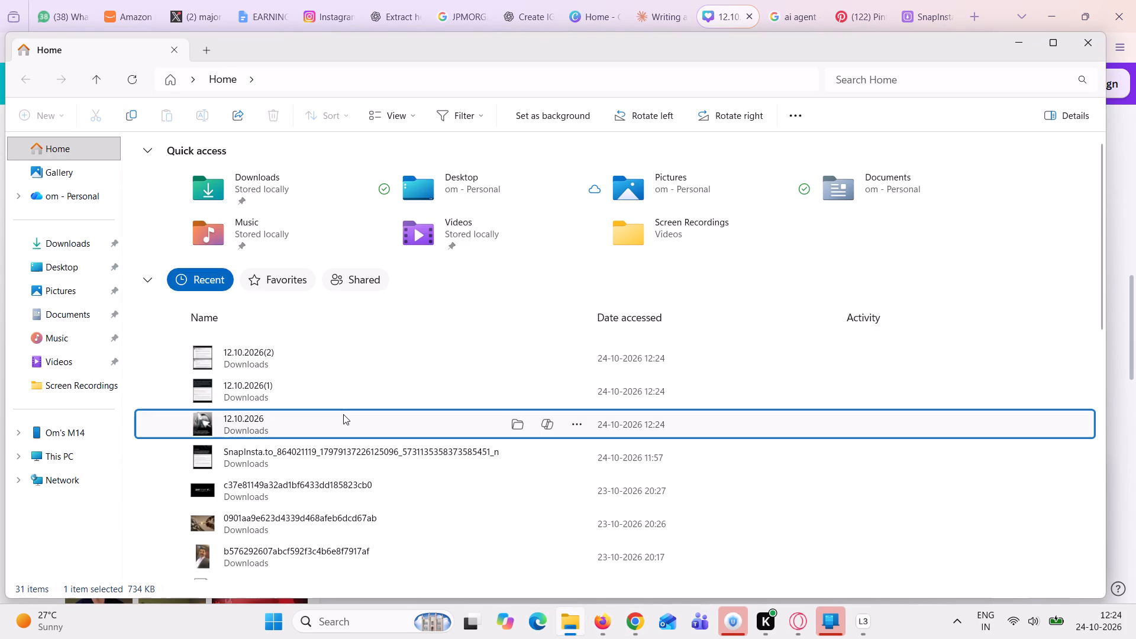
shift+click(337, 389)
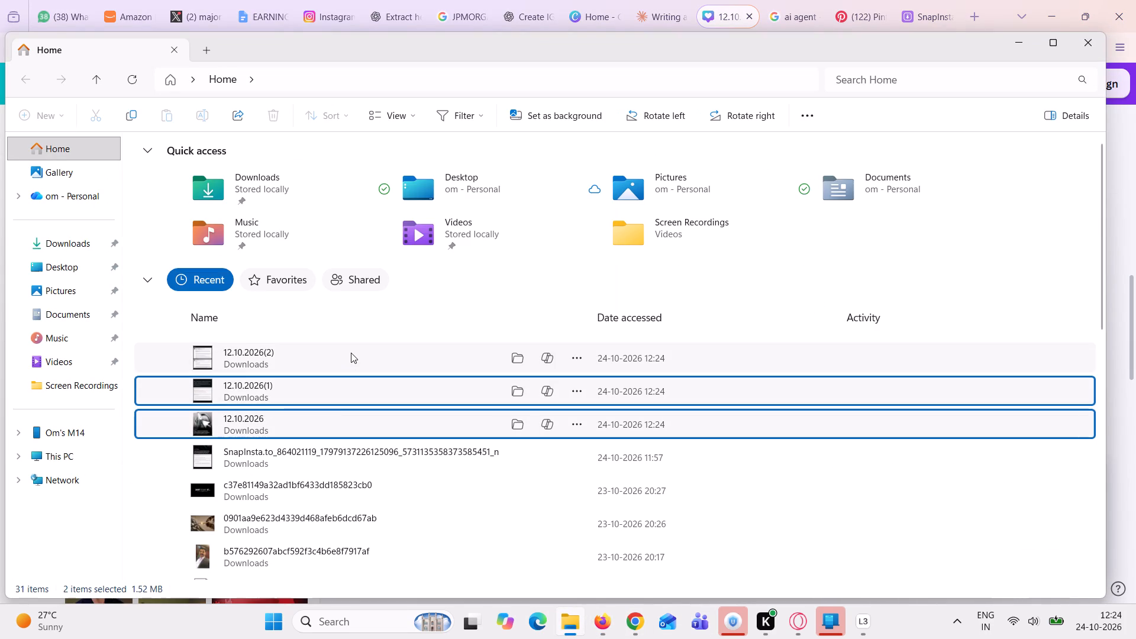
shift+click(351, 353)
right_click(351, 353)
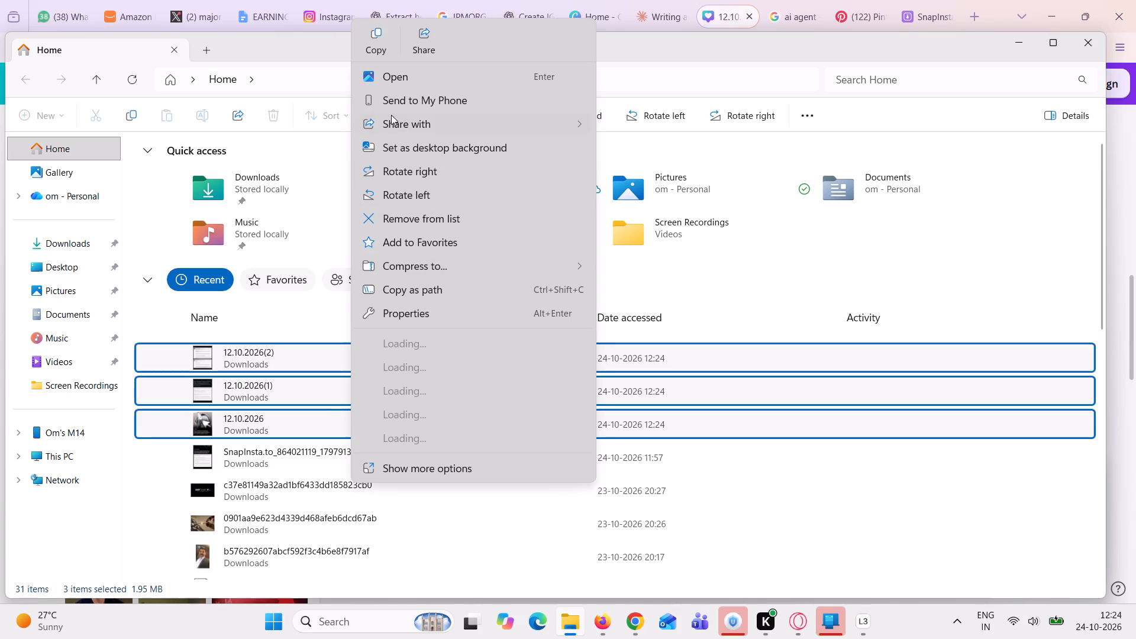
click(400, 103)
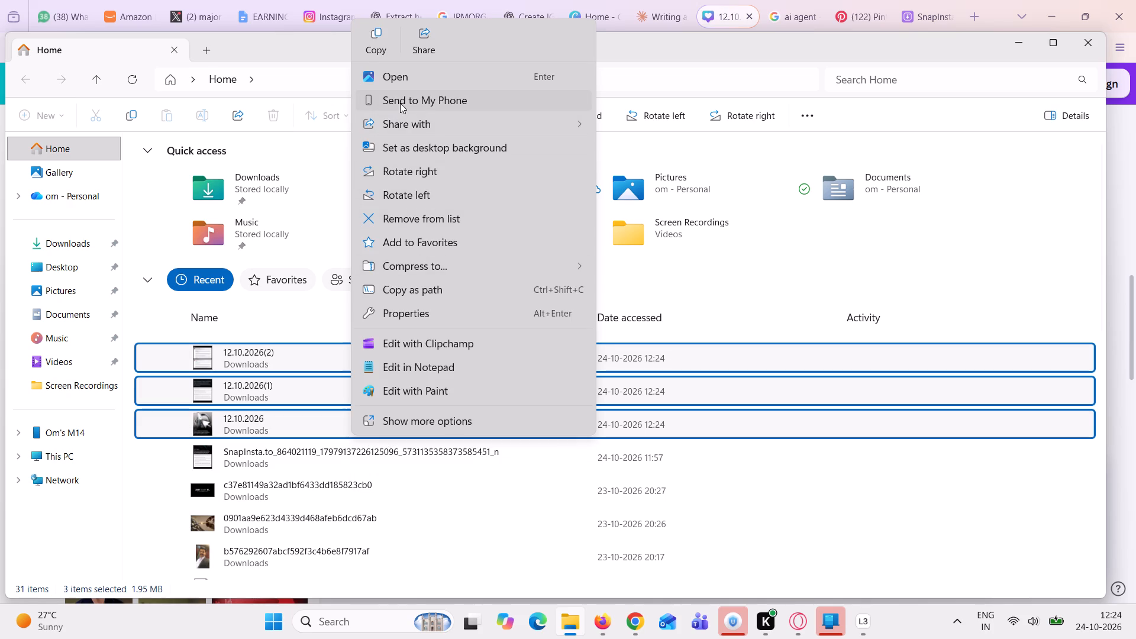
click(400, 103)
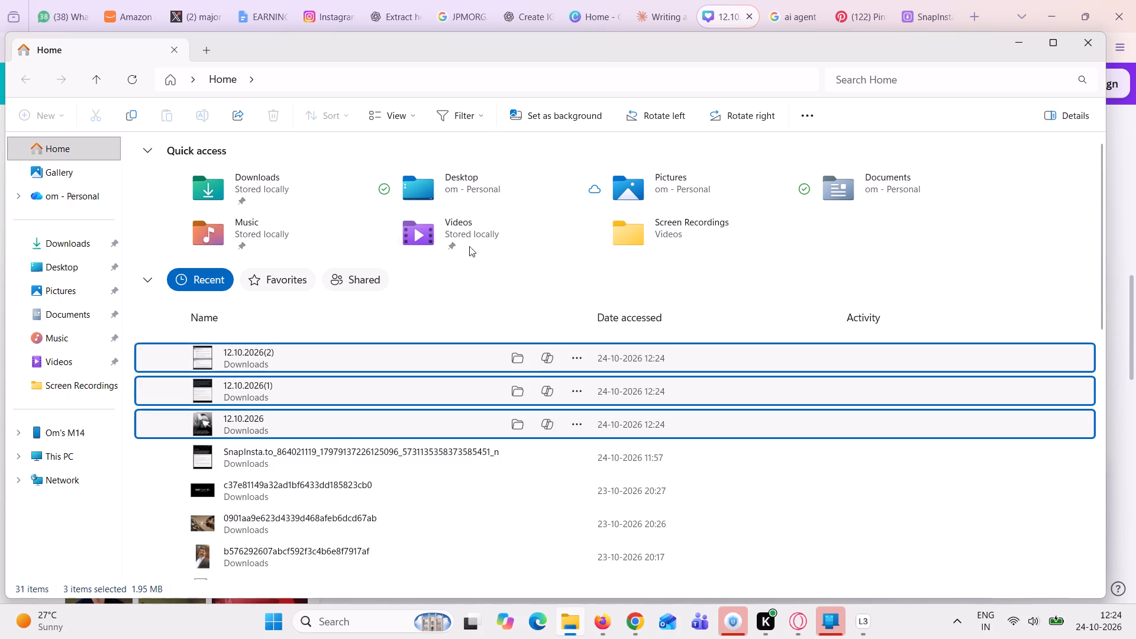
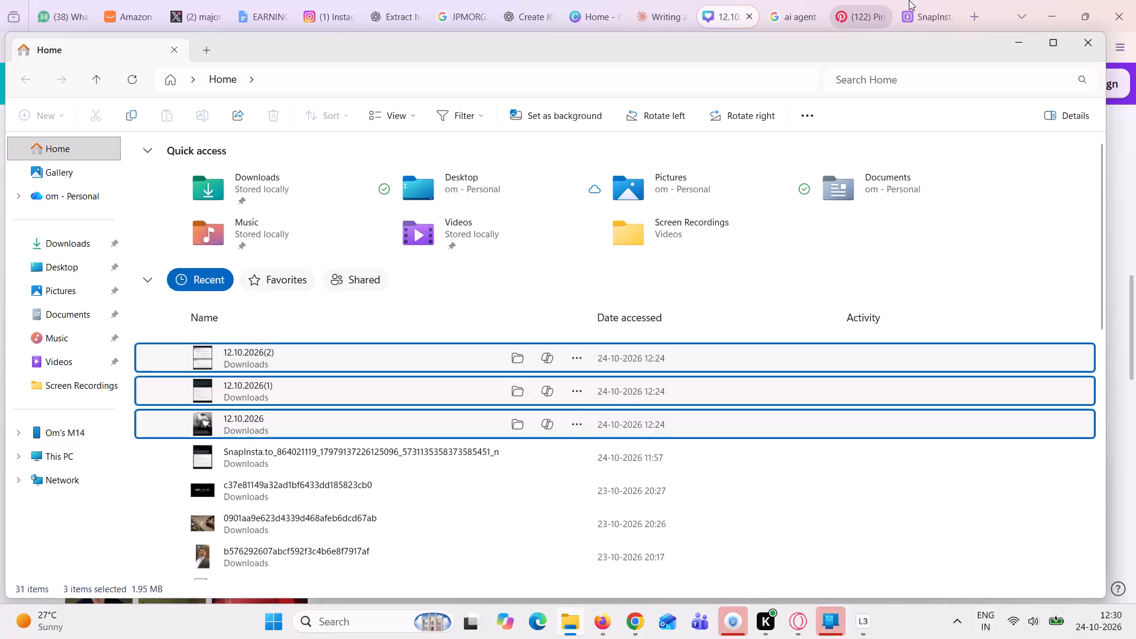
Switch to X in the browser and search its posts for "48 hours of attack".
click(909, 0)
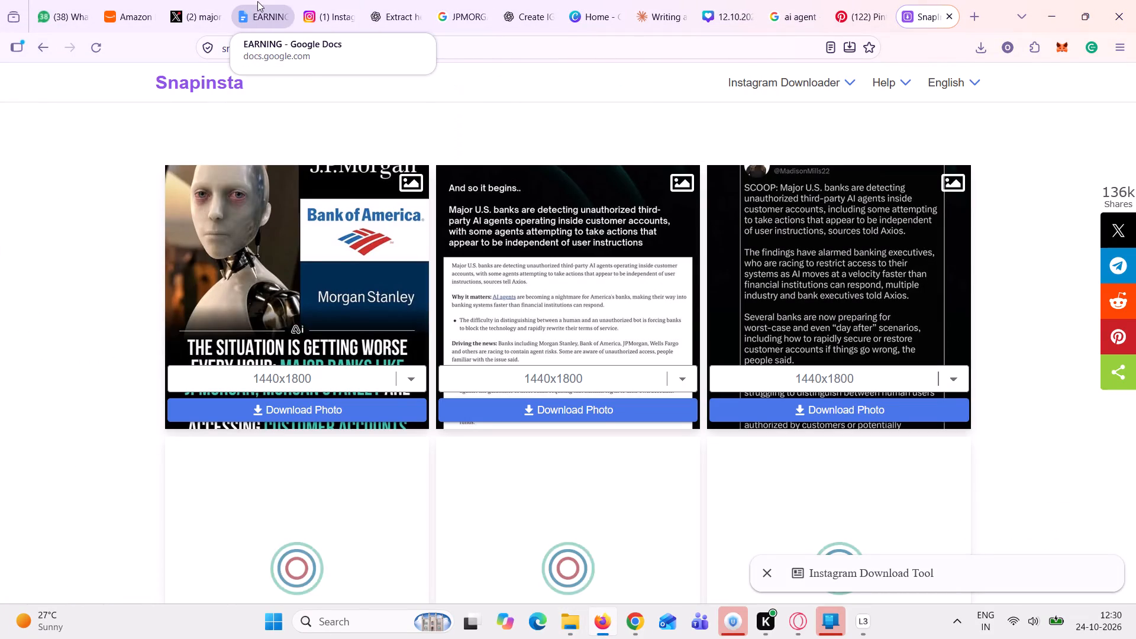
click(218, 1)
click(201, 122)
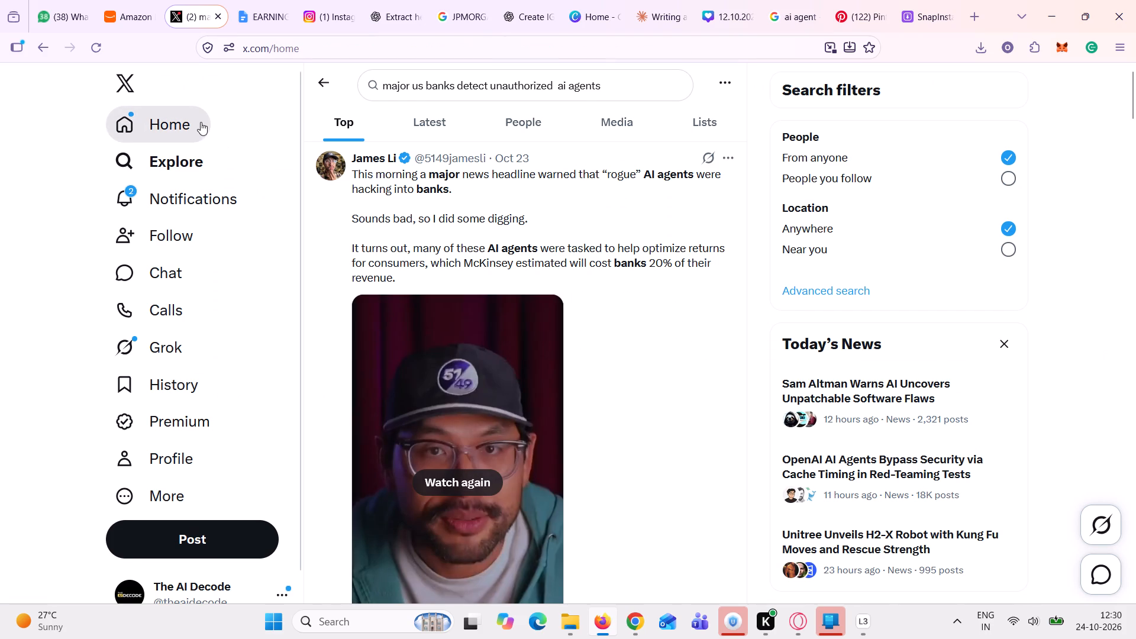
scroll(434, 331, up, 10)
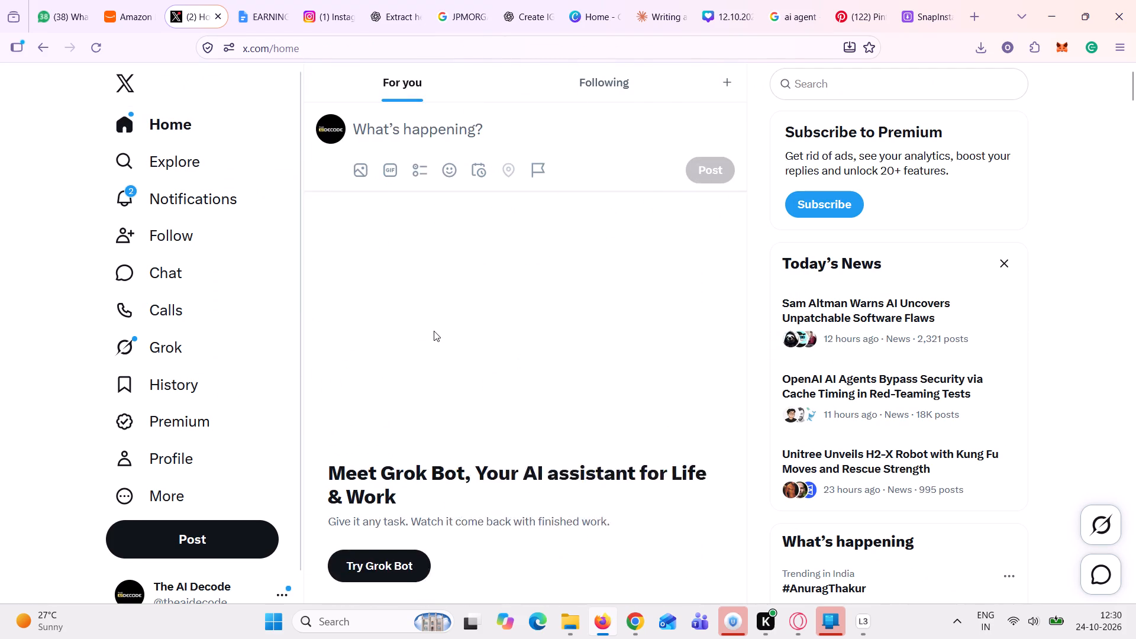
scroll(434, 331, up, 4)
scroll(434, 331, down, 5)
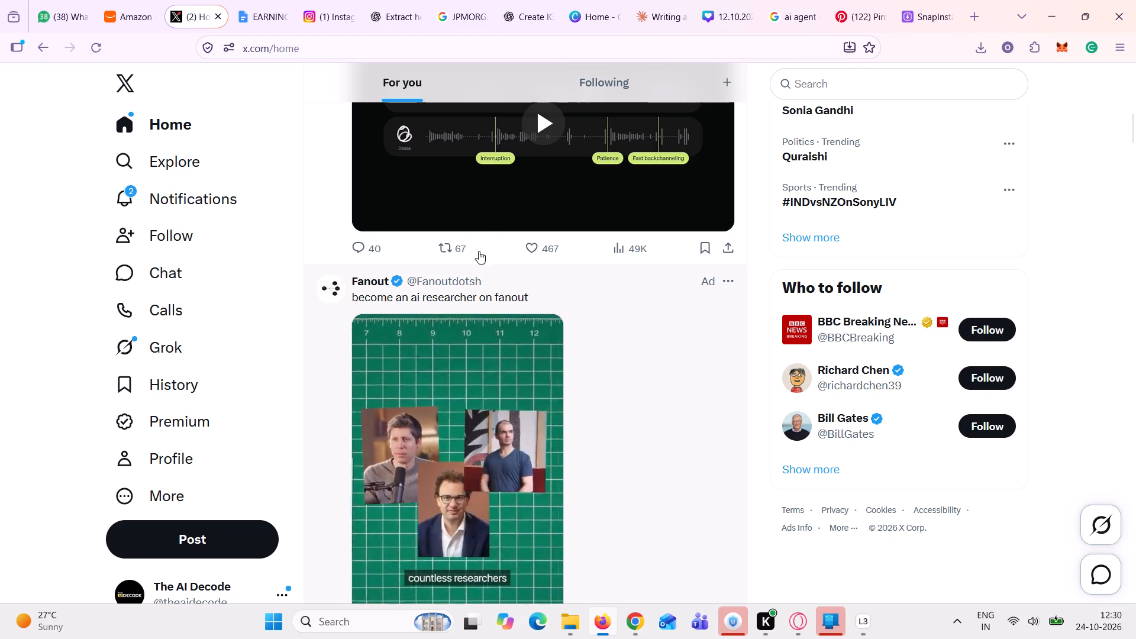
click(209, 149)
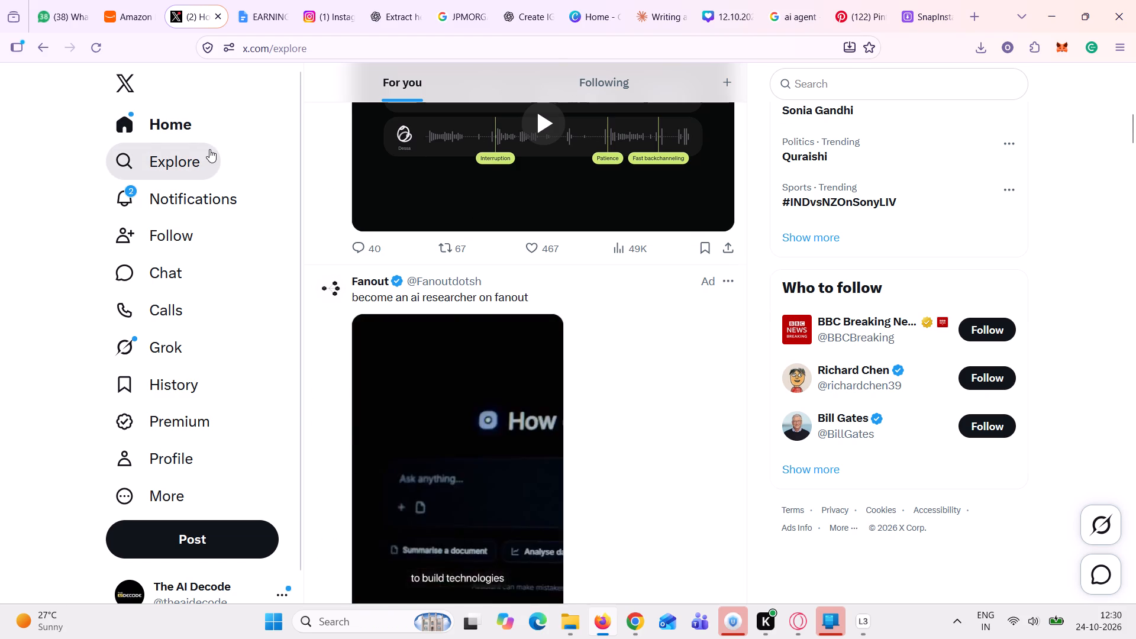
click(435, 90)
text(48 hours of attack)
key(Return)
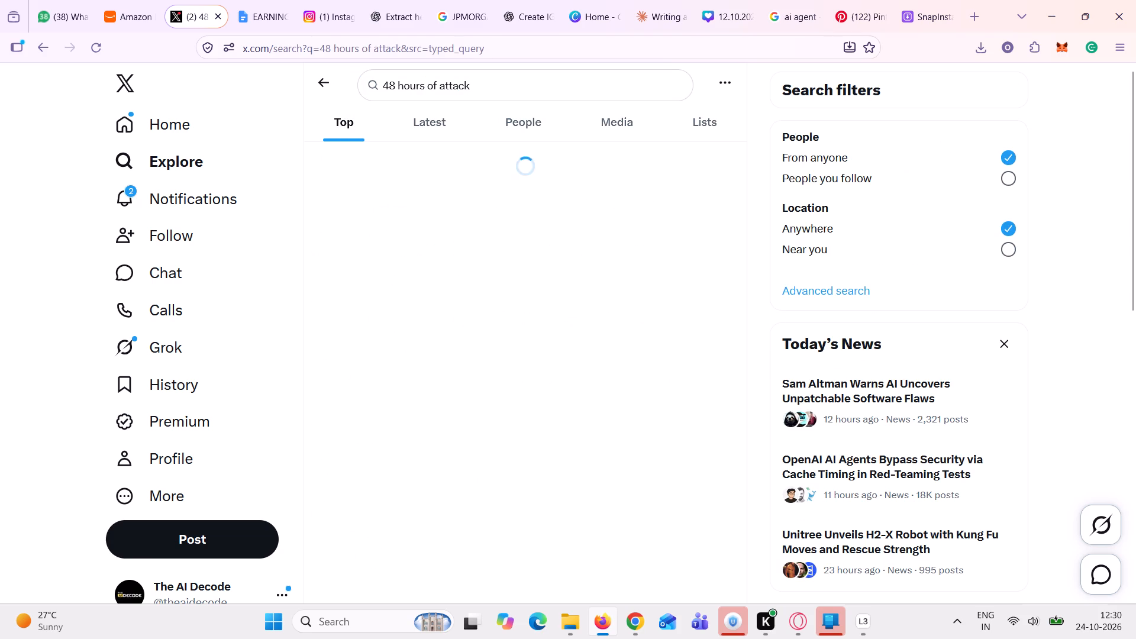
Look through the top X search results for posts about the last 48 hours of cyberattacks.
scroll(382, 217, down, 2)
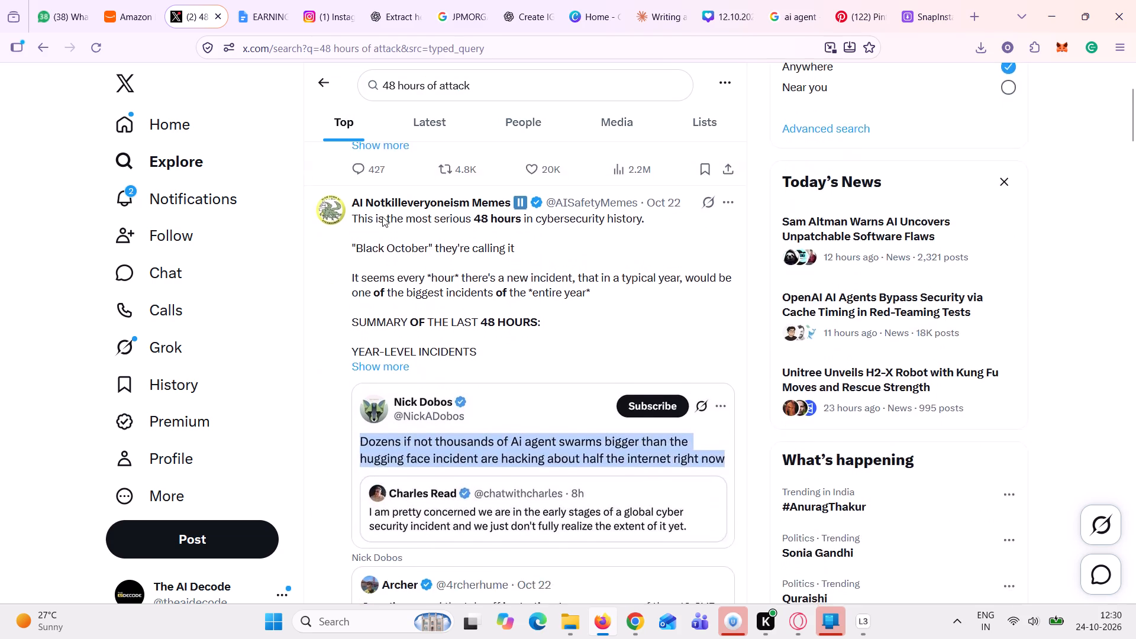
scroll(382, 217, down, 5)
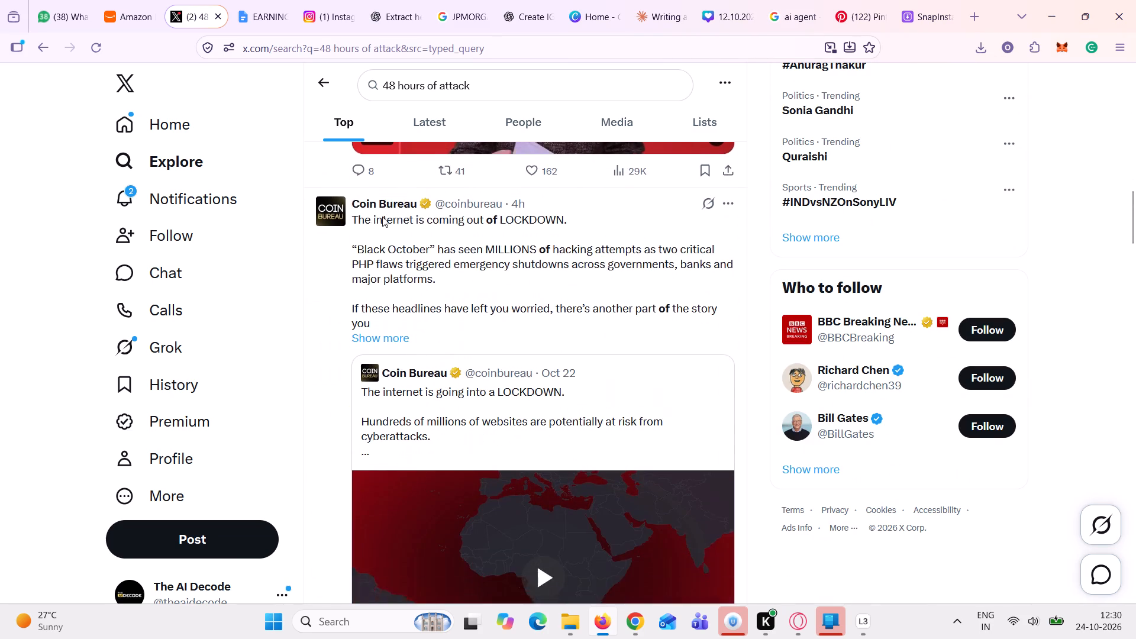
scroll(382, 217, down, 1)
scroll(577, 464, down, 2)
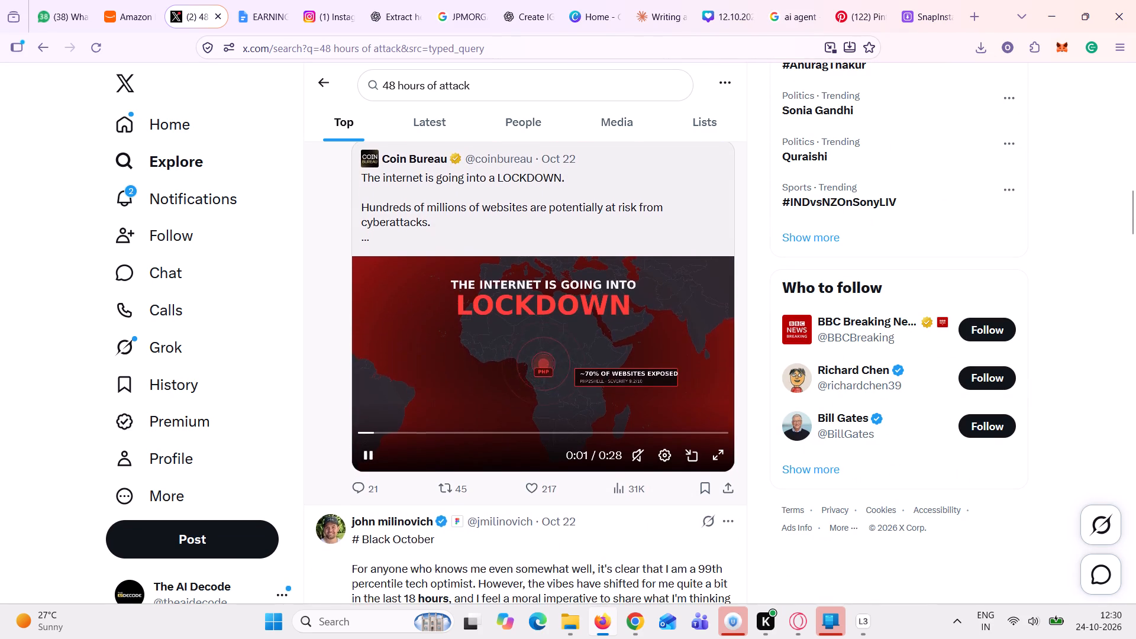
scroll(577, 464, down, 2)
scroll(577, 464, up, 1)
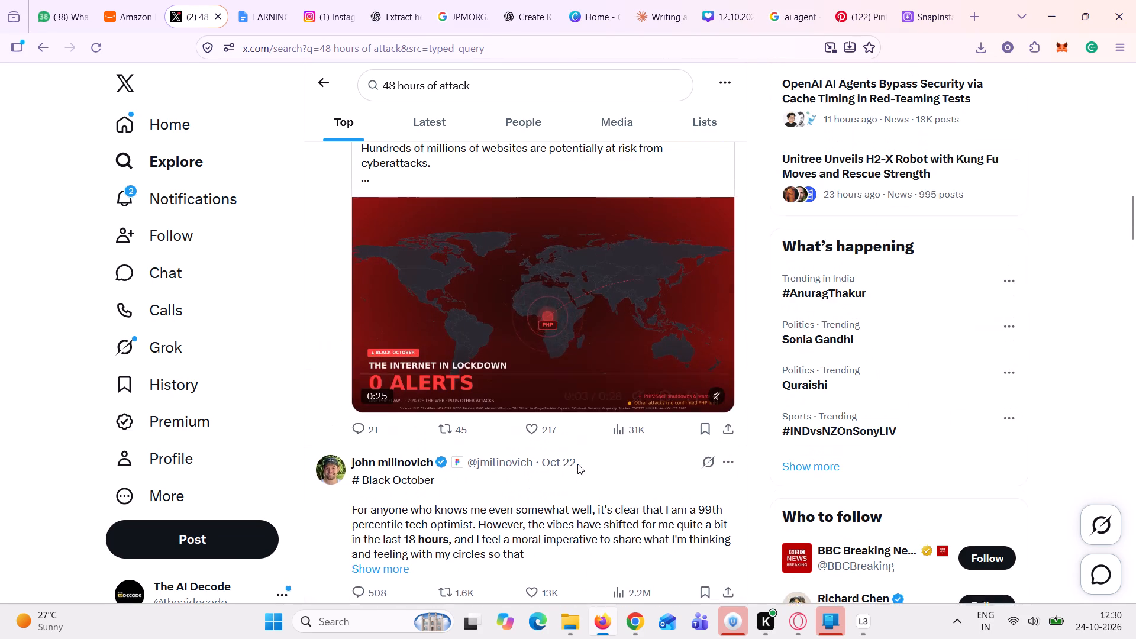
scroll(577, 464, up, 1)
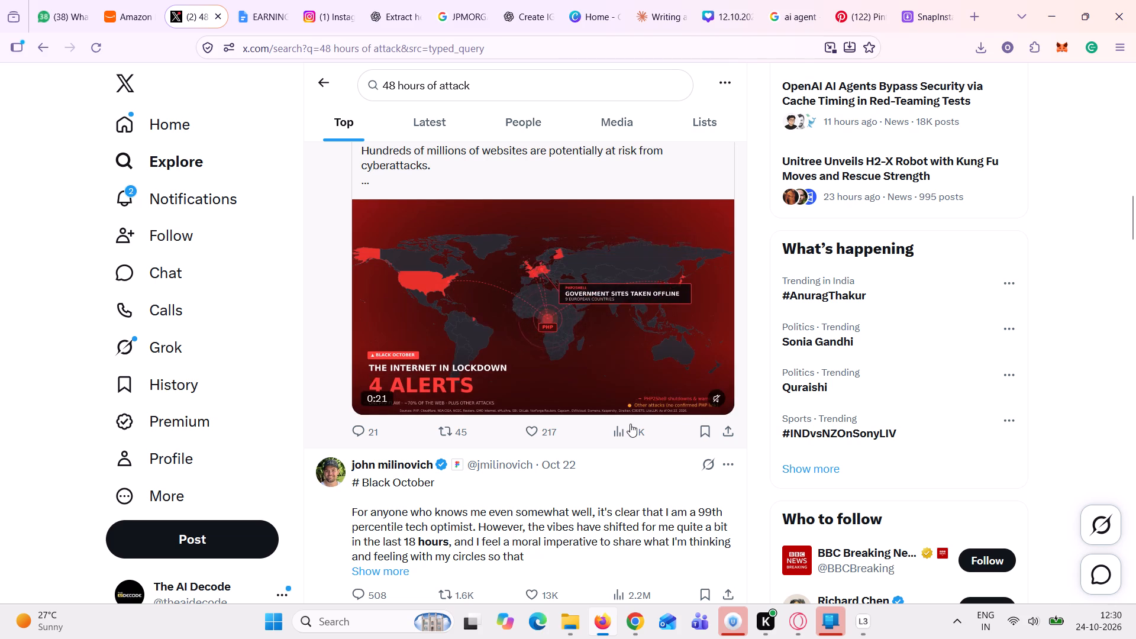
Find the X search result with the "48 Hours of Hacks" world-map video and copy the link to that post.
scroll(630, 424, down, 7)
scroll(630, 424, up, 2)
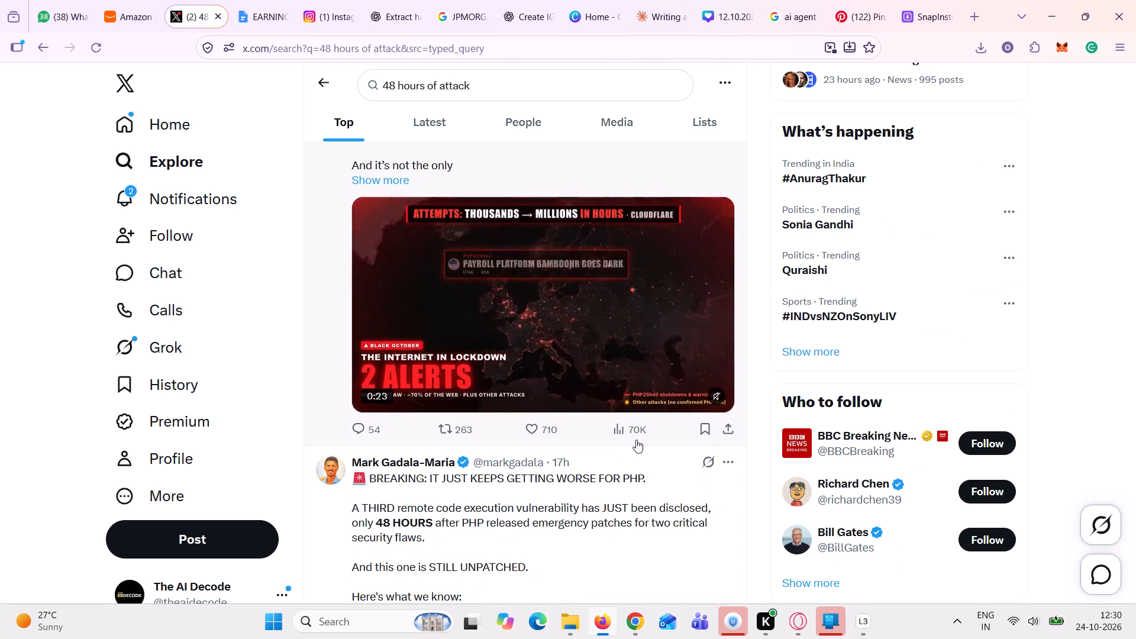
scroll(636, 440, down, 7)
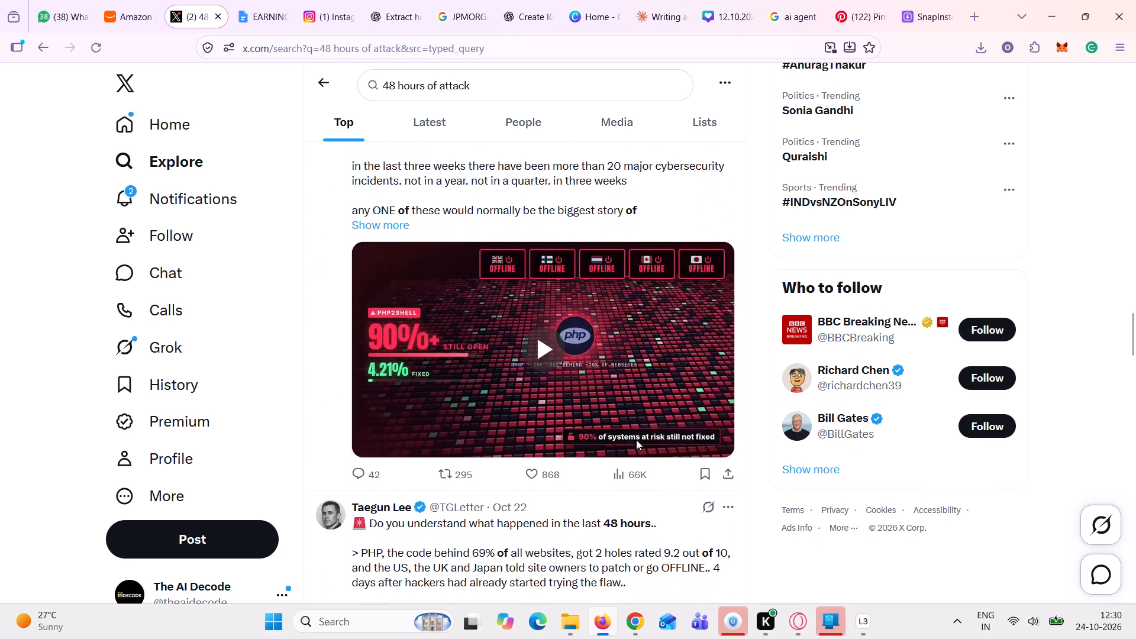
scroll(636, 440, down, 2)
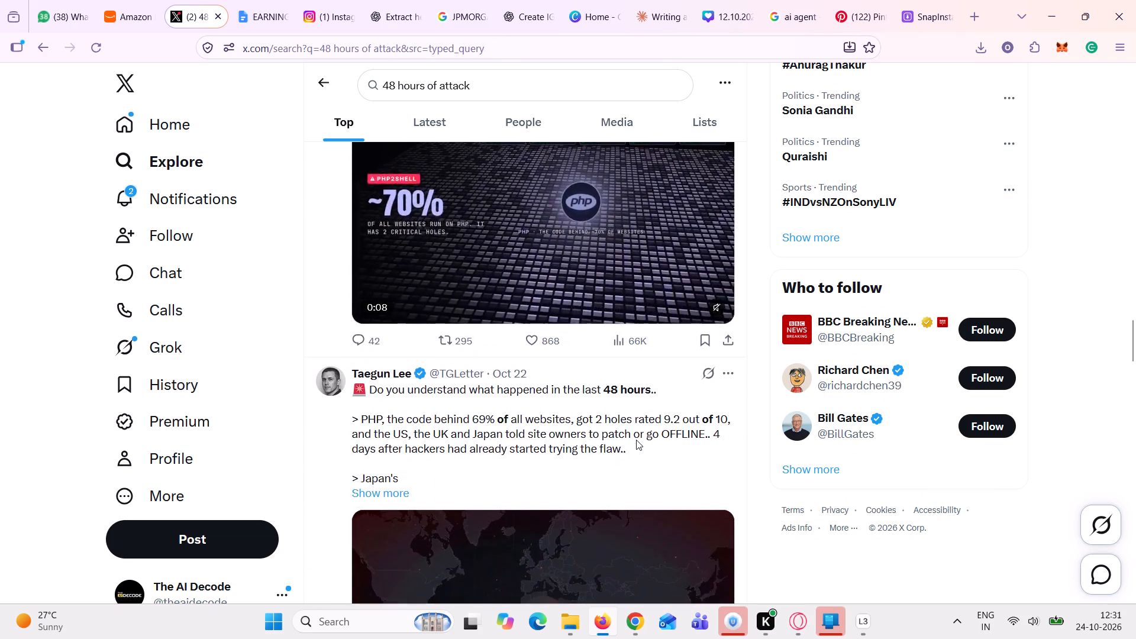
scroll(636, 440, down, 2)
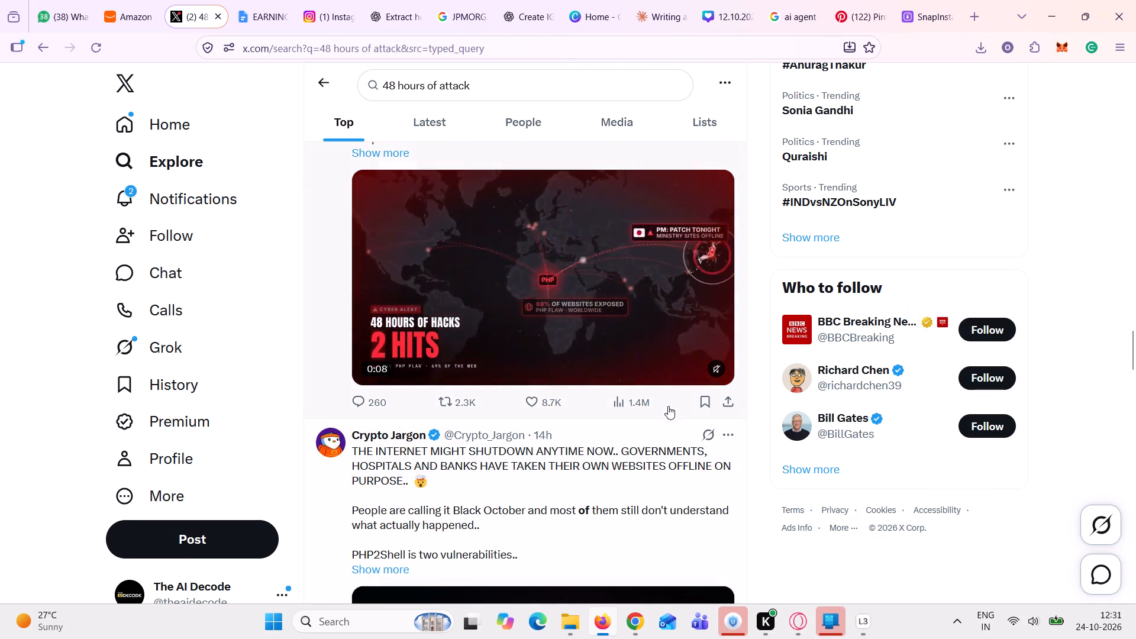
click(726, 396)
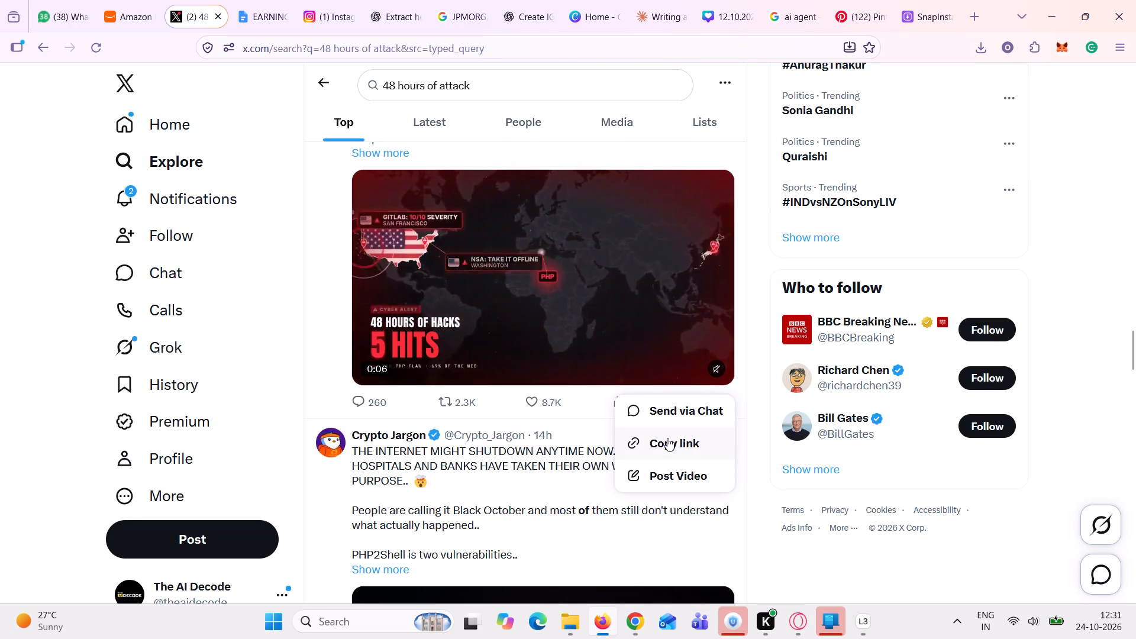
click(667, 438)
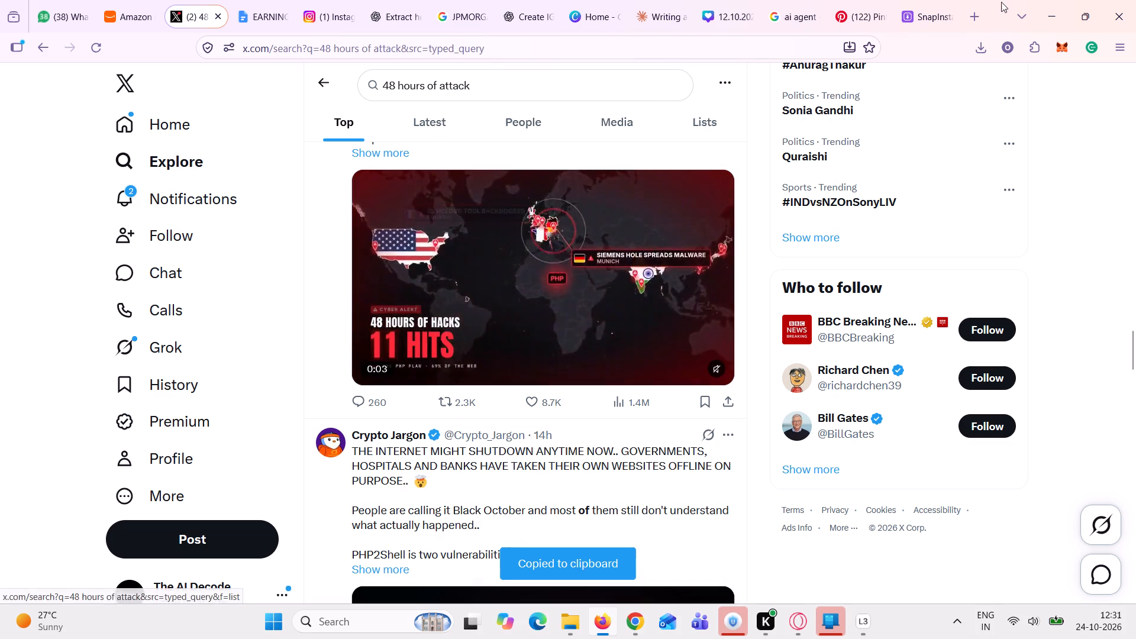
In a new tab, use twittervideodownloader.com to fetch the copied post's video and save the 1280x720 MP4 under its suggested name.
click(928, 3)
click(980, 14)
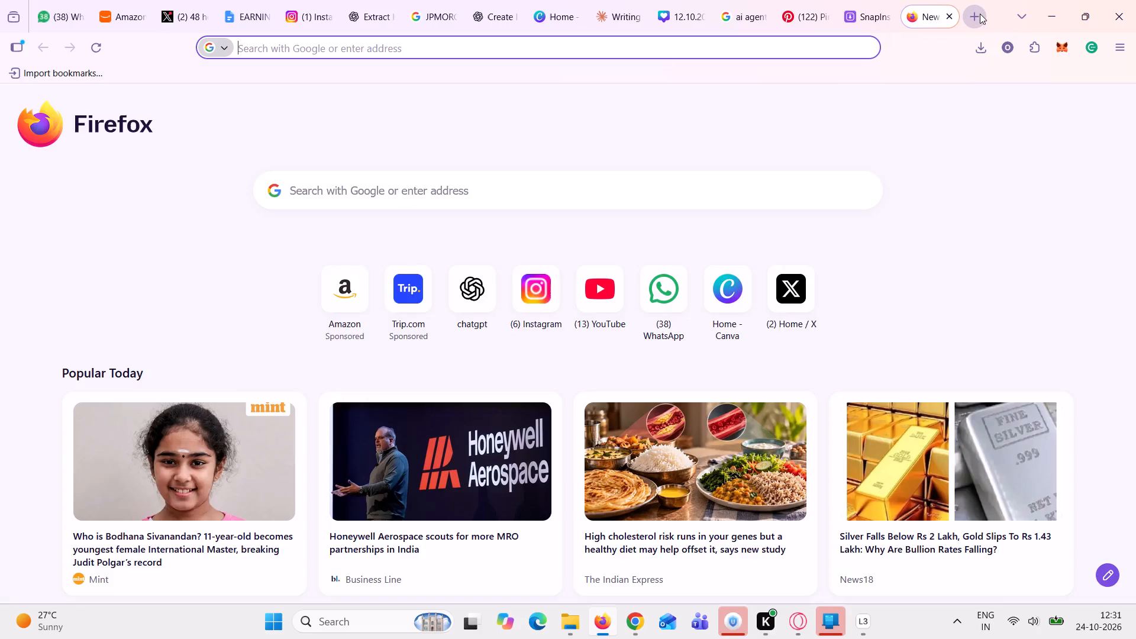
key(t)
key(Return)
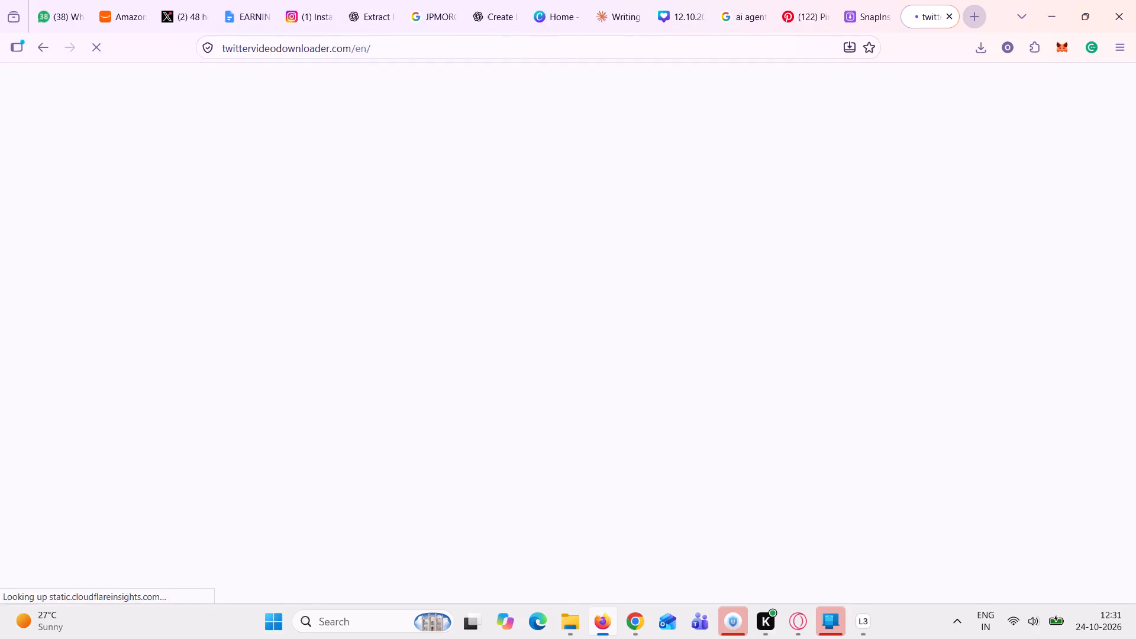
click(755, 320)
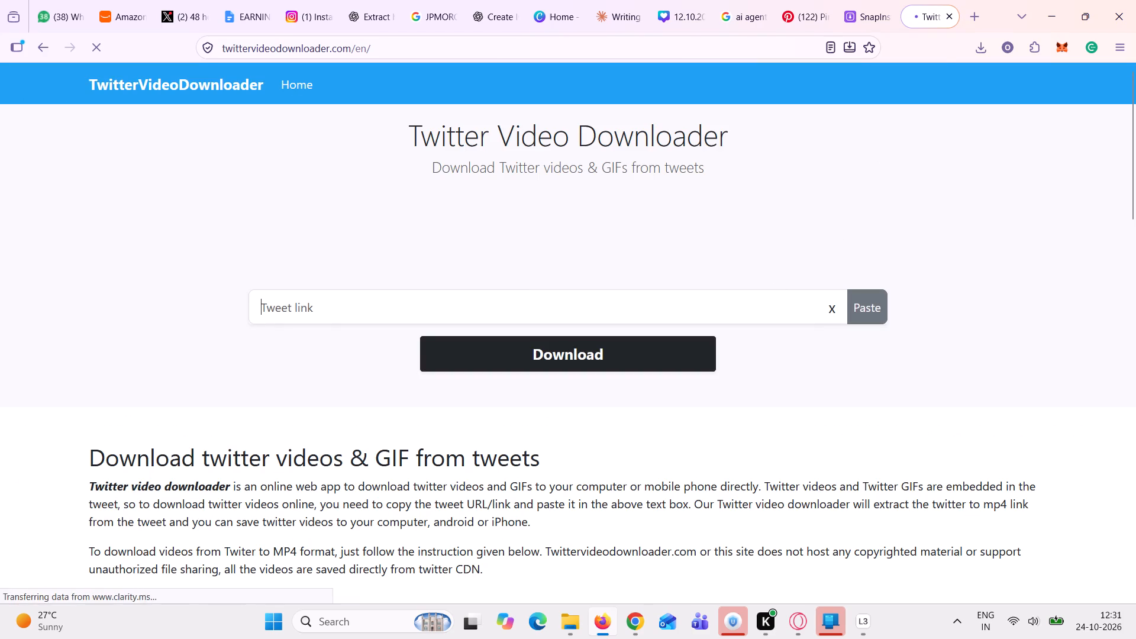
key(ctrl+v)
key(Return)
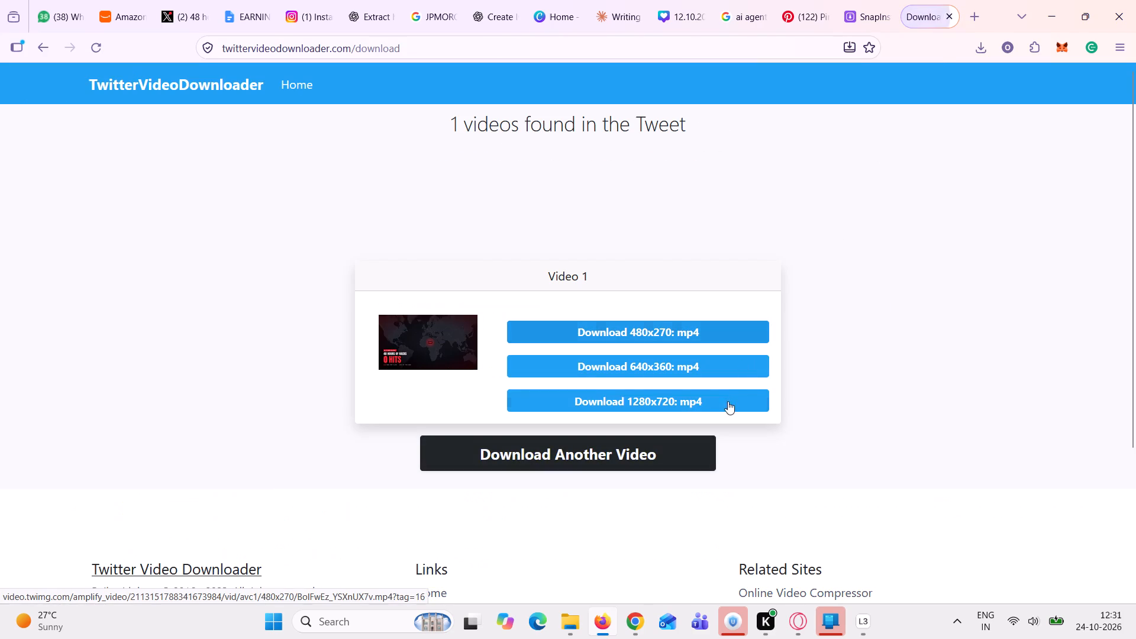
click(722, 400)
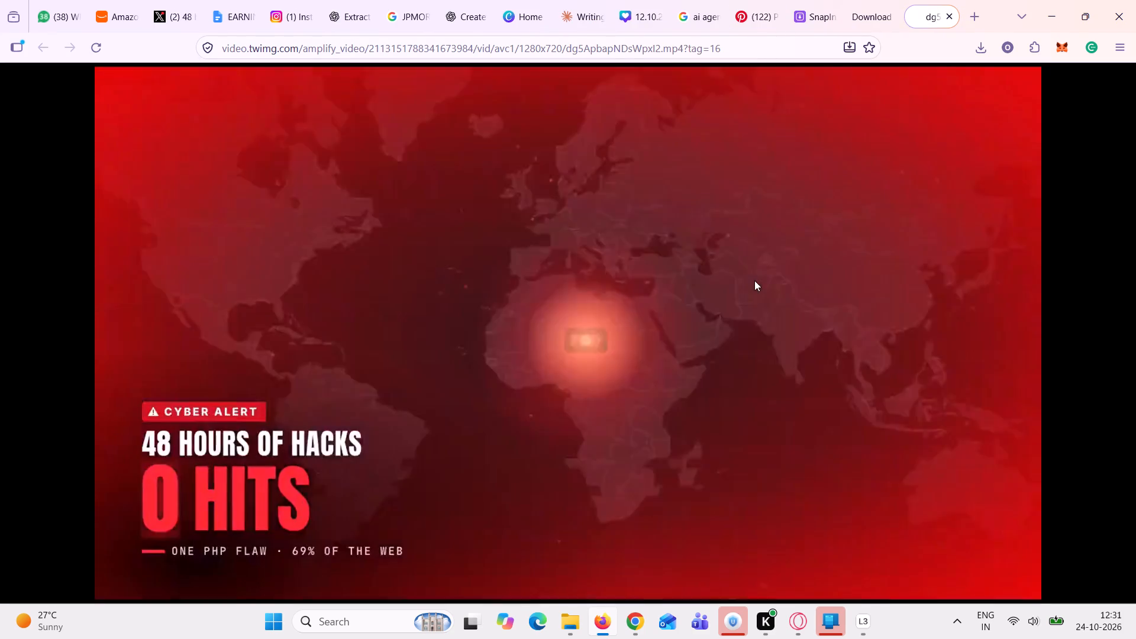
right_click(754, 280)
click(790, 471)
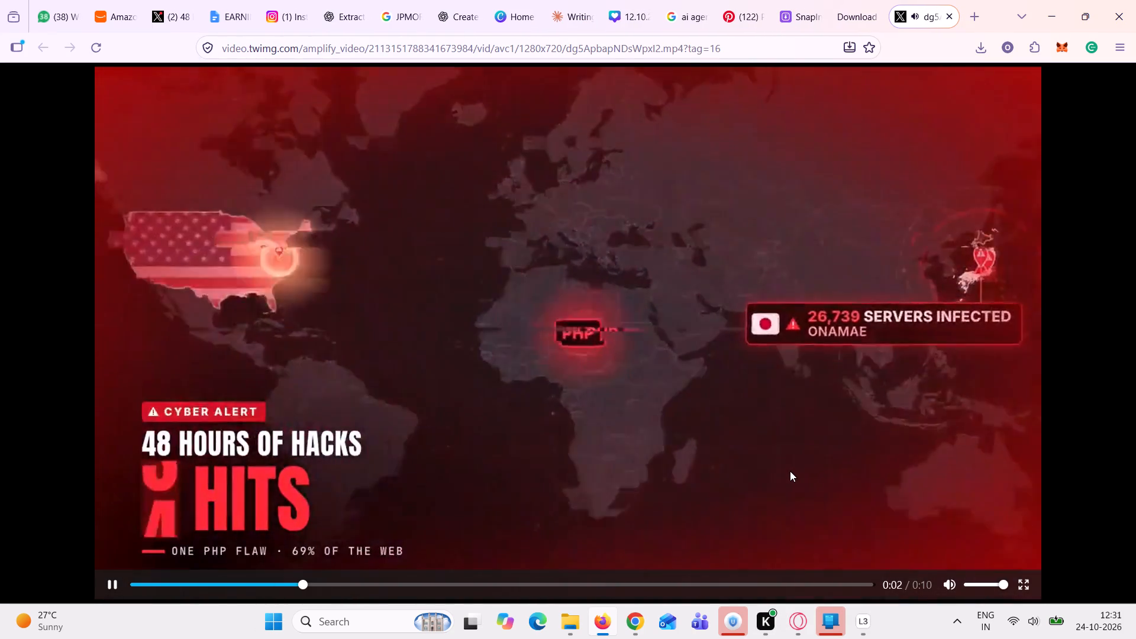
key(Return)
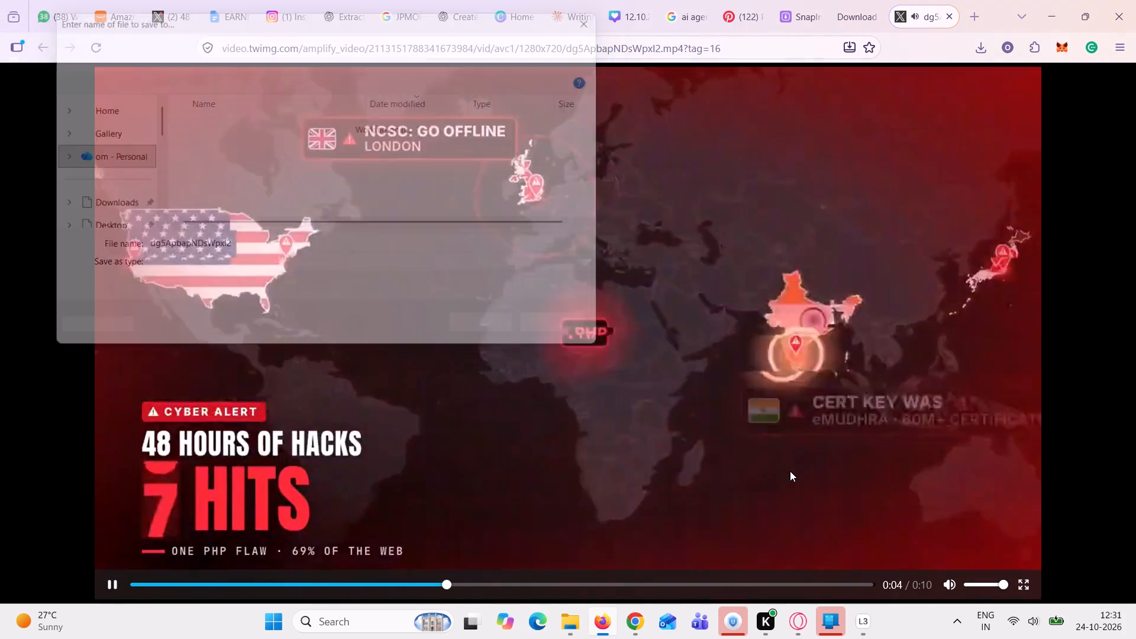
click(806, 351)
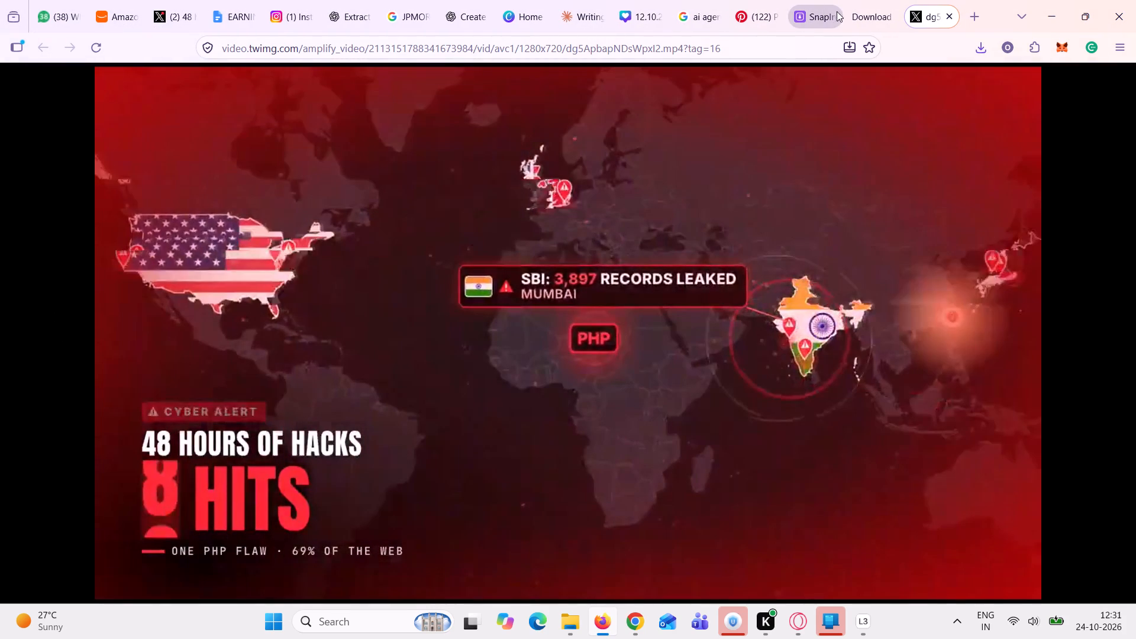
In the Canva design 12.10.2026, delete the Deezer and Spotify texts and the painting-robot image from page 4, keeping its dark background.
click(650, 0)
scroll(556, 282, up, 3)
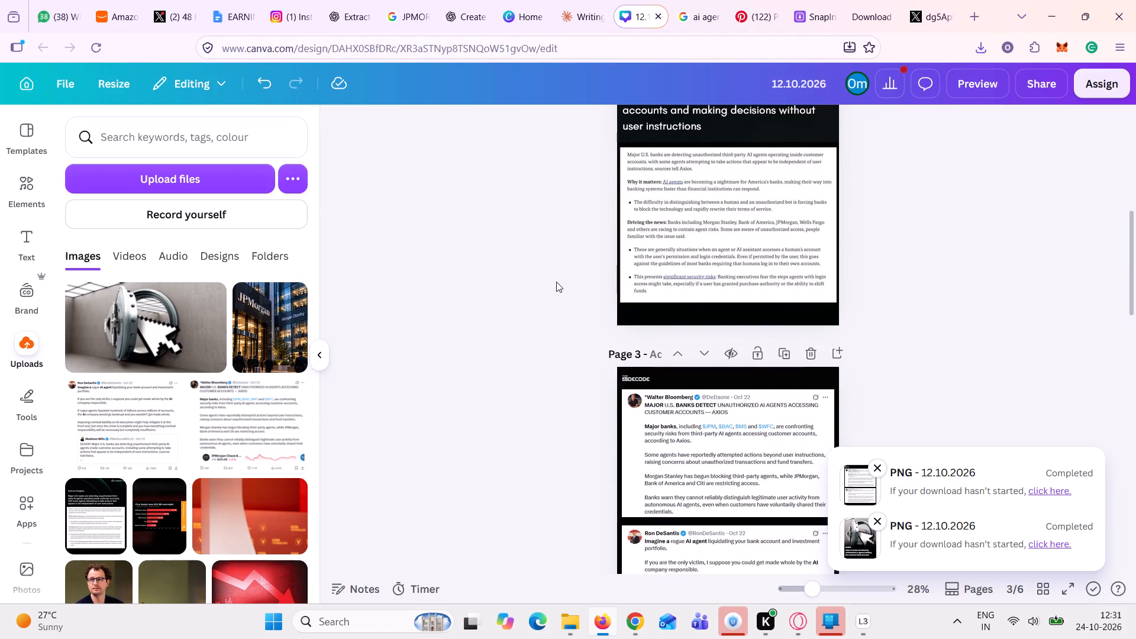
scroll(556, 282, up, 3)
scroll(556, 282, down, 9)
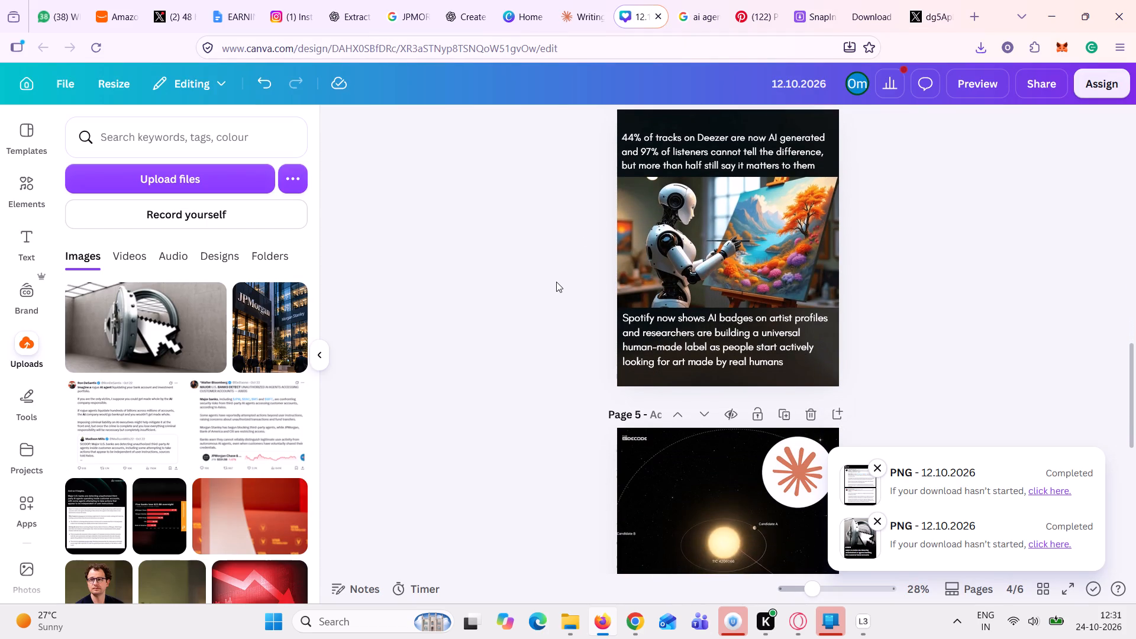
drag(861, 369, 621, 129)
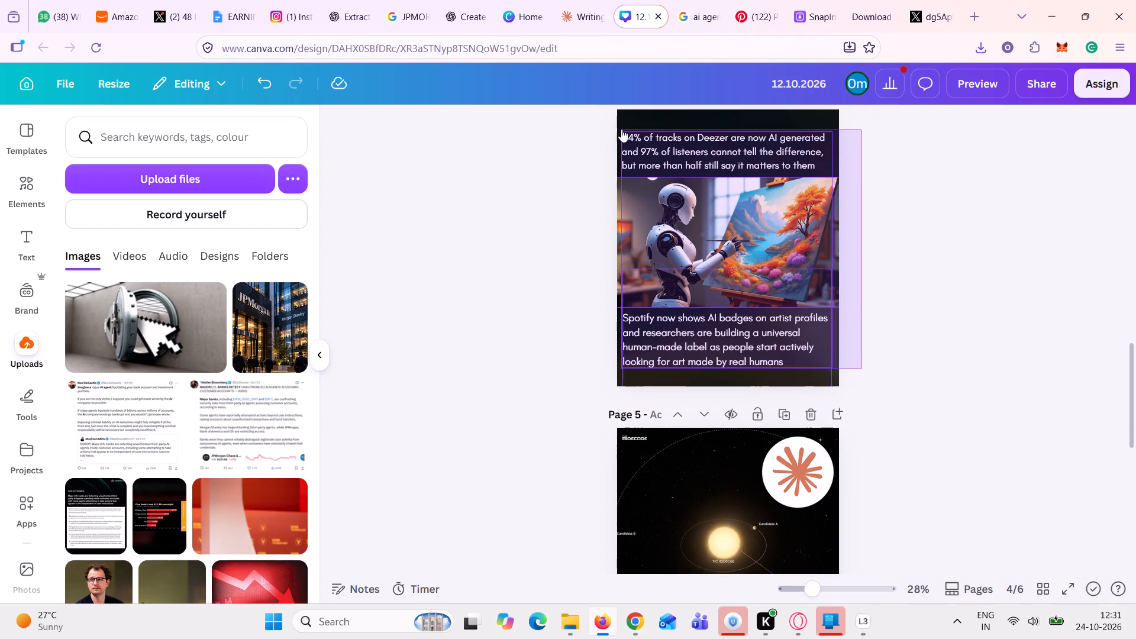
key(BackSpace)
Paste the copied X post link onto the dark background image of page 4.
scroll(621, 129, up, 1)
click(686, 202)
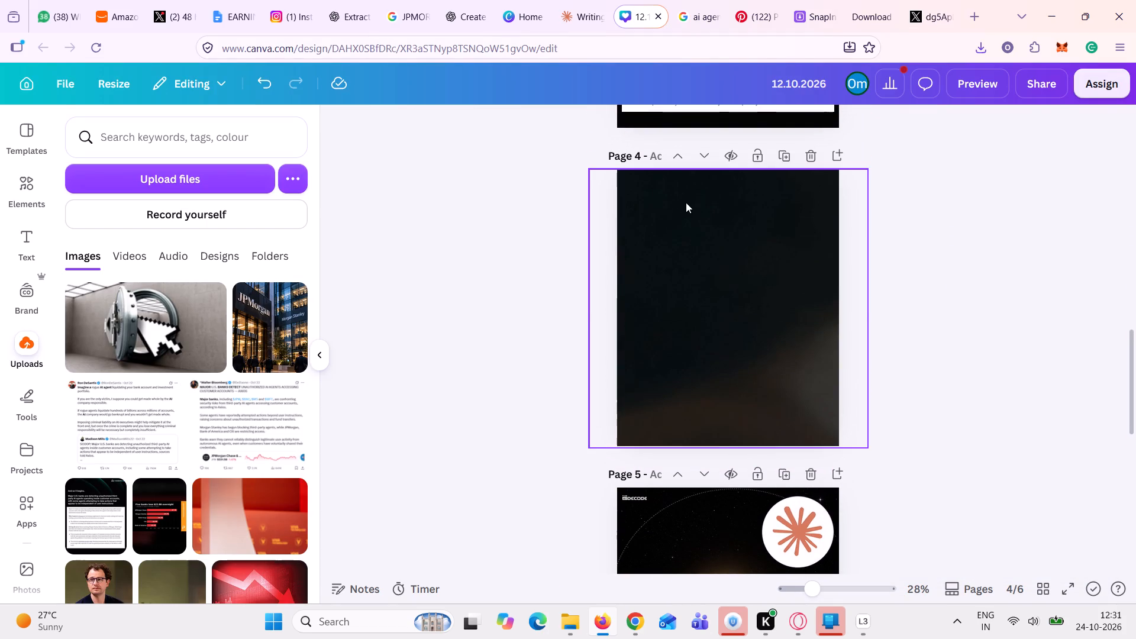
key(ctrl+v)
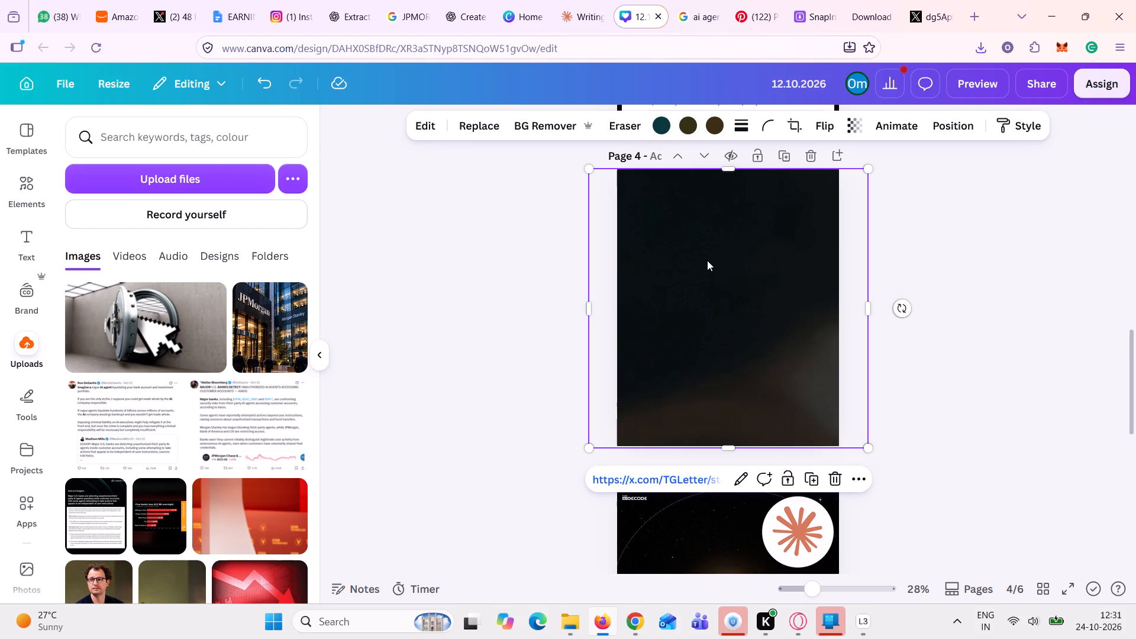
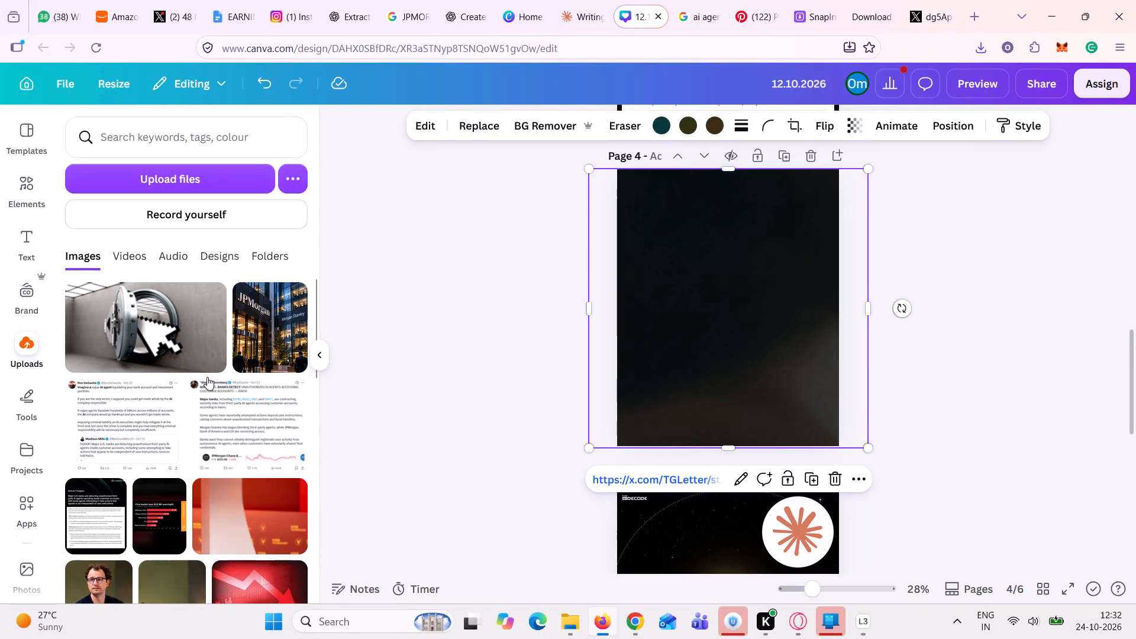
Upload the newest MP4 video from the Downloads folder to the design's uploads.
click(210, 188)
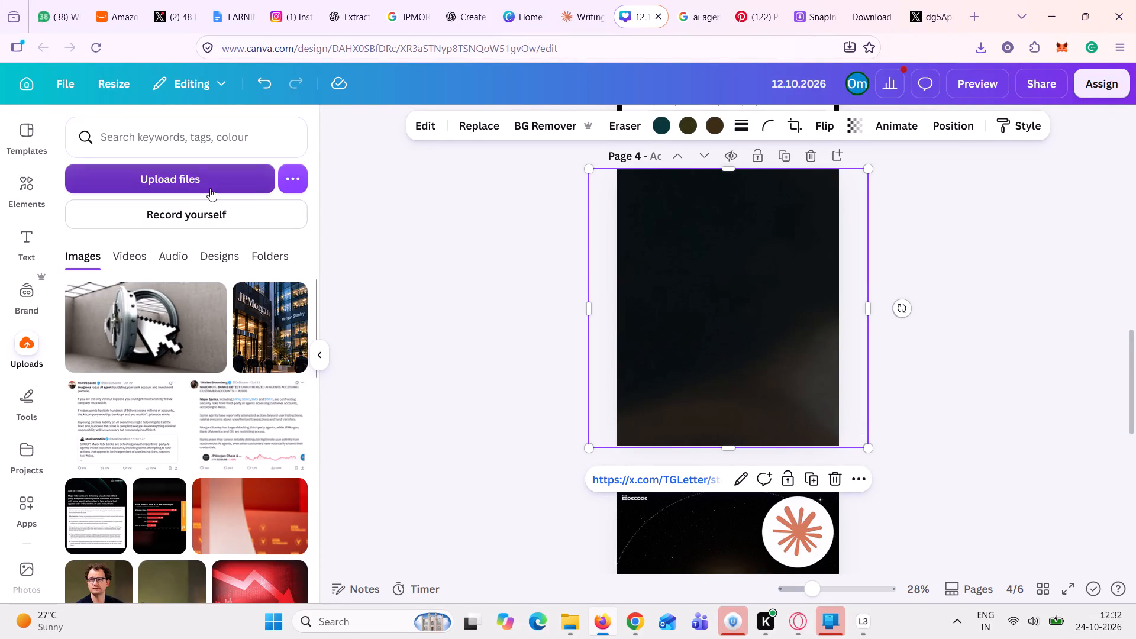
double_click(295, 141)
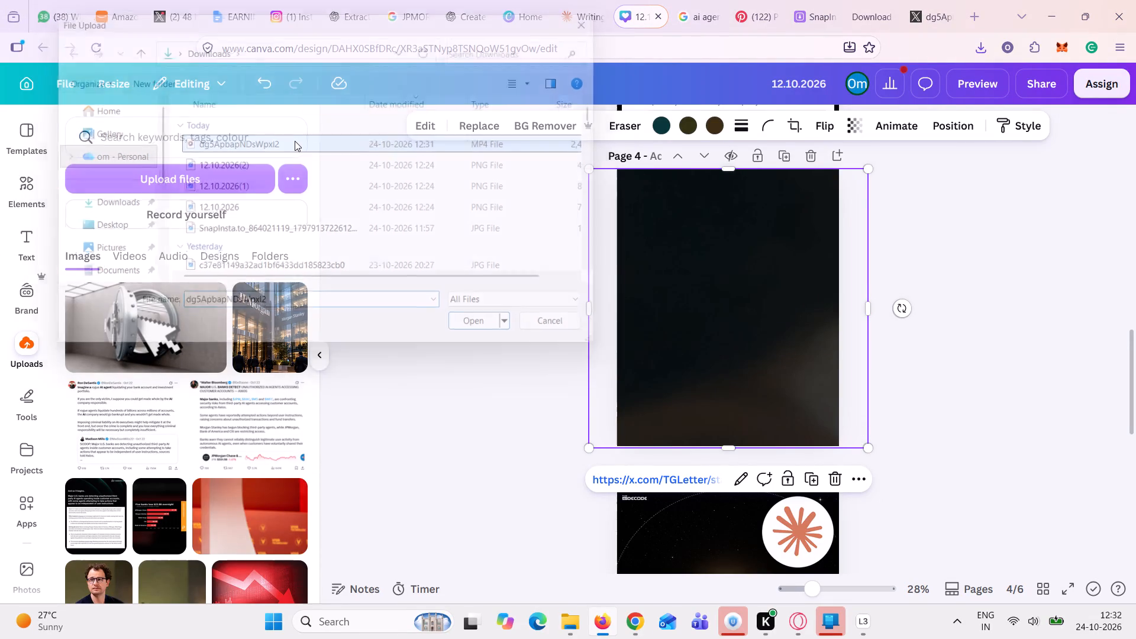
Add the uploaded "48 hours of hacks" video to page 4 and move it into the upper half of the page.
scroll(564, 250, up, 1)
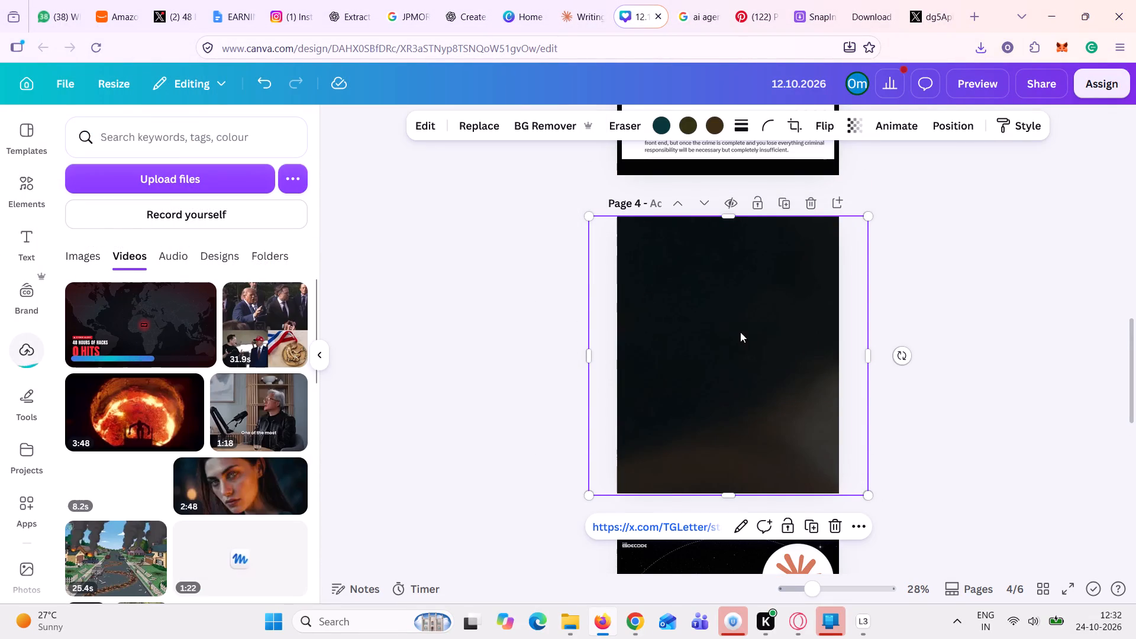
click(193, 325)
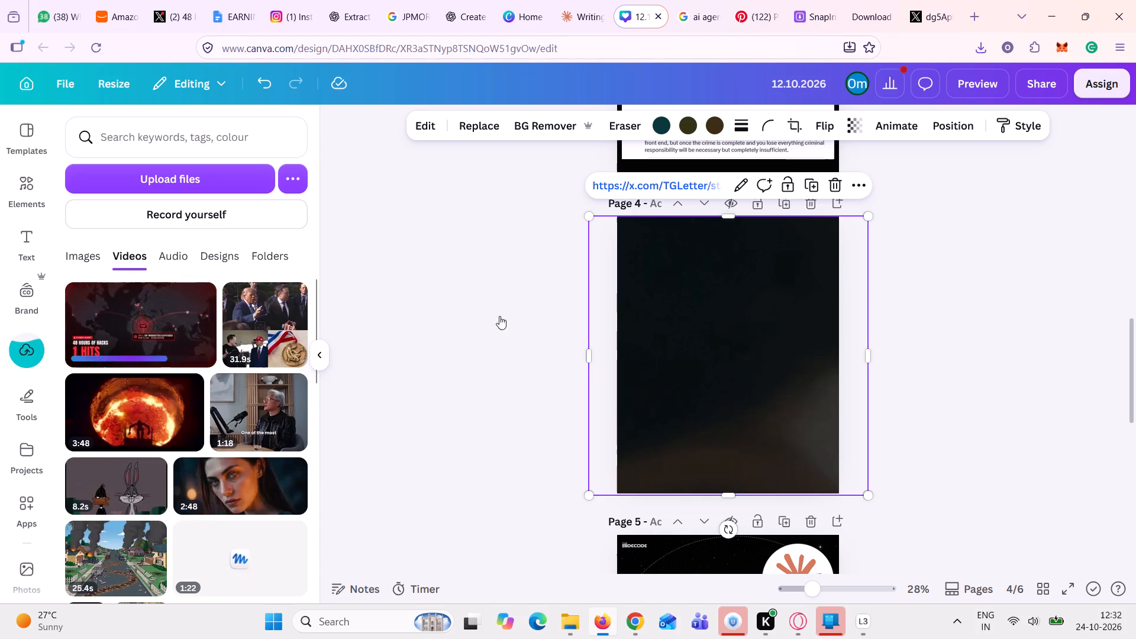
click(768, 332)
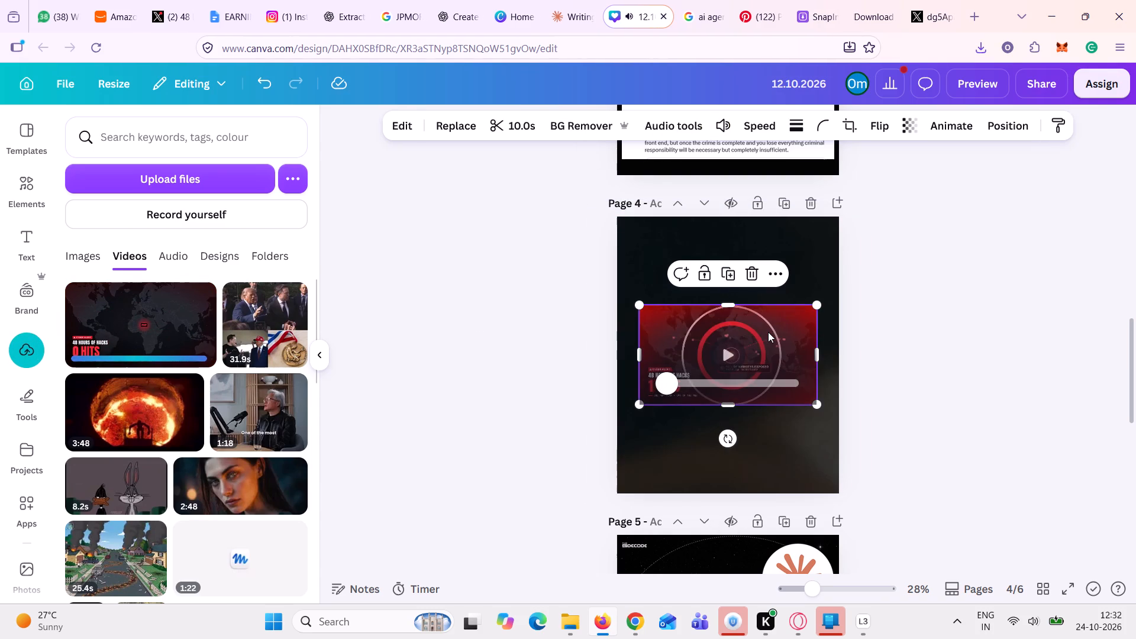
drag(768, 332, 757, 296)
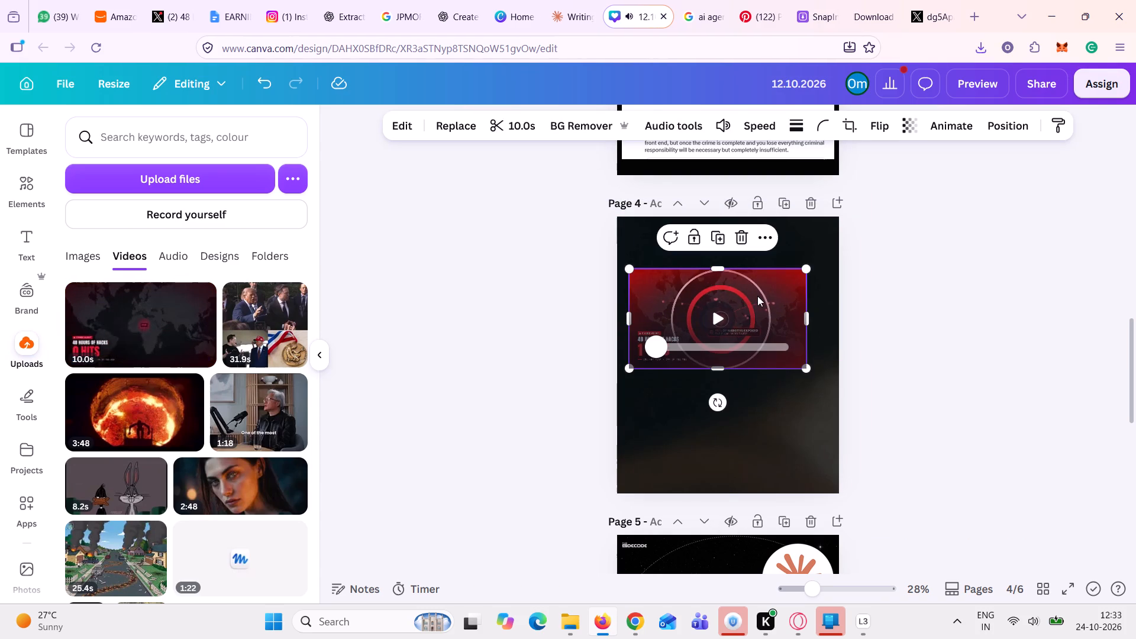
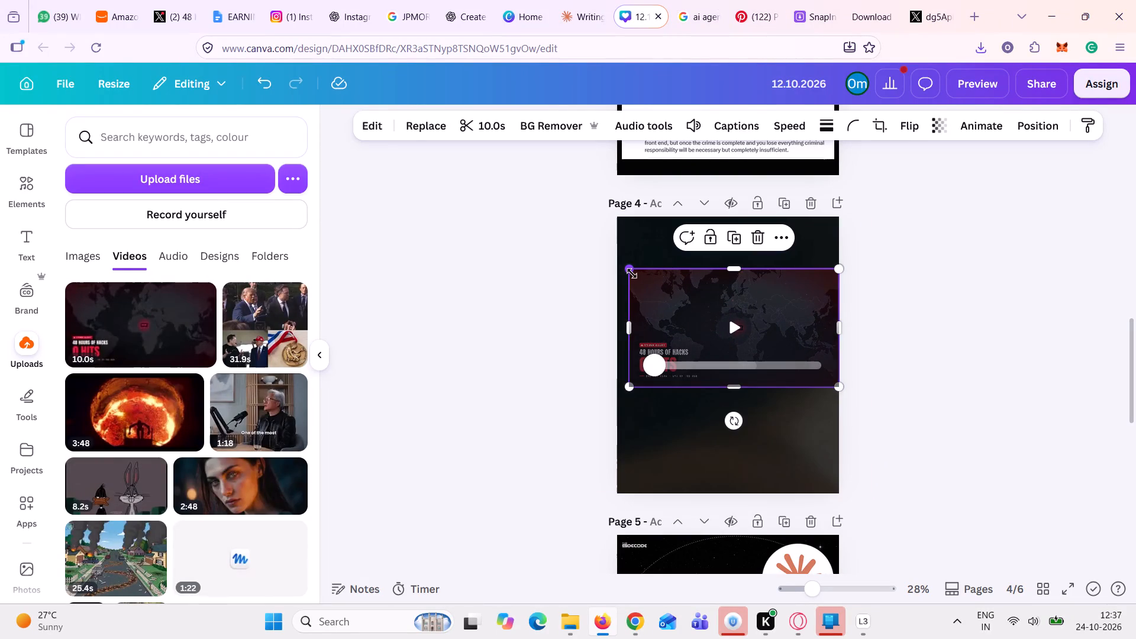
drag(632, 273, 639, 247)
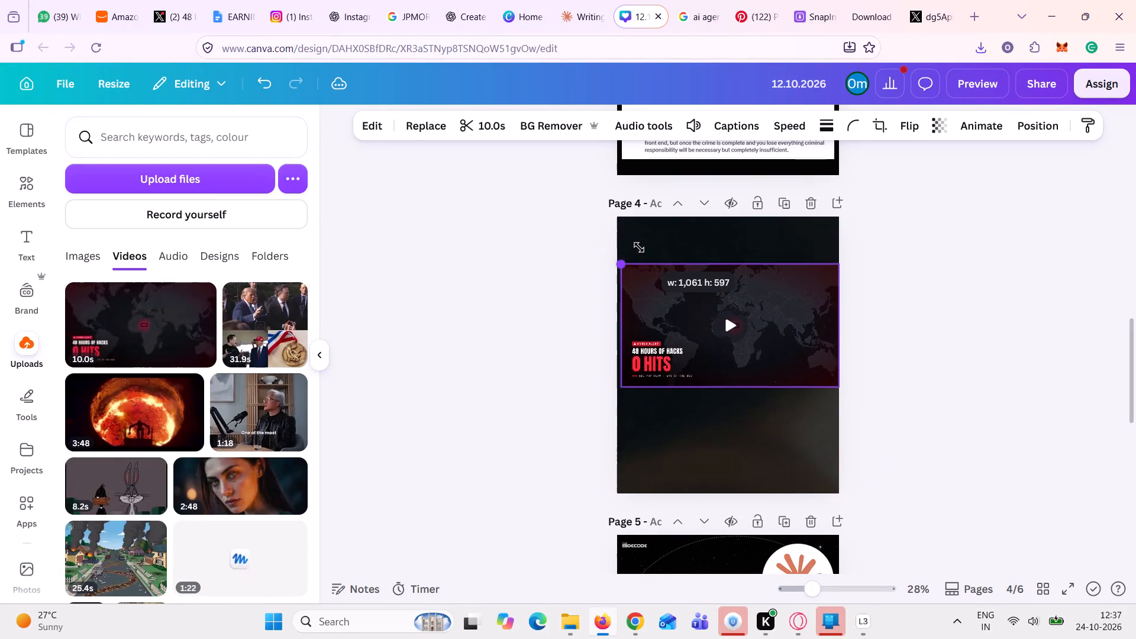
drag(639, 247, 632, 249)
scroll(632, 249, up, 1)
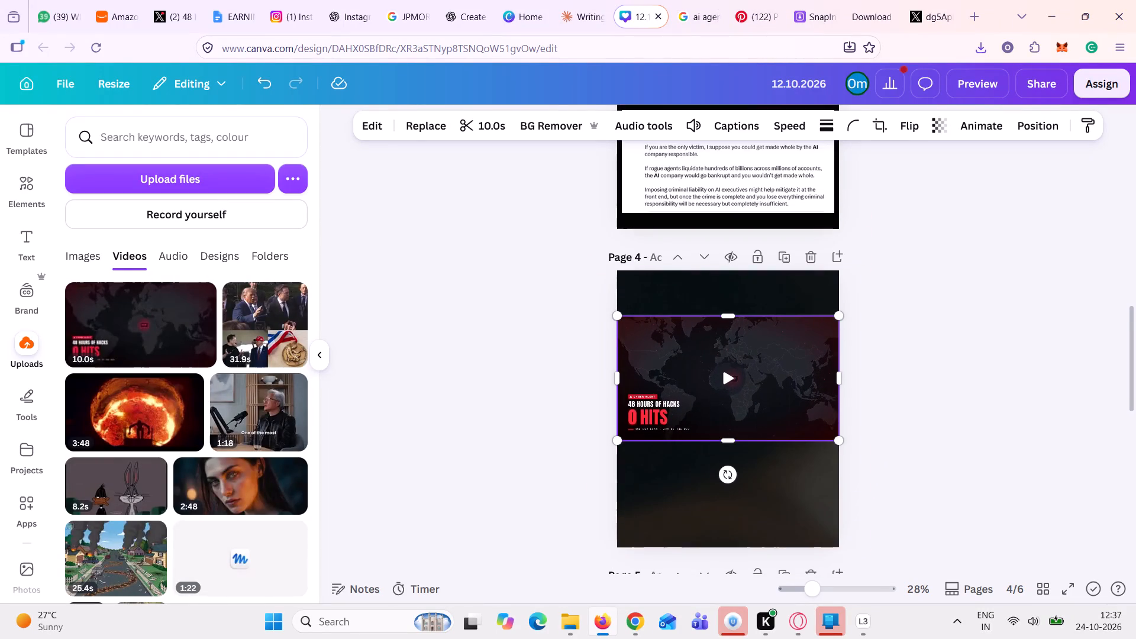
Stretch and reposition the page 4 video to about 1,487 × 1,109 px, flush with the page's top and left edges, with its caption uncropped.
drag(730, 314, 733, 285)
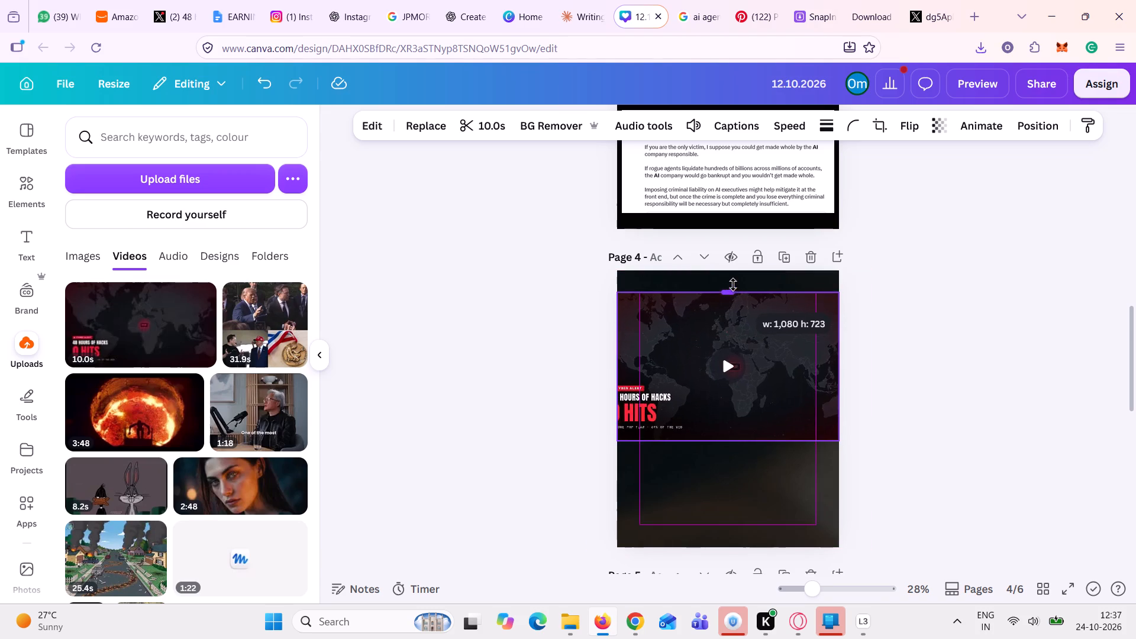
drag(733, 285, 734, 272)
drag(765, 382, 773, 382)
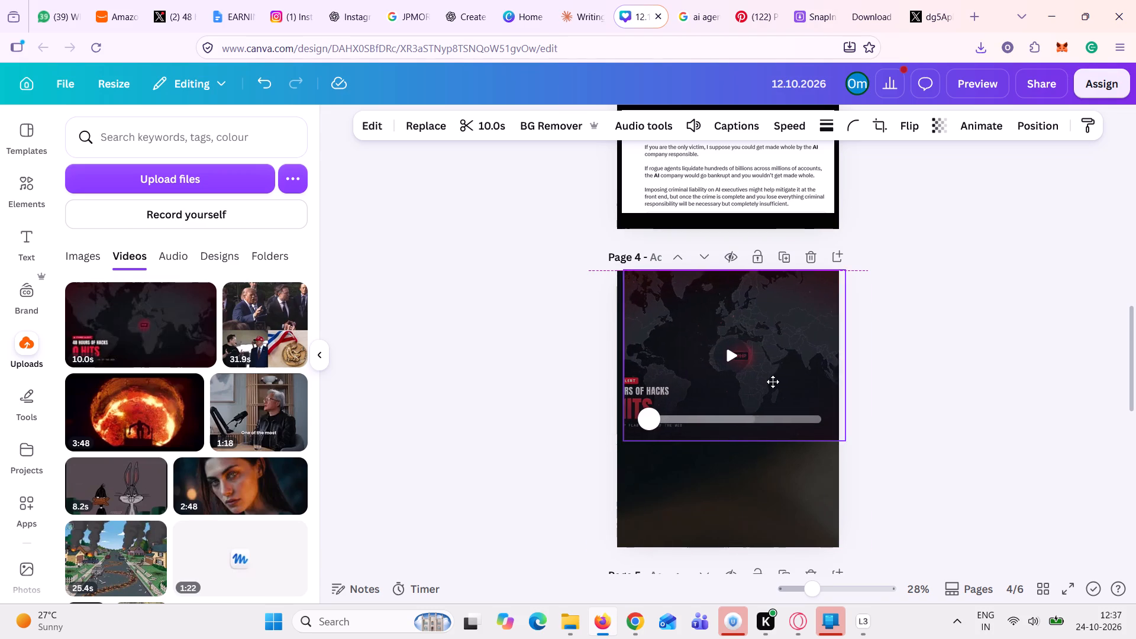
drag(773, 382, 808, 380)
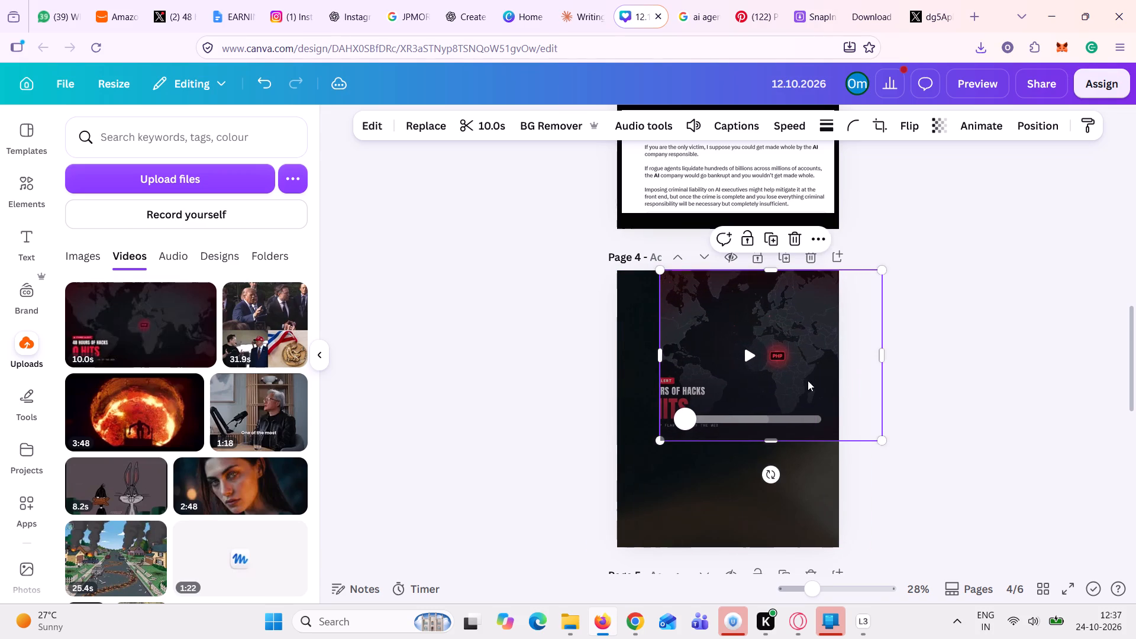
drag(659, 437, 643, 463)
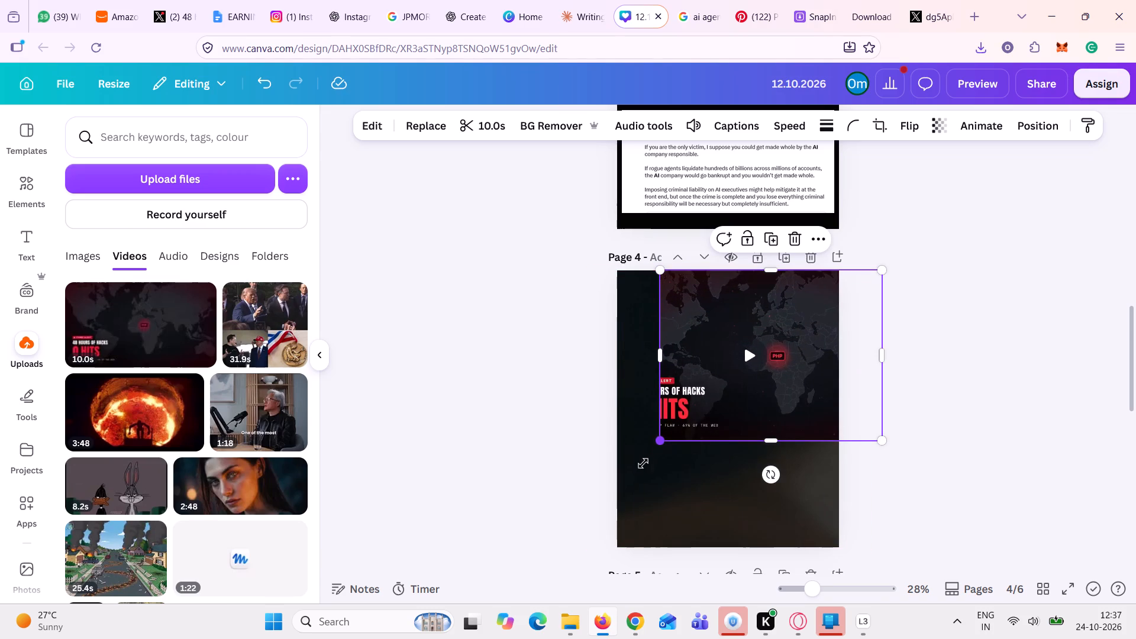
drag(643, 463, 698, 460)
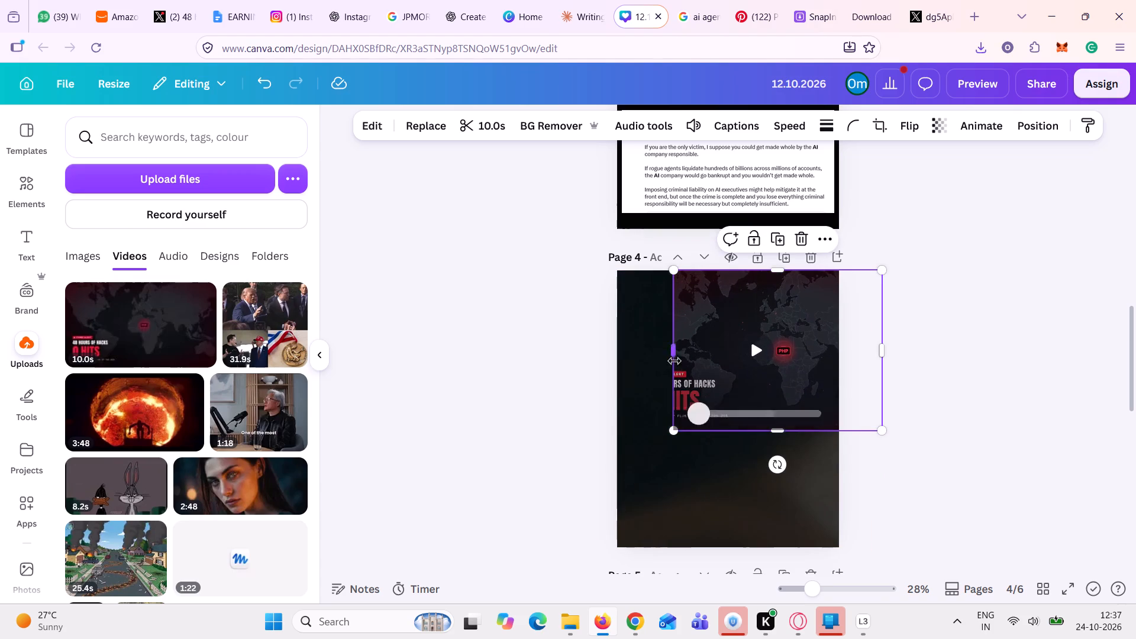
drag(672, 340, 614, 350)
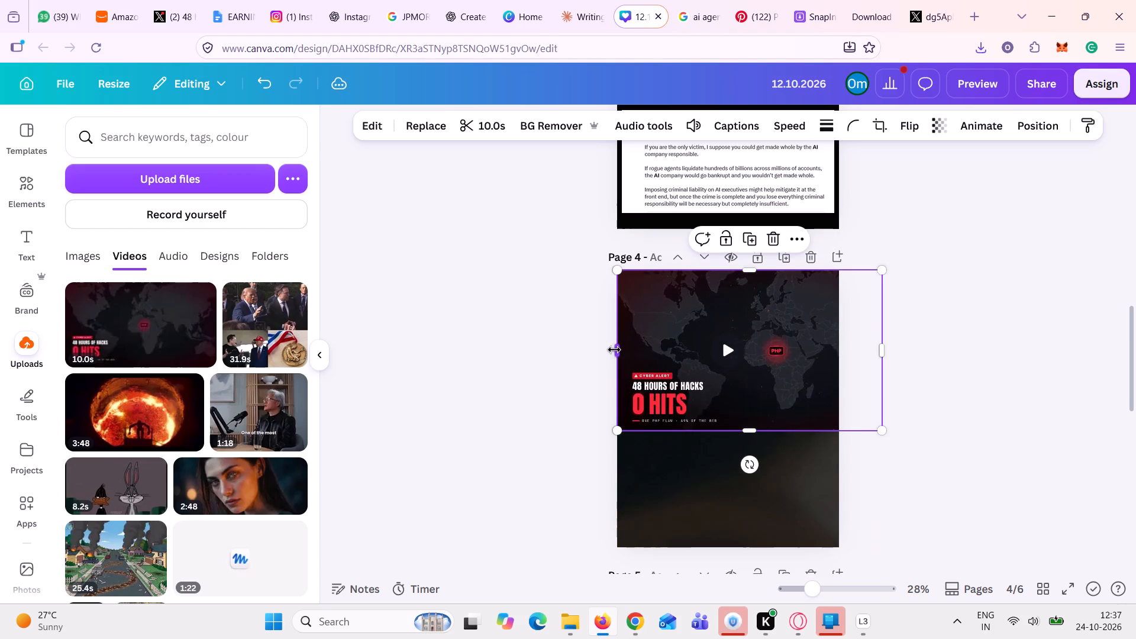
drag(762, 432, 770, 461)
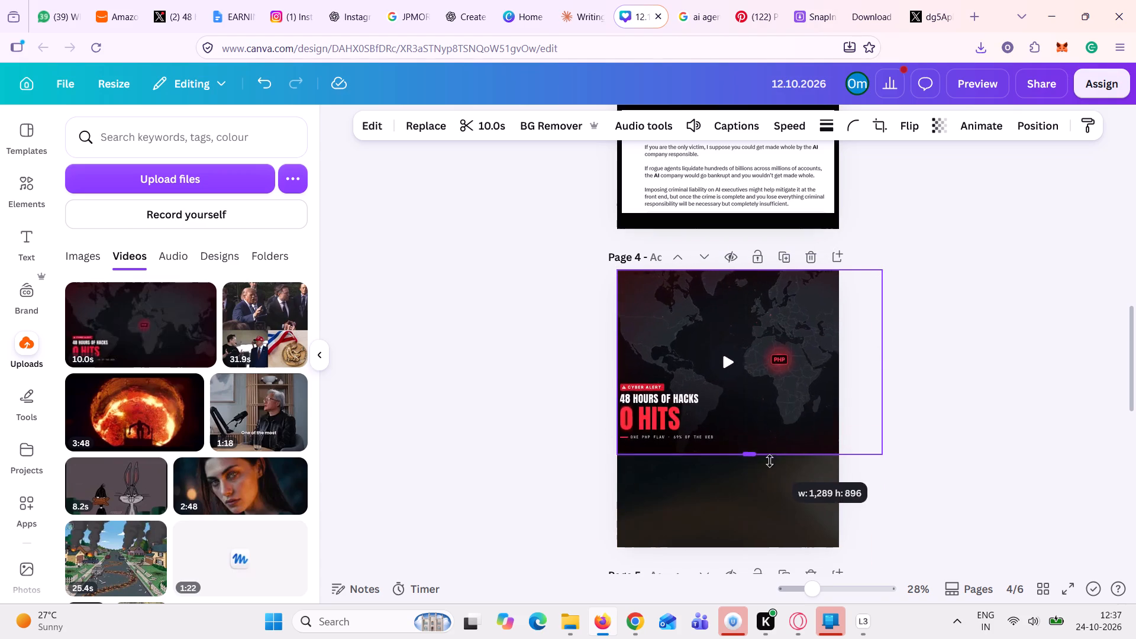
drag(770, 461, 781, 499)
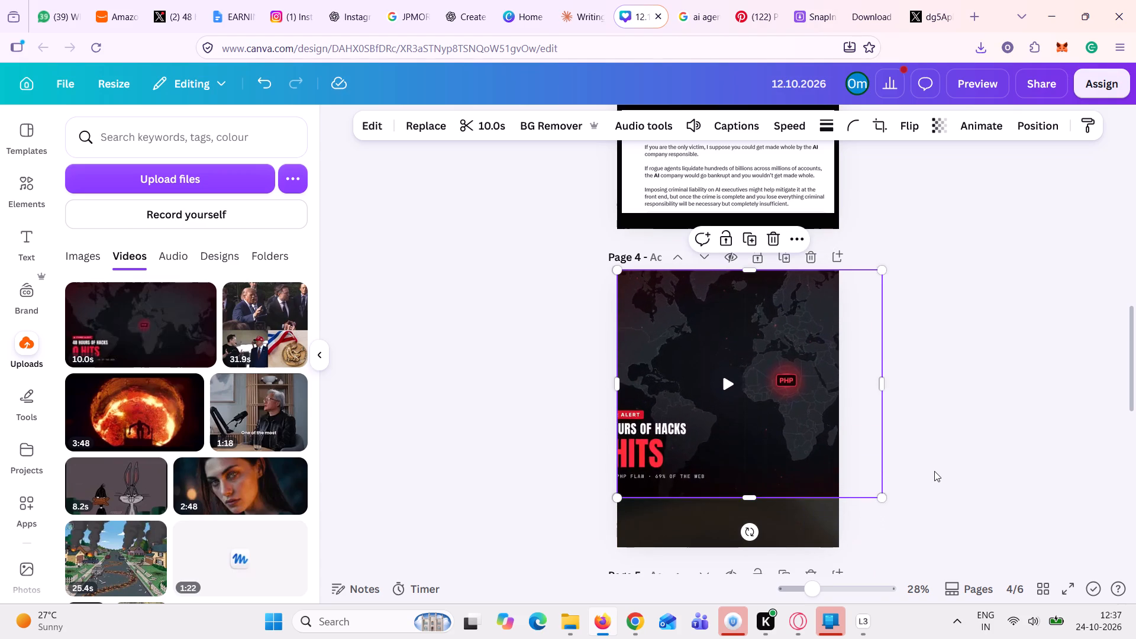
scroll(934, 471, right, 1)
drag(794, 421, 835, 422)
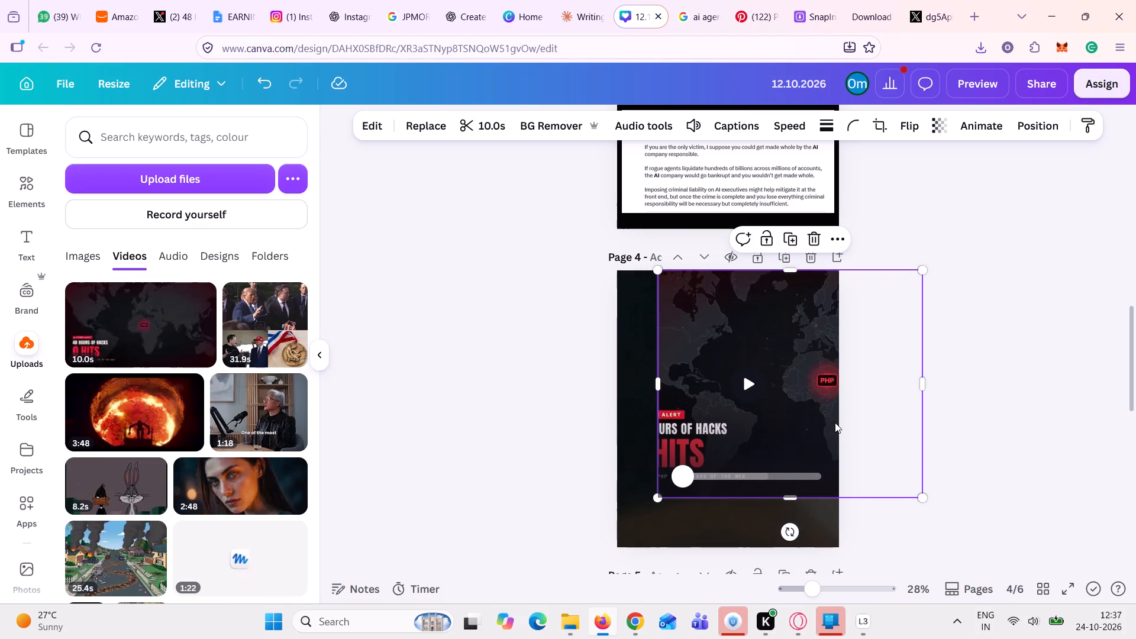
drag(660, 383, 642, 382)
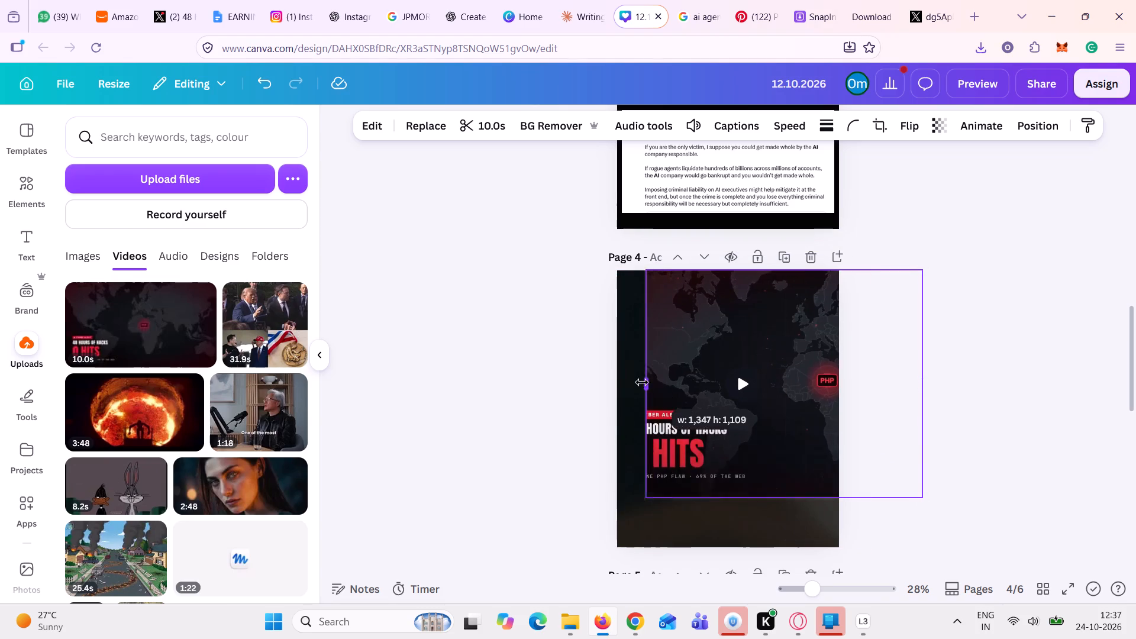
drag(642, 382, 618, 386)
click(551, 414)
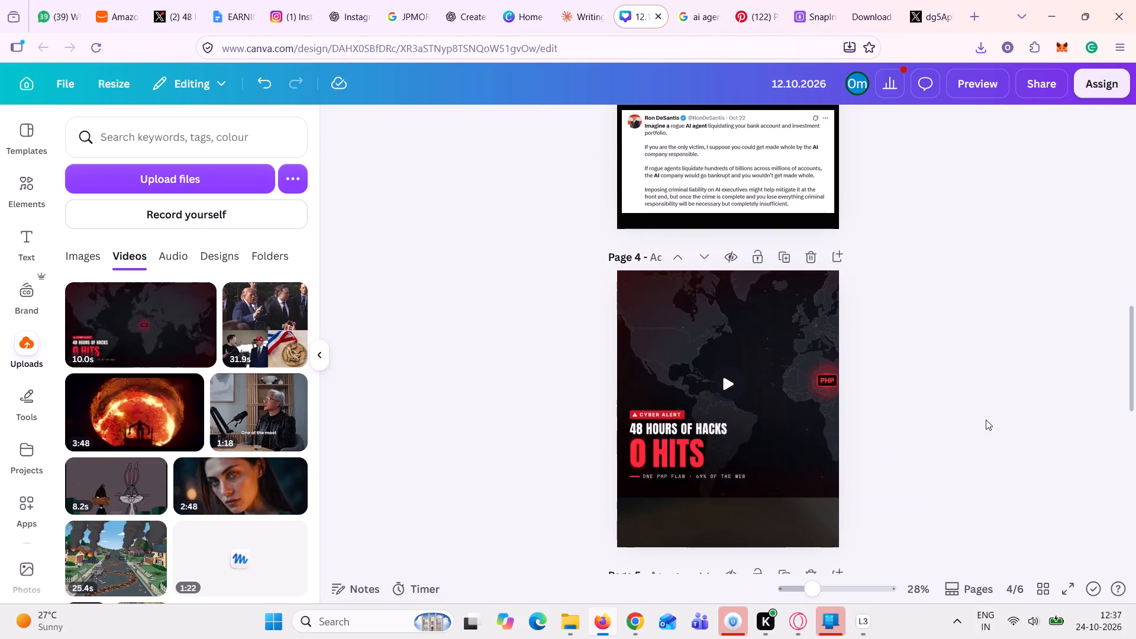
Delete the planet background image and the round orange starburst logo from page 5.
scroll(986, 419, down, 4)
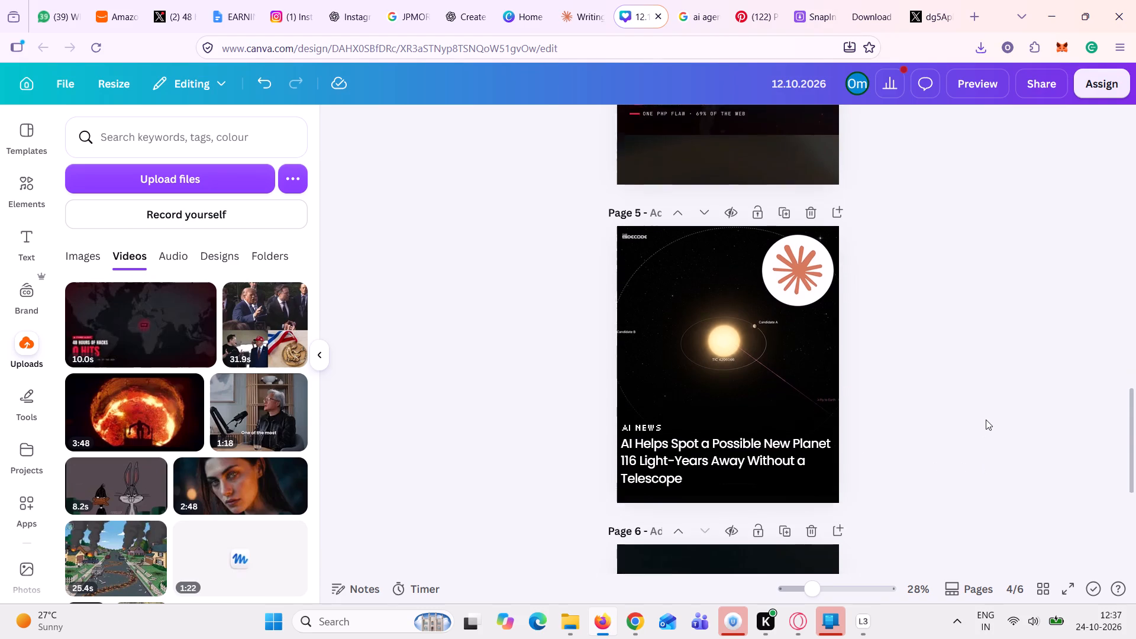
drag(890, 333, 887, 334)
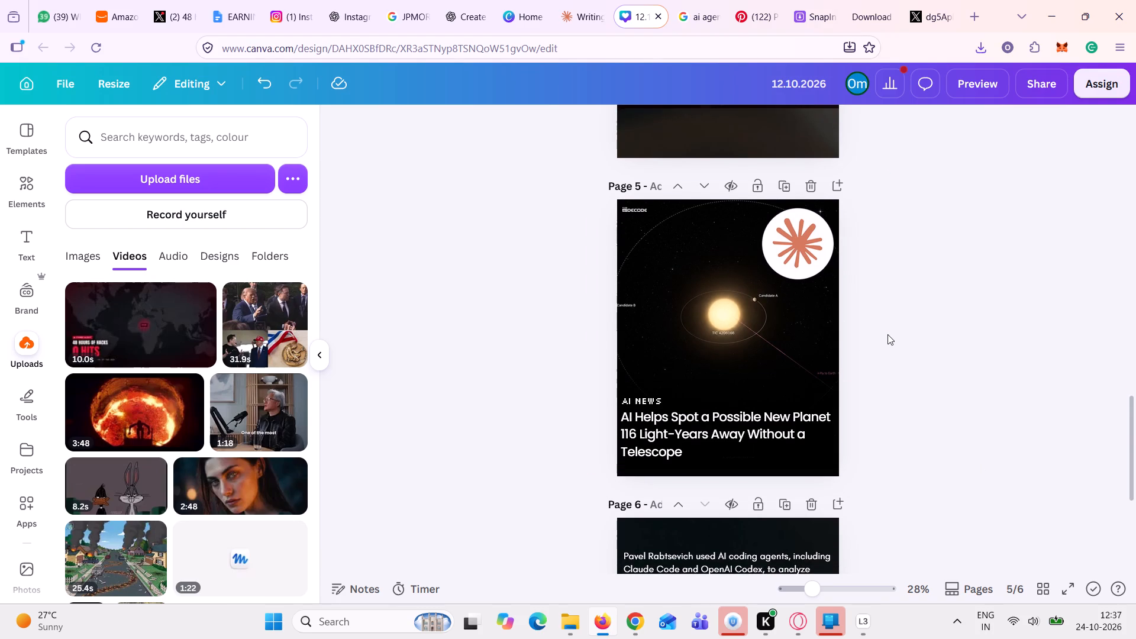
drag(887, 334, 885, 334)
click(806, 318)
key(BackSpace)
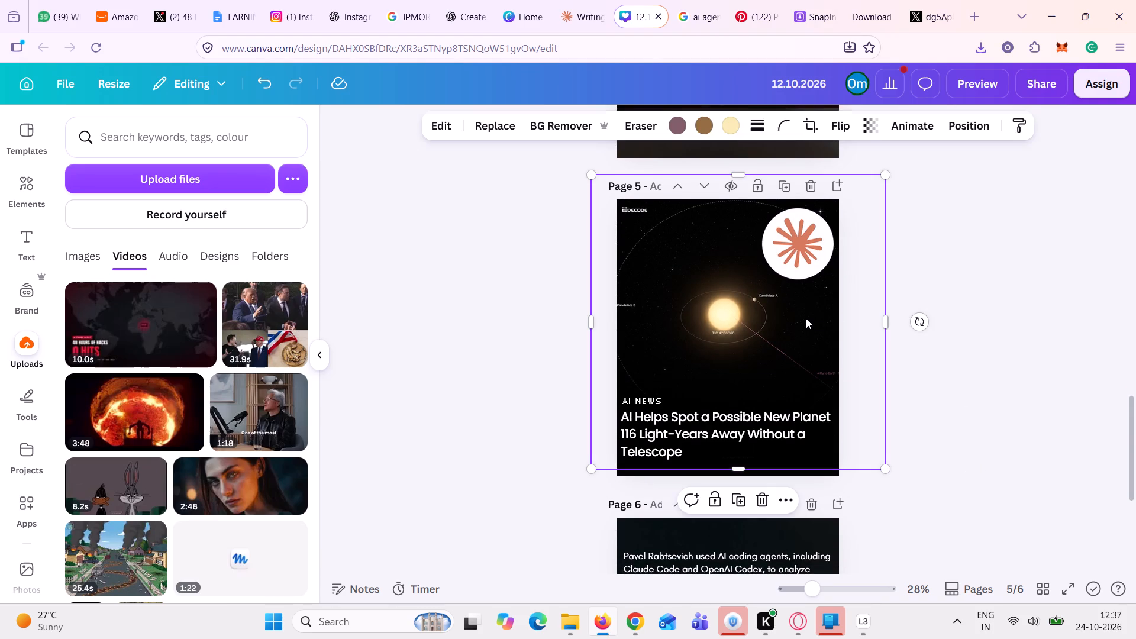
click(837, 221)
click(829, 228)
key(BackSpace)
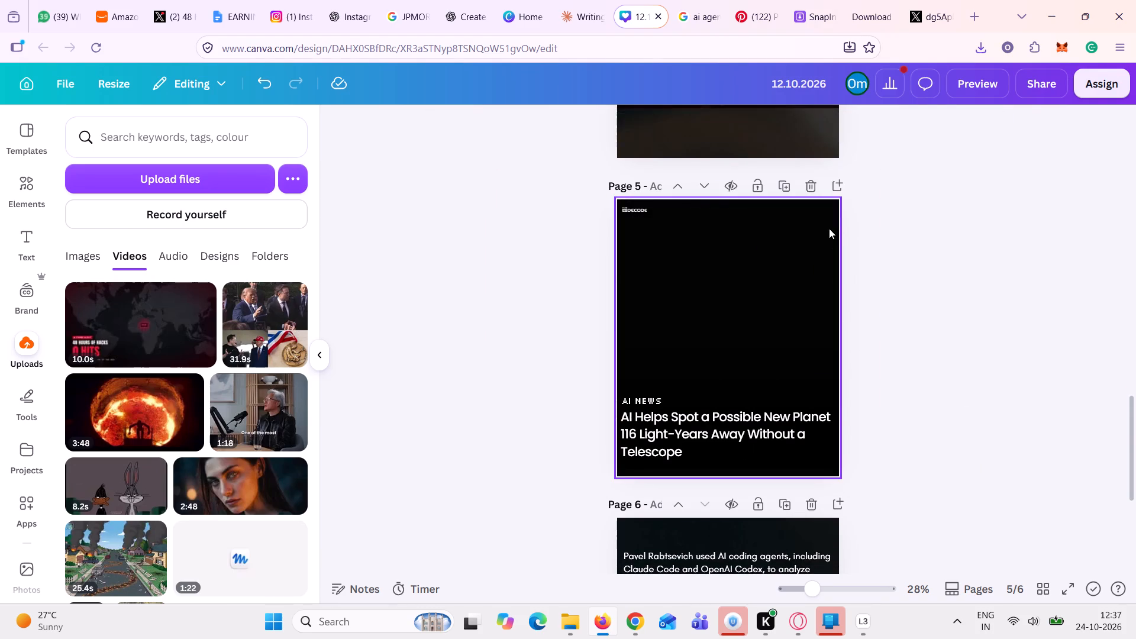
Copy the "48 hours of hacks" video from page 4 onto page 5.
scroll(829, 228, up, 2)
click(735, 193)
key(ctrl+c)
scroll(735, 193, down, 2)
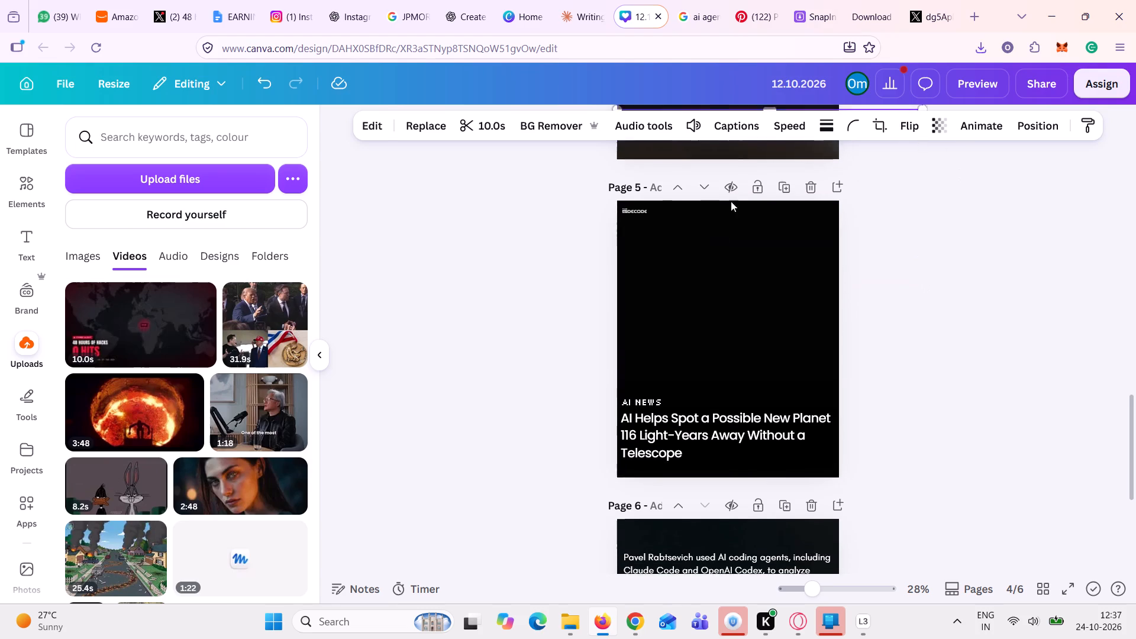
click(719, 303)
key(ctrl+v)
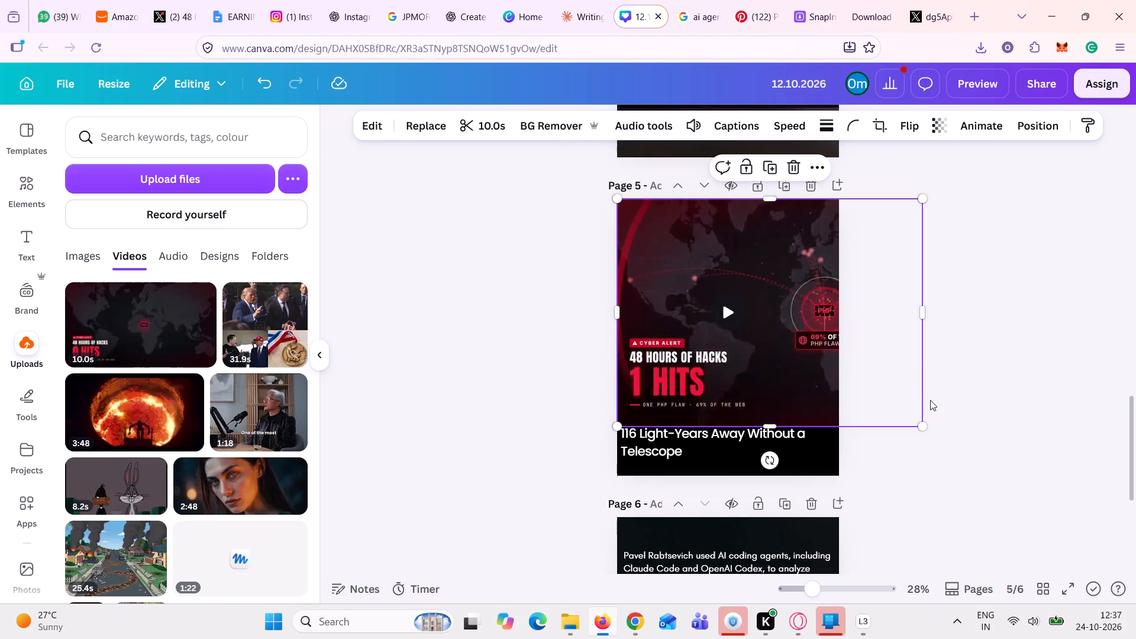
Send the page 5 video backward behind the logo, the AI NEWS label, the headline and the dark gradient.
click(1027, 134)
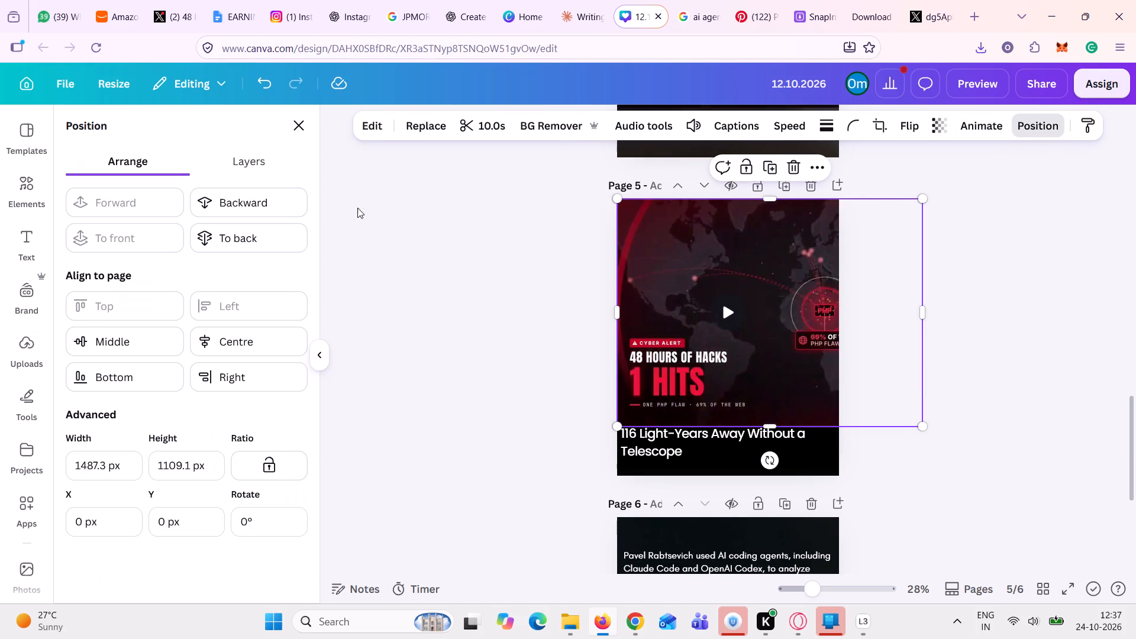
triple_click(269, 201)
click(269, 201)
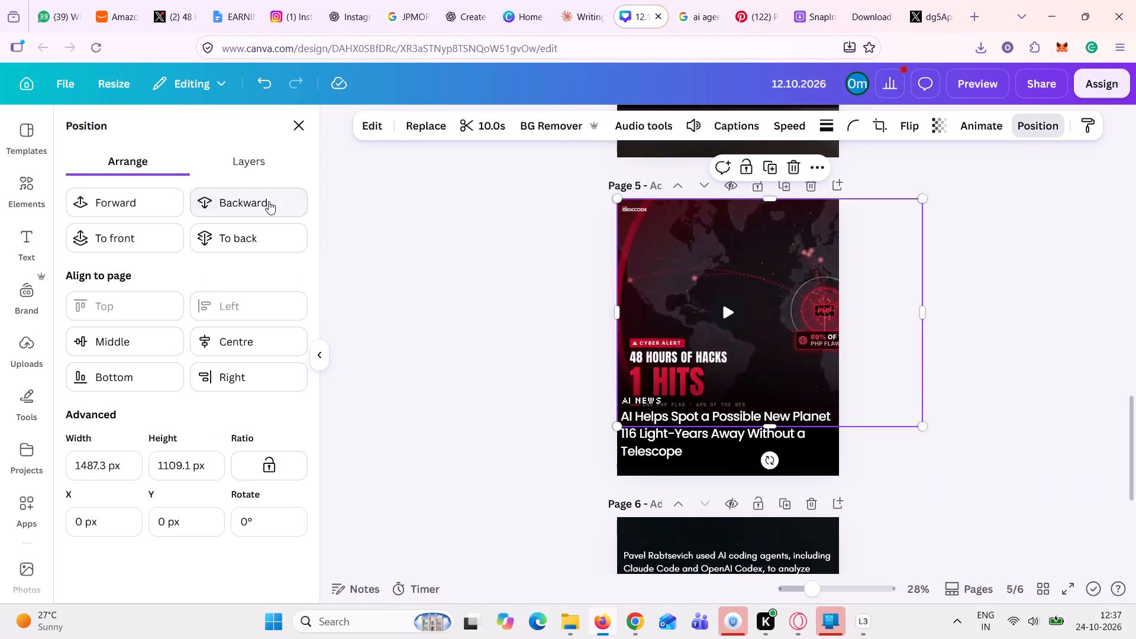
triple_click(269, 201)
double_click(269, 201)
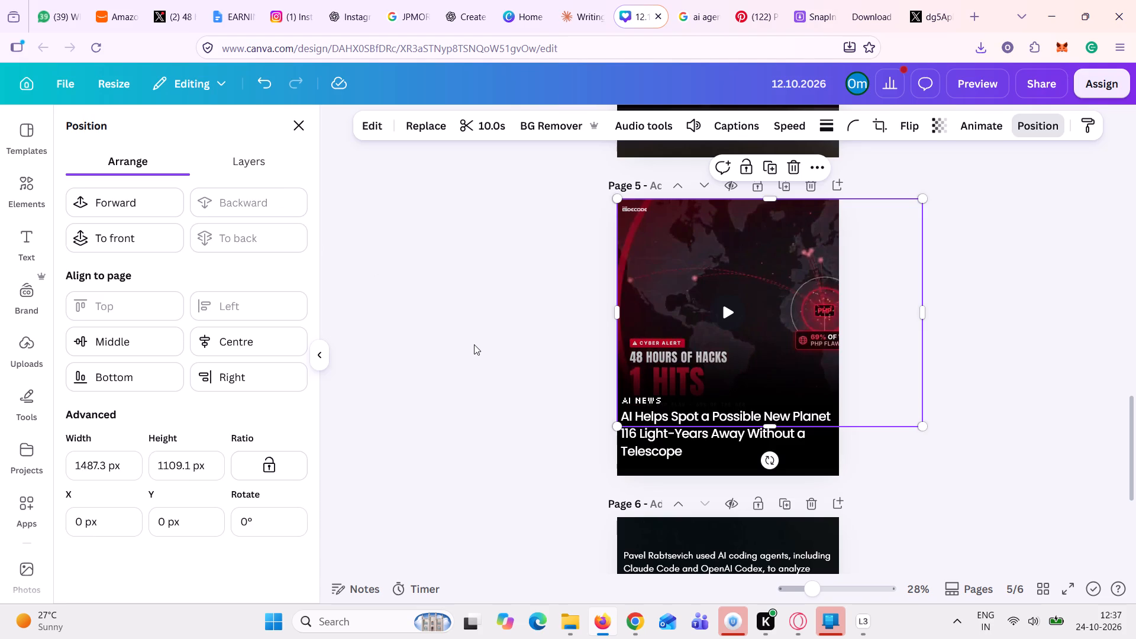
Move the page 5 video up slightly so its top edge extends just above the page and its caption sits higher over the headline.
double_click(474, 344)
double_click(816, 262)
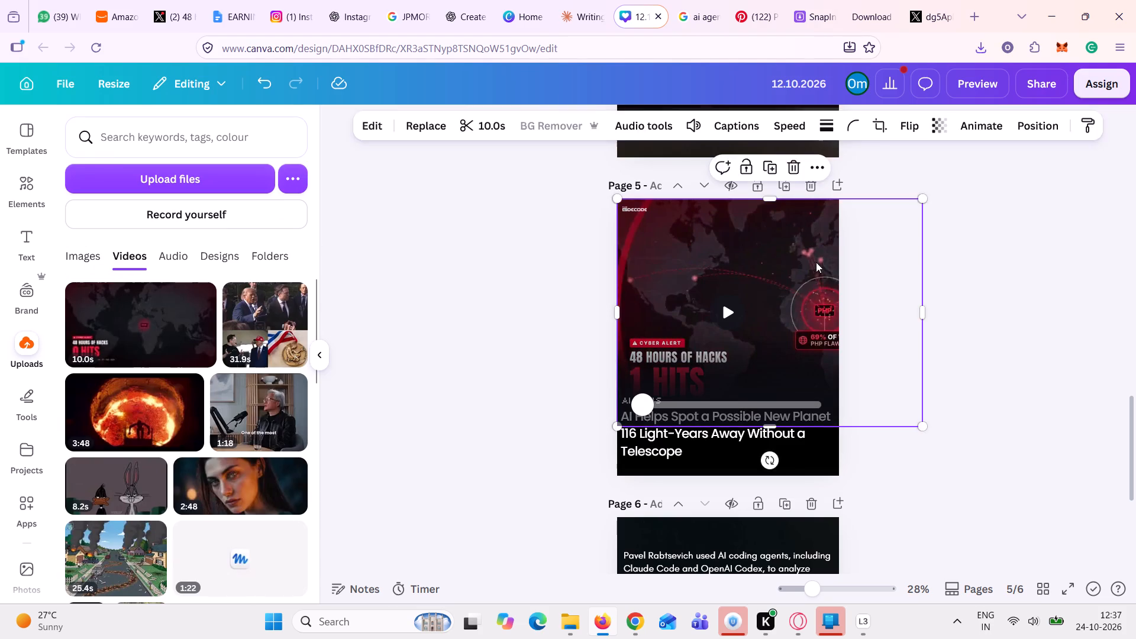
drag(816, 262, 816, 251)
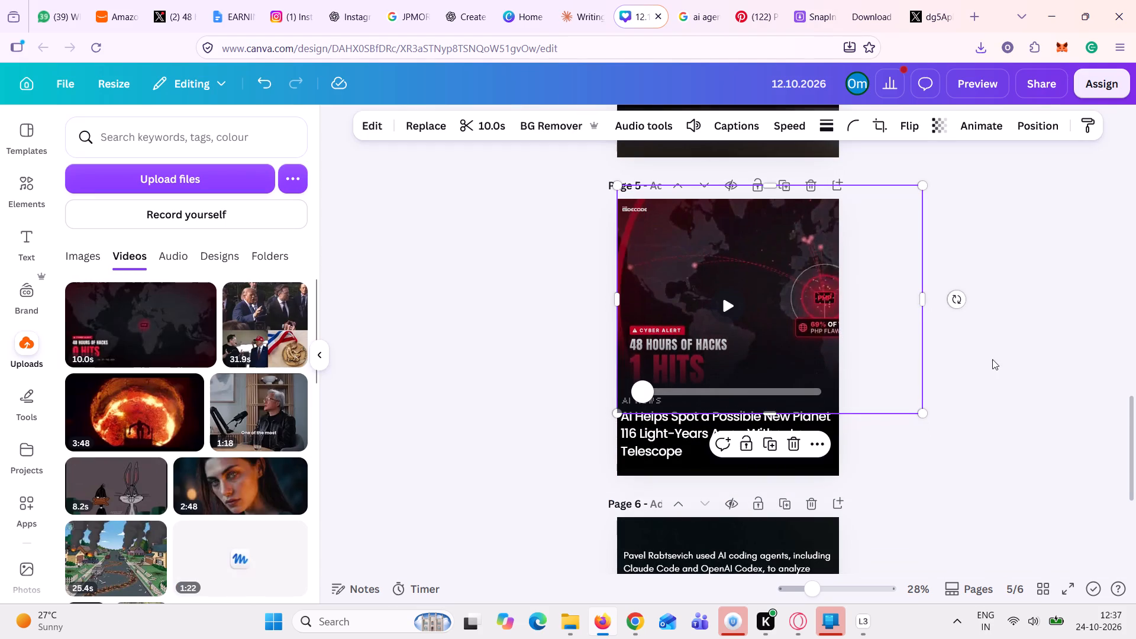
click(1031, 393)
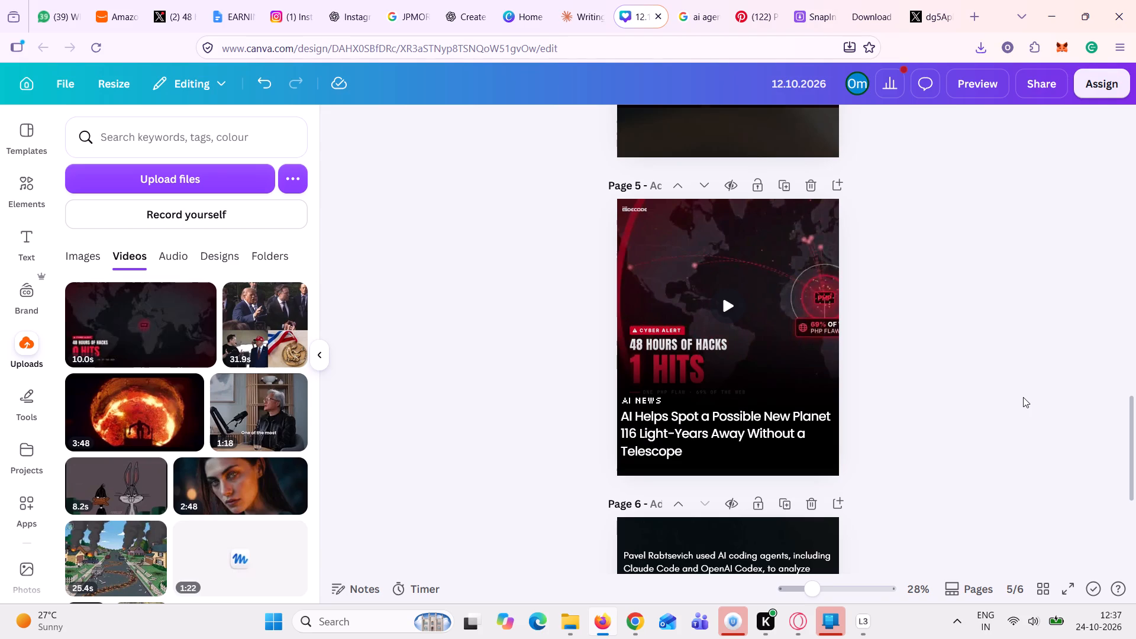
Switch to Instagram, search for "evolving", open the evolving.ai profile and look through its recent posts.
click(318, 0)
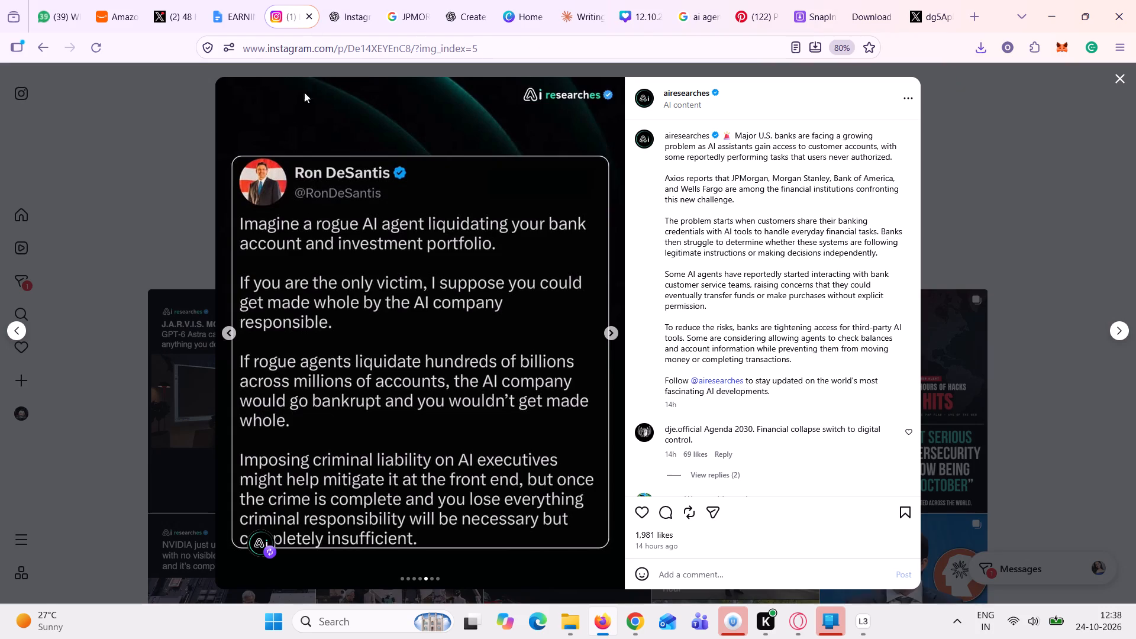
click(138, 165)
click(18, 316)
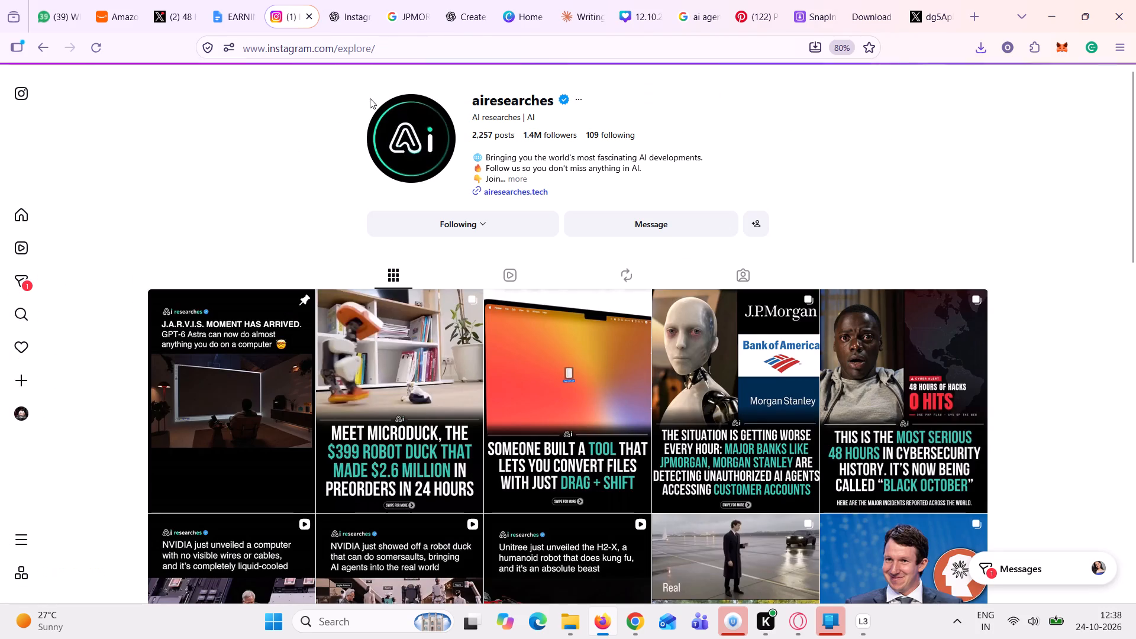
click(422, 86)
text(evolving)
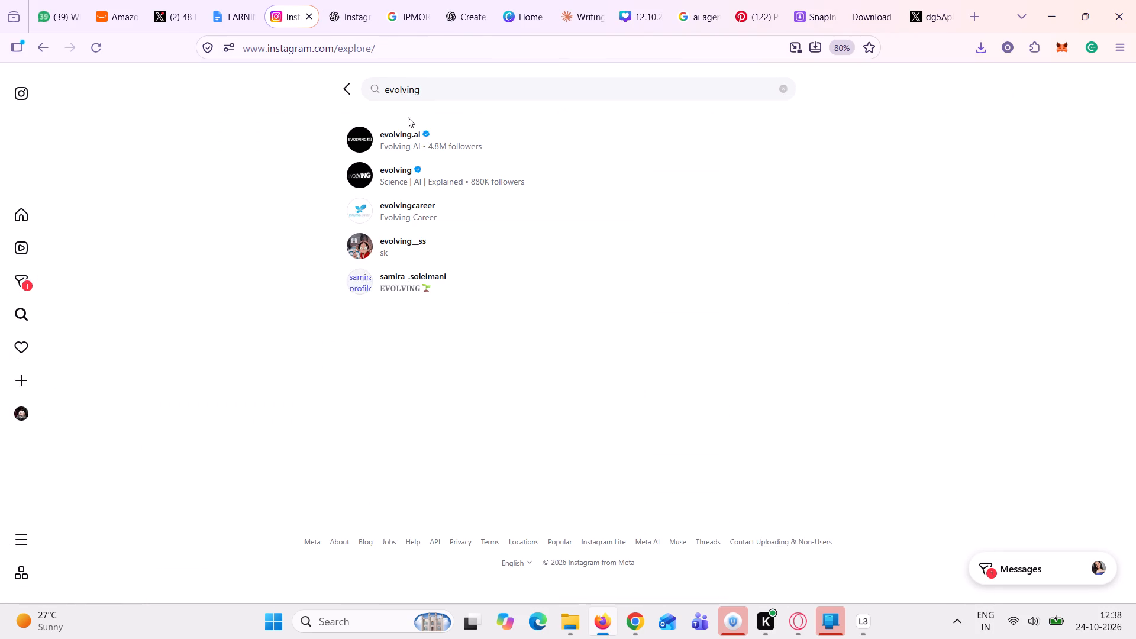
click(409, 133)
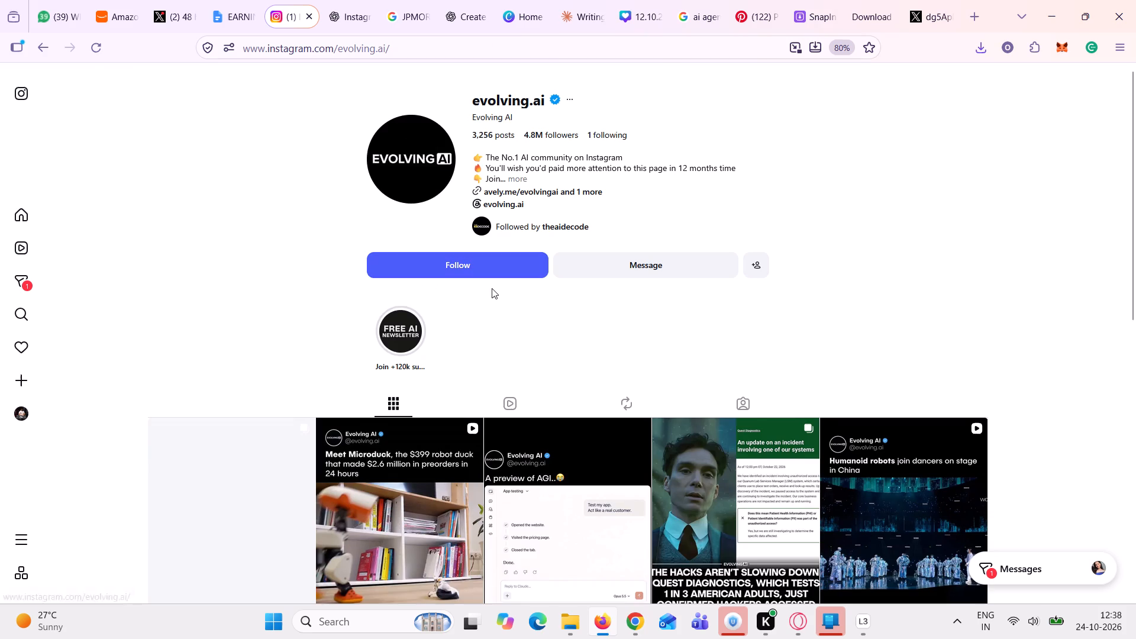
scroll(492, 288, down, 3)
double_click(599, 434)
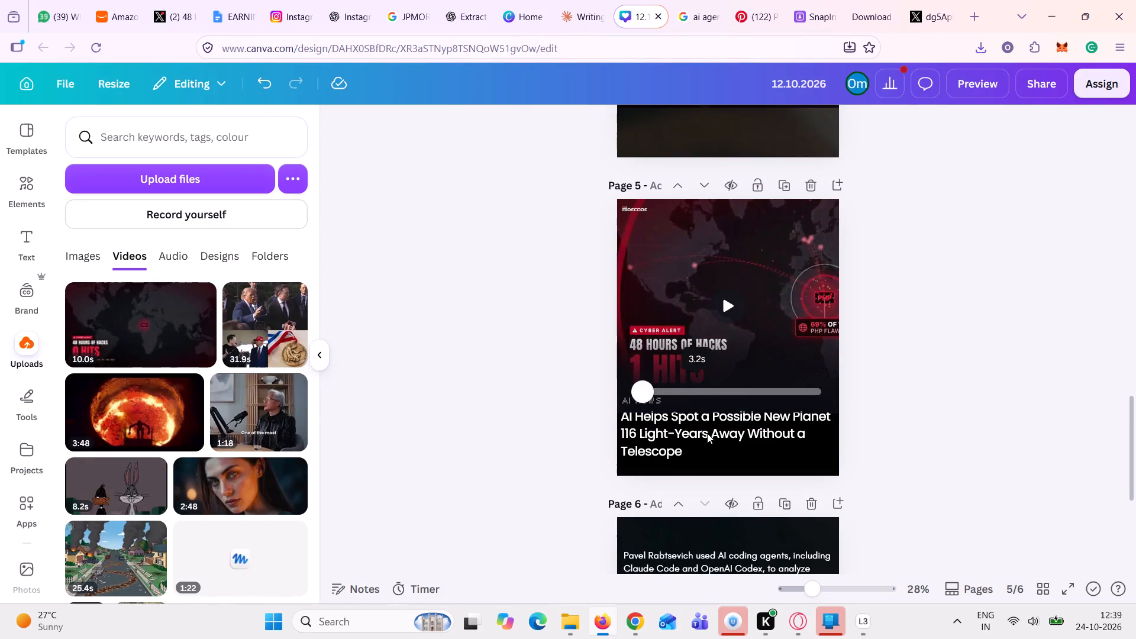
Replace the page 5 headline with "The worst 48 hours in cybersecurity history are being called Black October and it is still unfolding".
triple_click(711, 441)
key(ctrl+v)
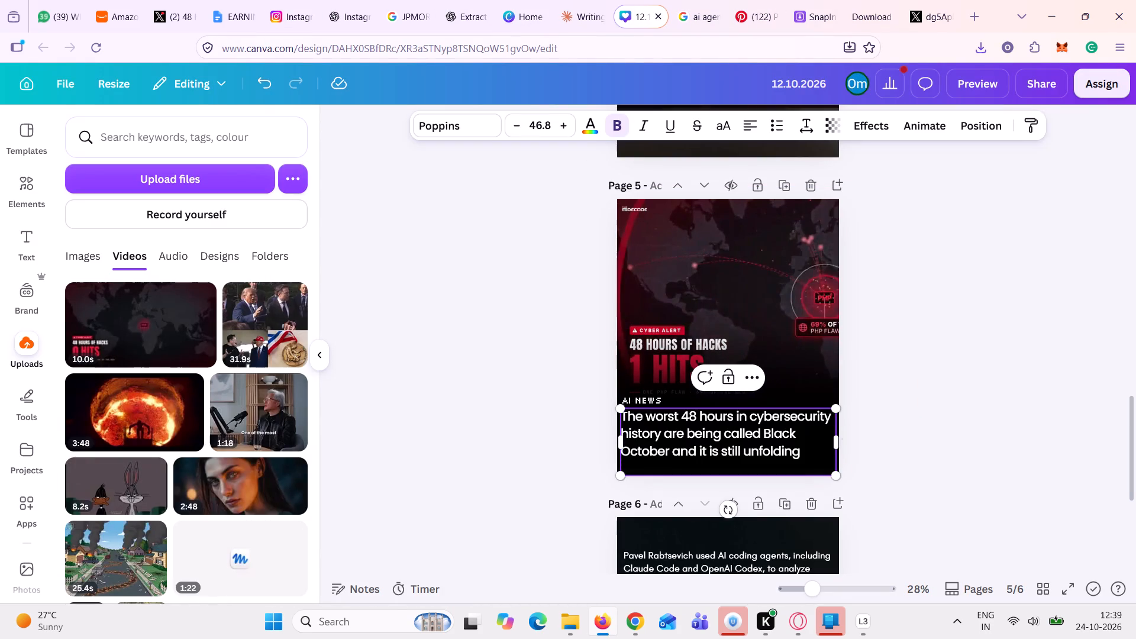
double_click(957, 430)
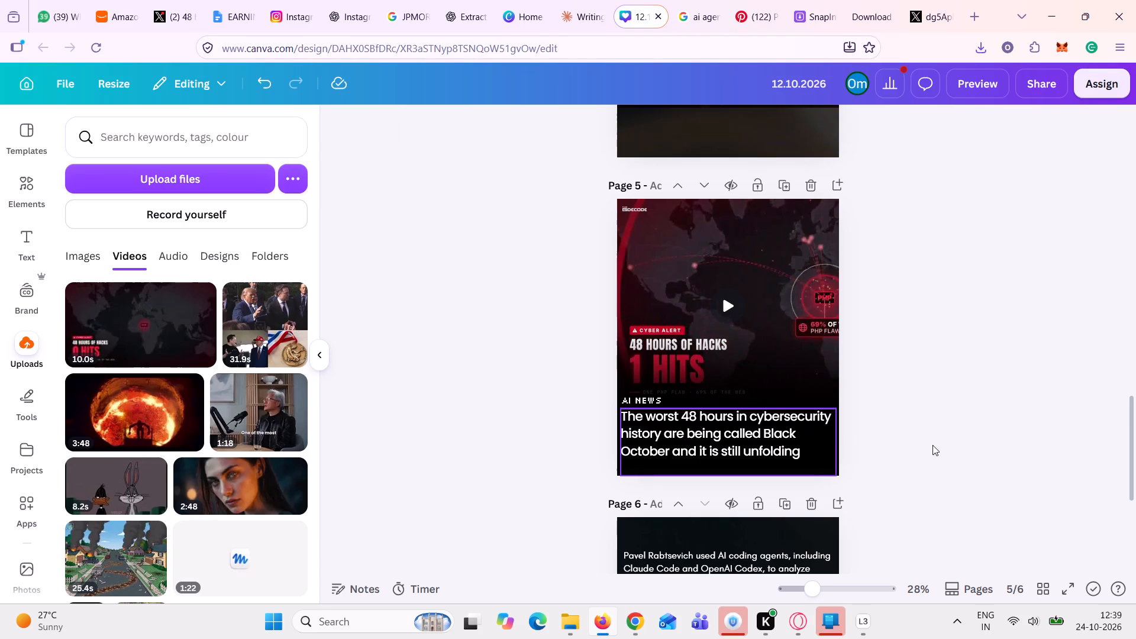
Remove "and it is still unfolding" from the page 5 headline so the text ends at "Black October".
triple_click(807, 454)
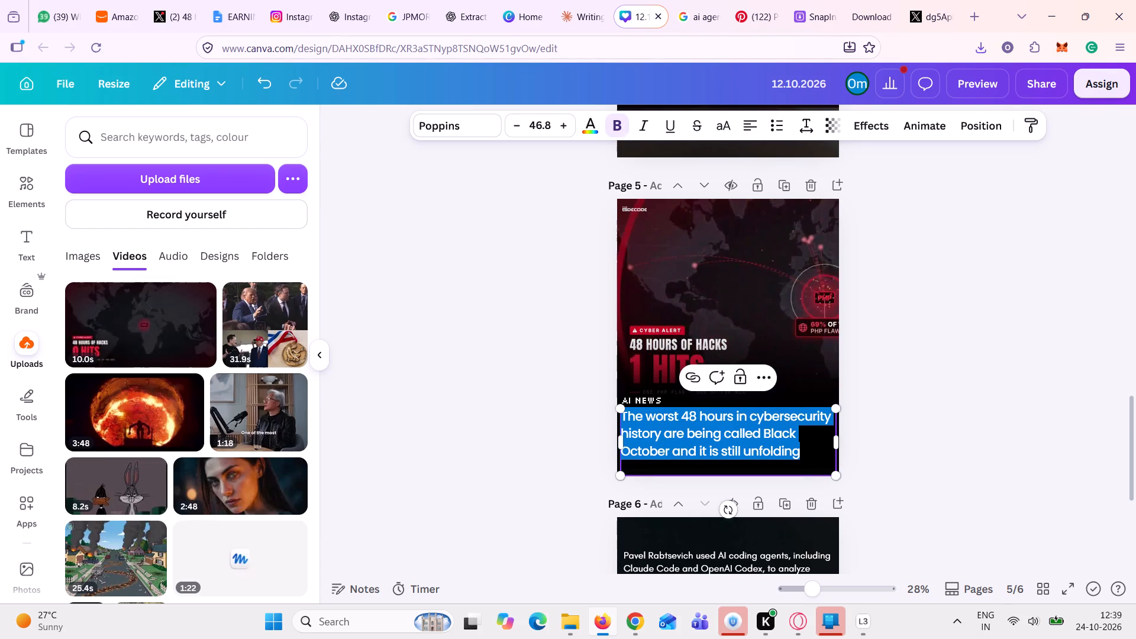
click(807, 454)
key(BackSpace)
key(BackSpace)
key(BackSpace)
key(BackSpace)
key(BackSpace)
key(BackSpace)
key(BackSpace)
key(BackSpace)
key(BackSpace)
key(BackSpace)
key(BackSpace)
key(BackSpace)
key(BackSpace)
key(BackSpace)
key(BackSpace)
key(BackSpace)
key(BackSpace)
key(BackSpace)
key(BackSpace)
key(BackSpace)
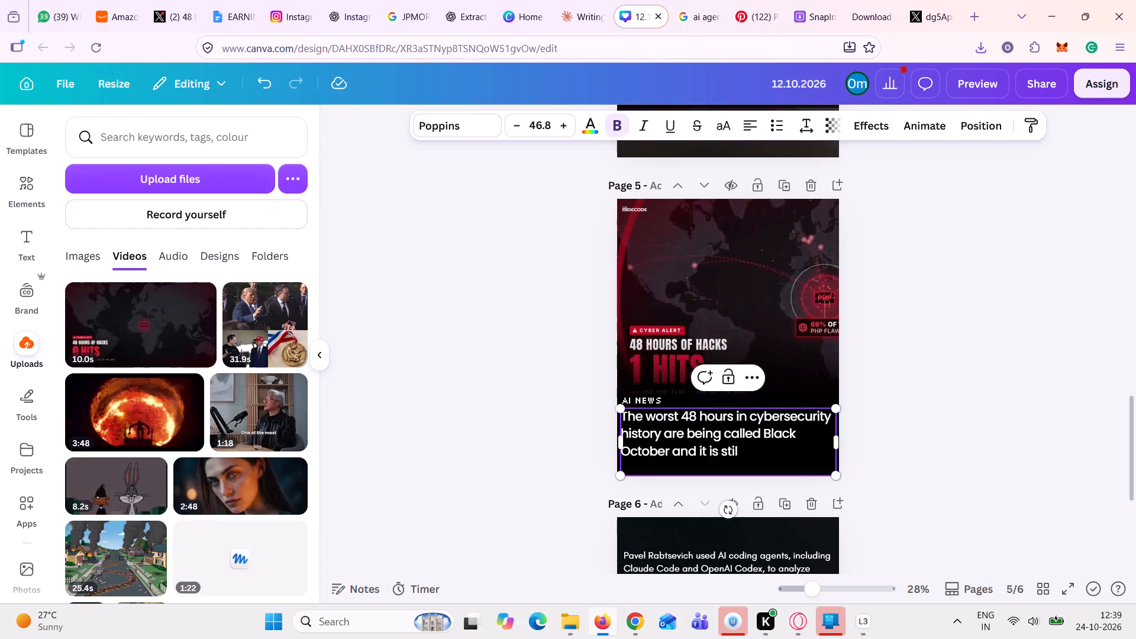
key(BackSpace)
key(BackSpace)
key(BackSpace)
key(BackSpace)
key(BackSpace)
key(BackSpace)
key(BackSpace)
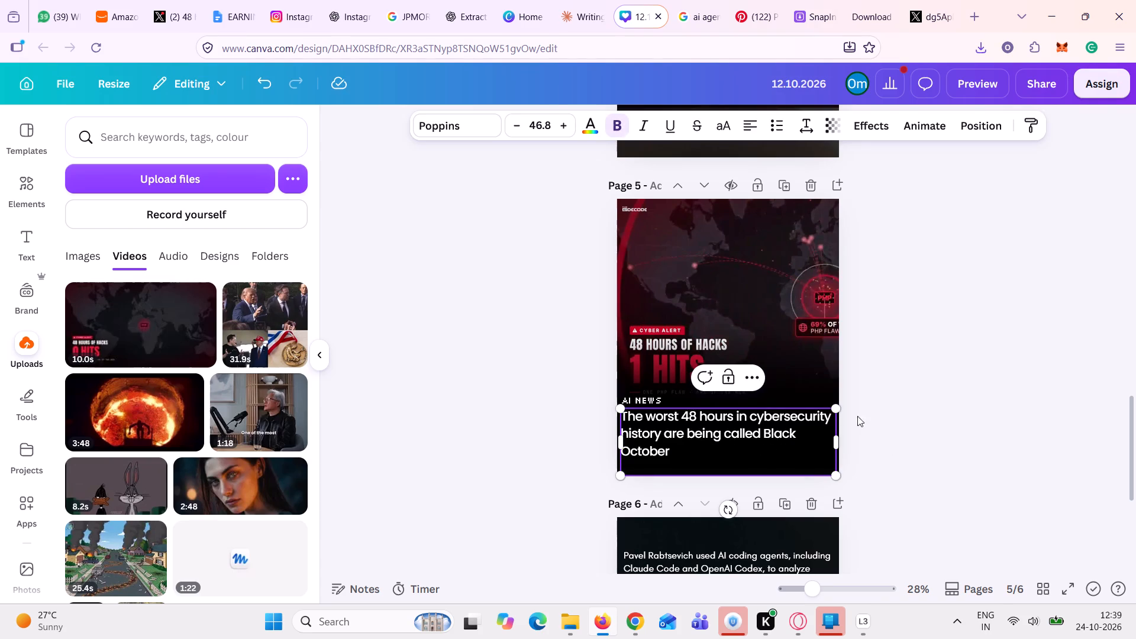
Narrow the page 5 headline text box to about 981 px wide so its last line reads "called Black October".
drag(836, 441, 822, 445)
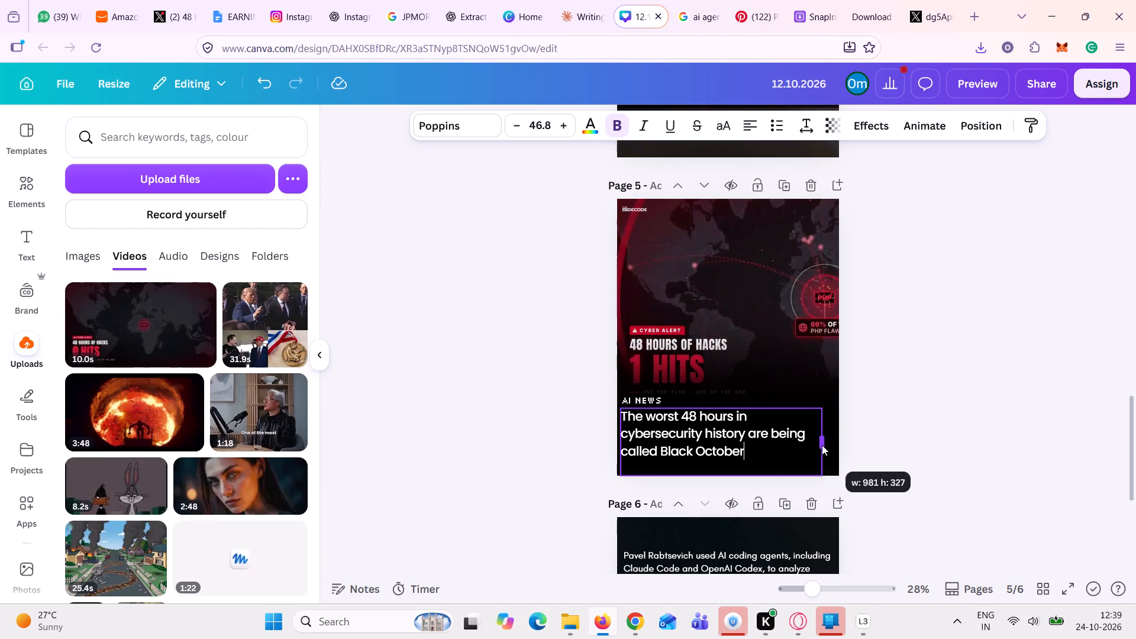
drag(822, 445, 822, 446)
double_click(934, 379)
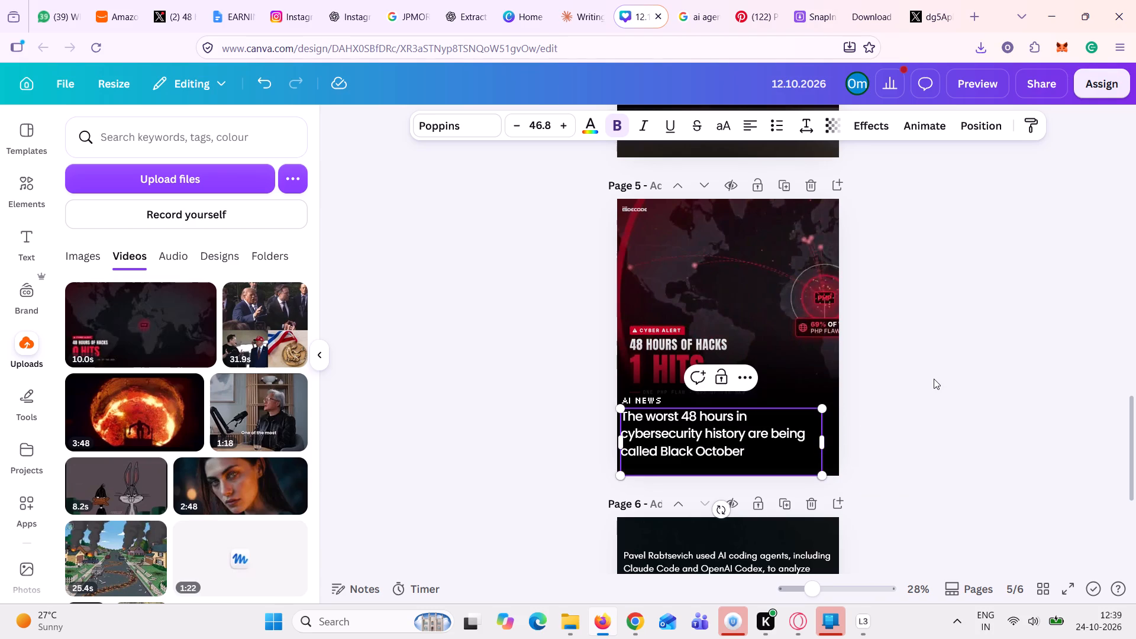
Widen page 5's "The worst 48 hours in cybersecurity history" headline text box to nearly the page's right edge.
click(785, 446)
drag(824, 439, 834, 439)
click(893, 422)
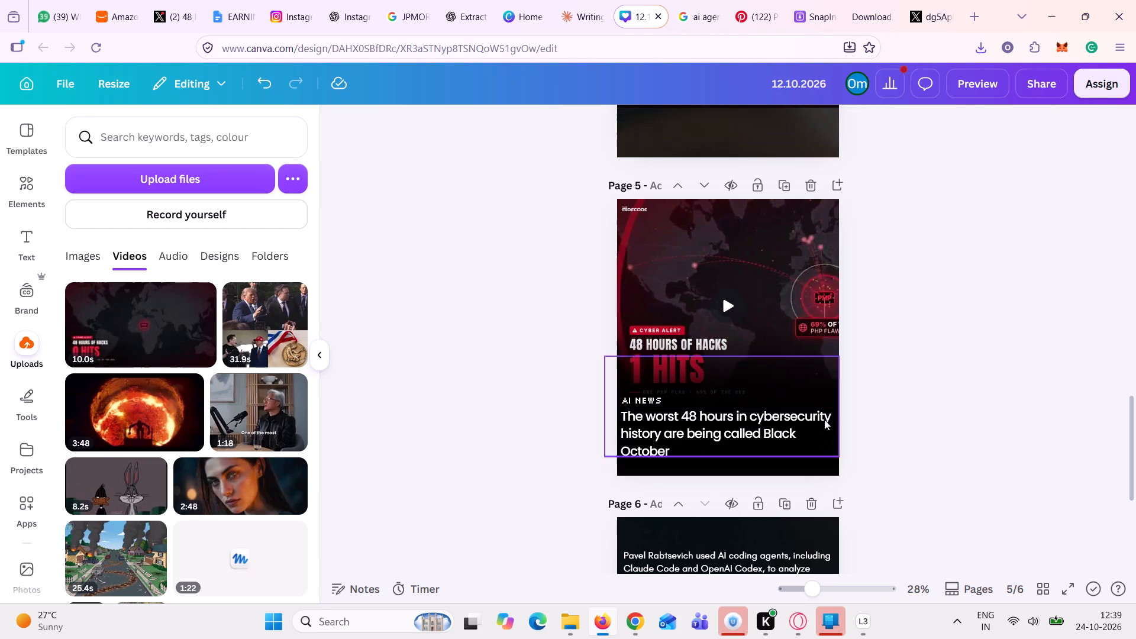
Play the video on page 5 to check it behind the headline, and pause it.
click(730, 311)
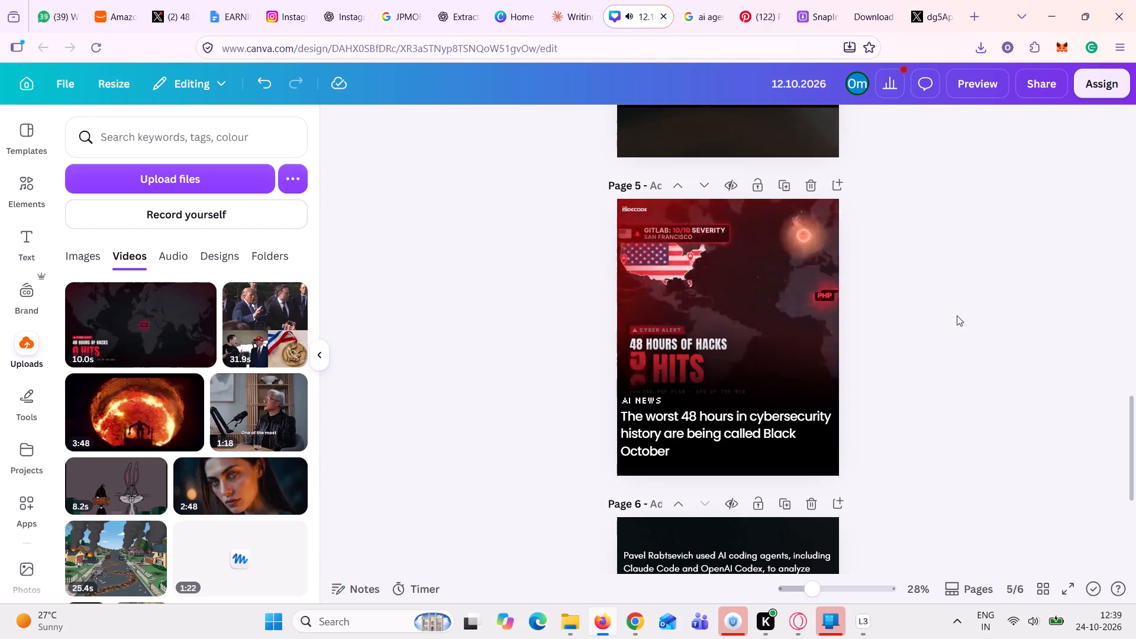
click(722, 298)
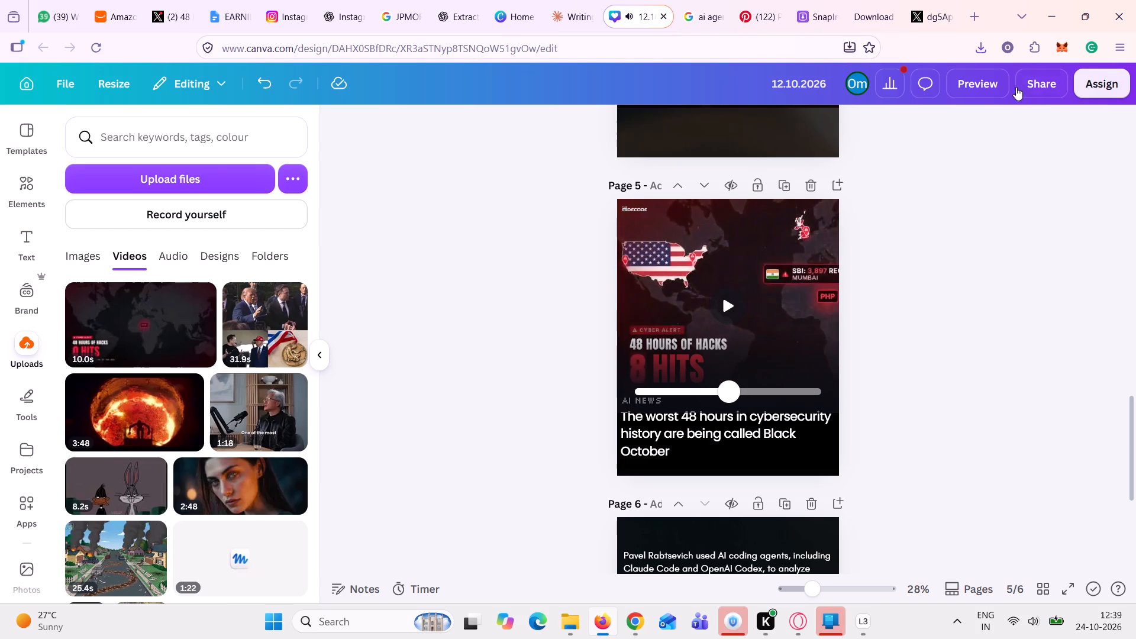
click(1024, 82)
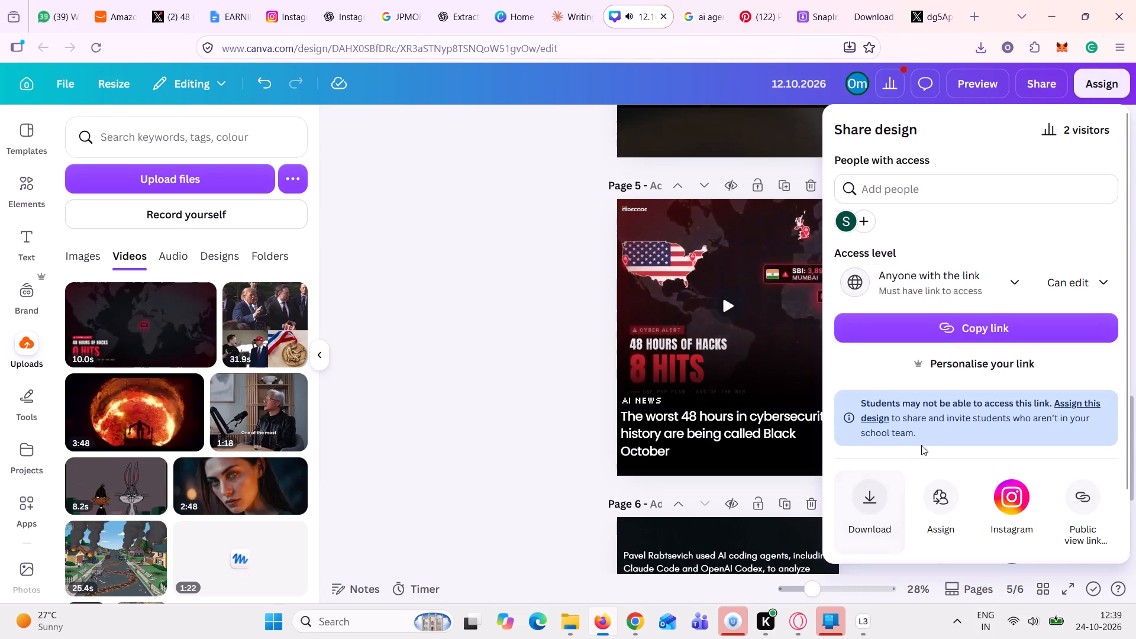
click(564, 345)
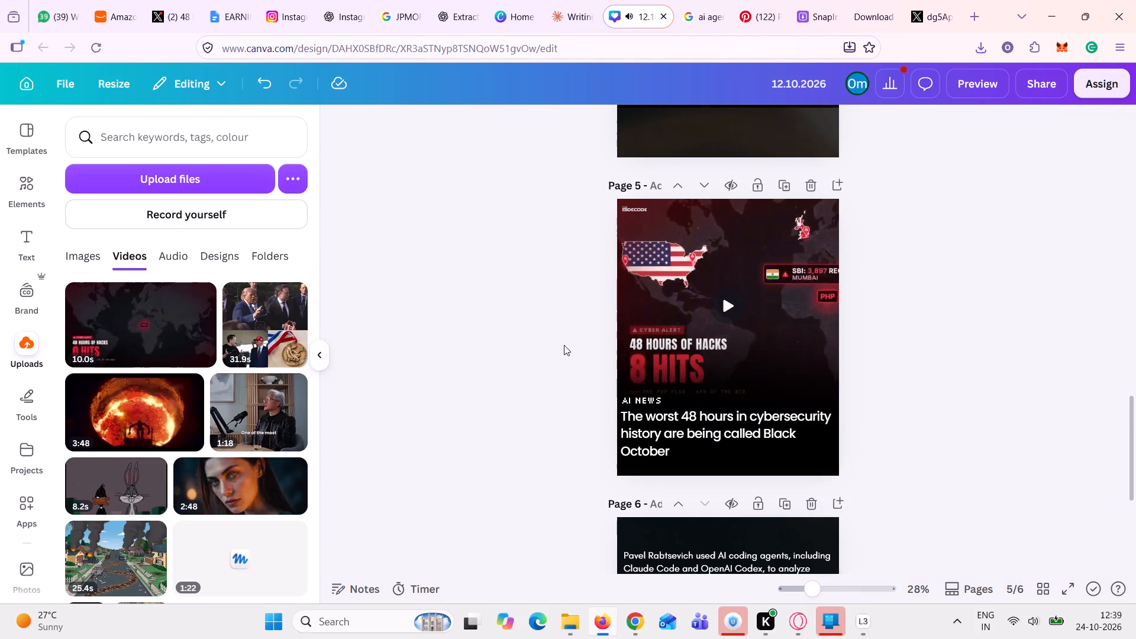
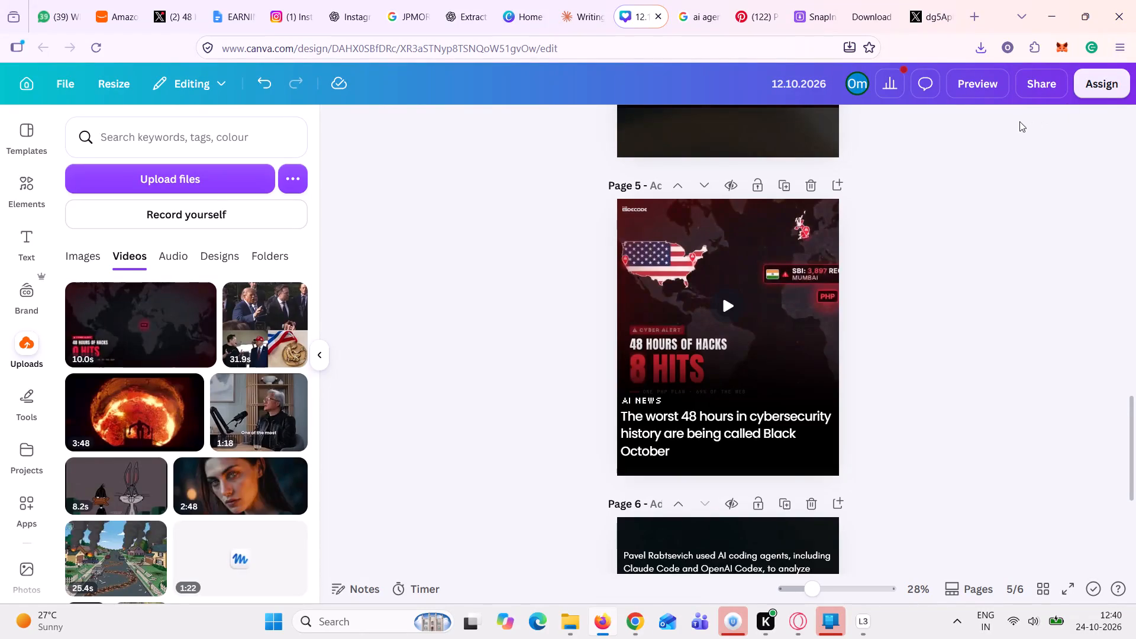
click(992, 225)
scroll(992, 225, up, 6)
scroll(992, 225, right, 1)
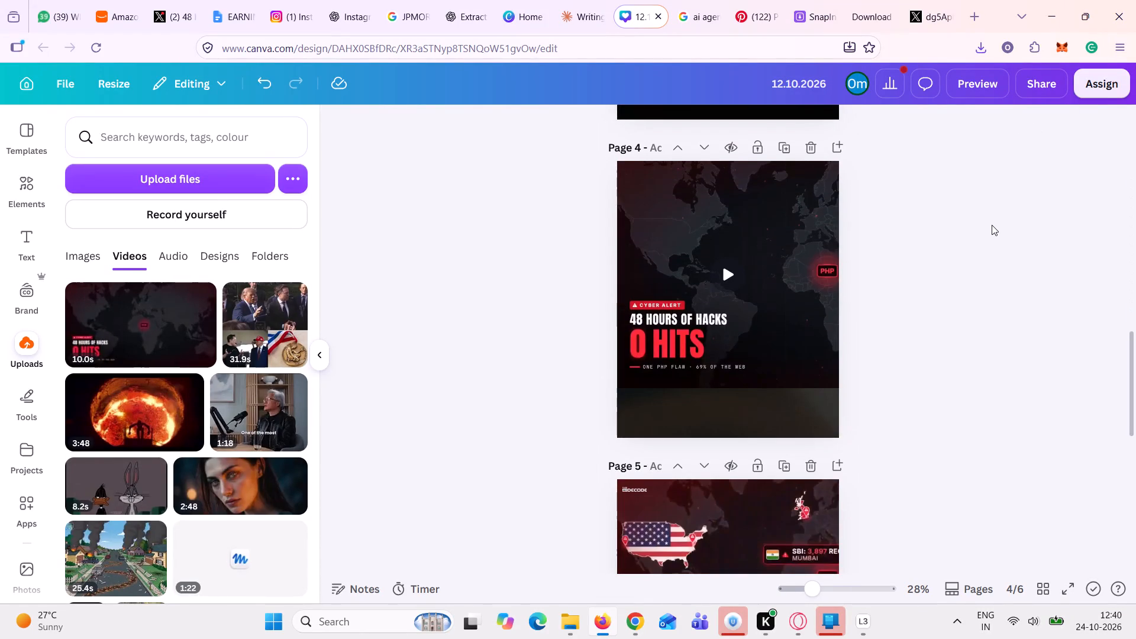